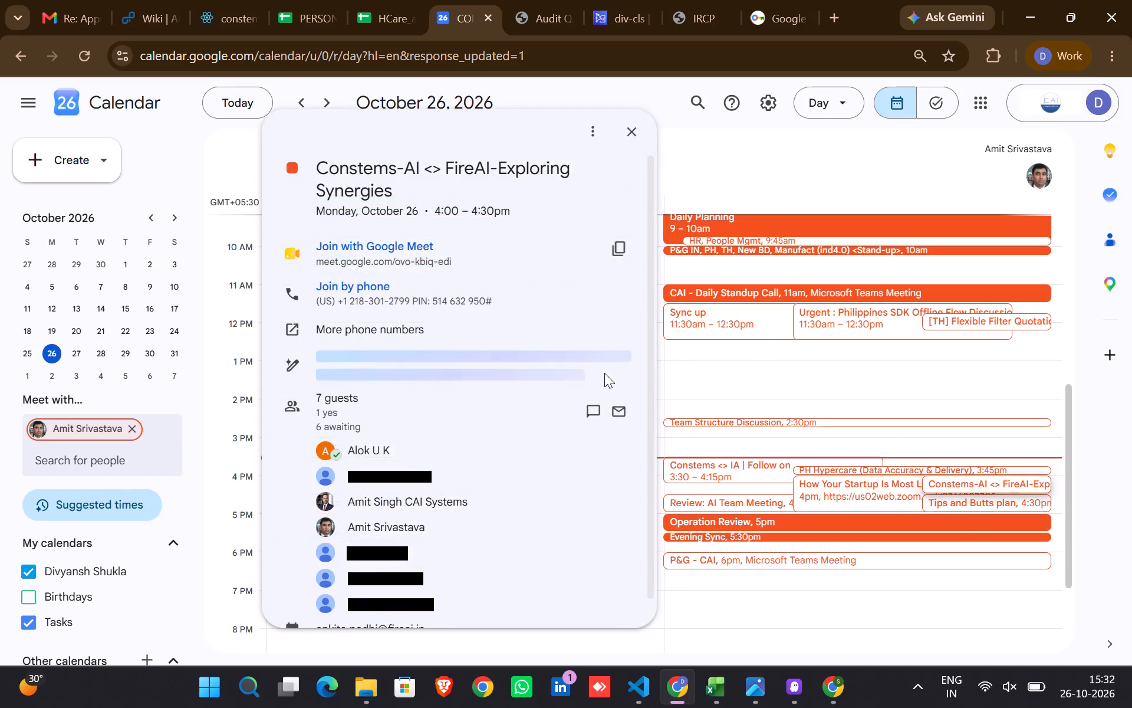
scroll(417, 431, "down", 1)
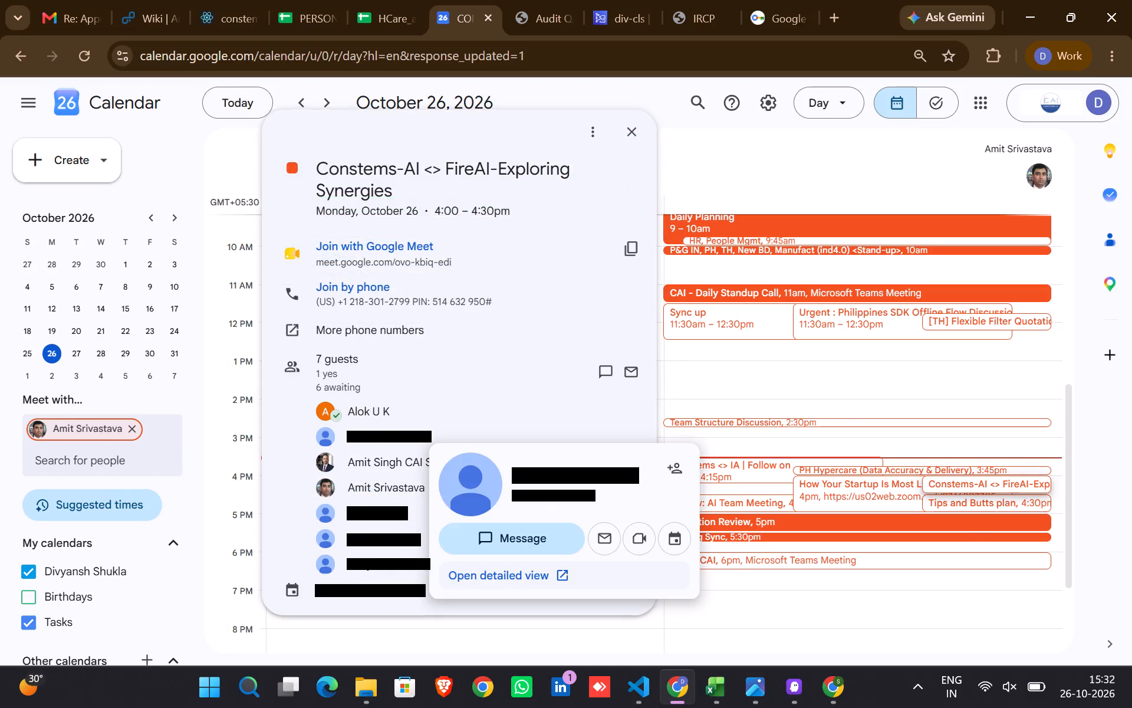
scroll(417, 431, "down", 1)
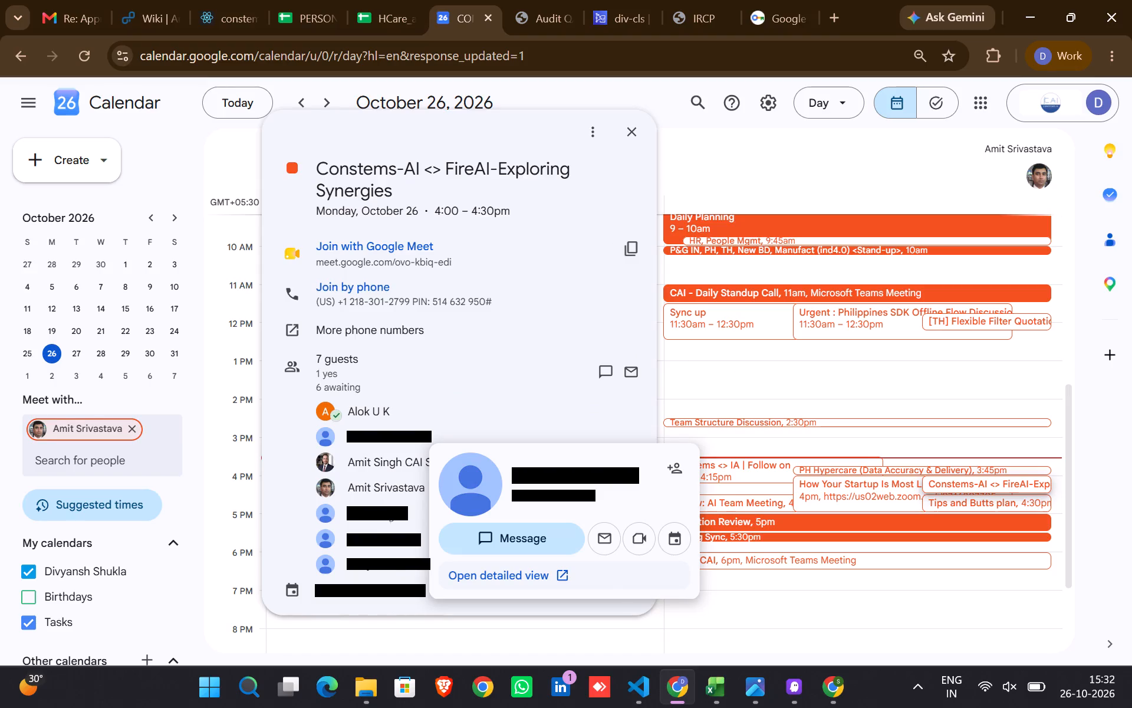
Copy the company name from a guest entry and search the web for "fireai" in a new browser tab.
double_click(384, 519)
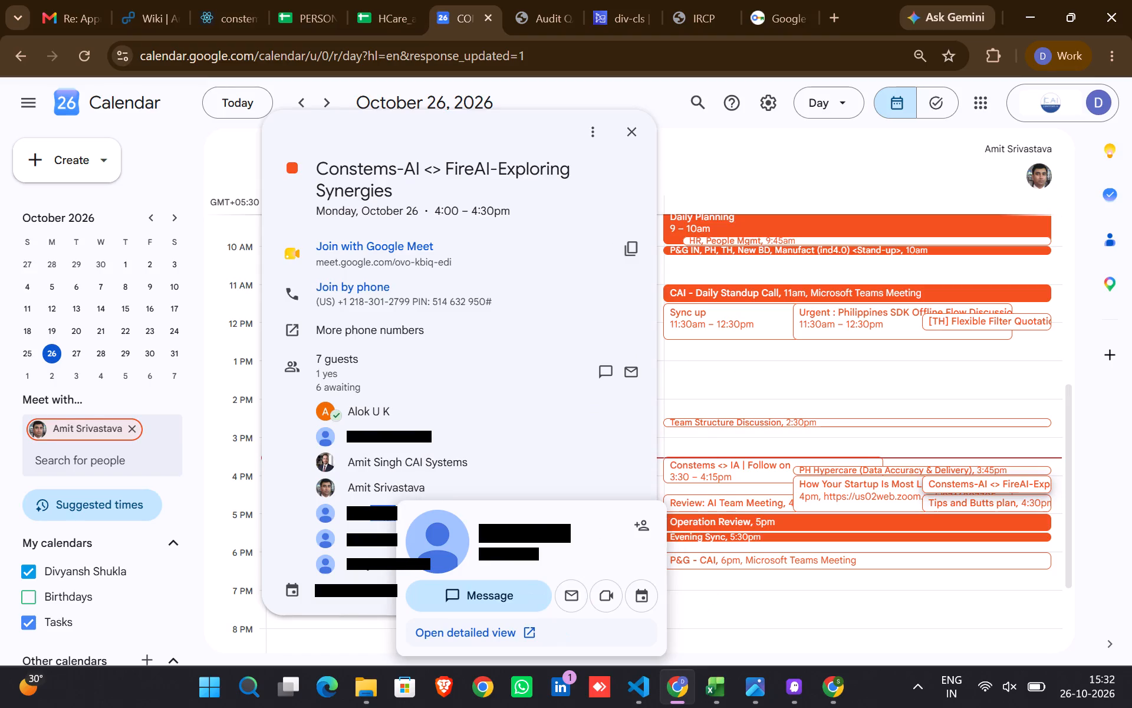
key("ctrl+c")
left_click(637, 142)
left_click(831, 9)
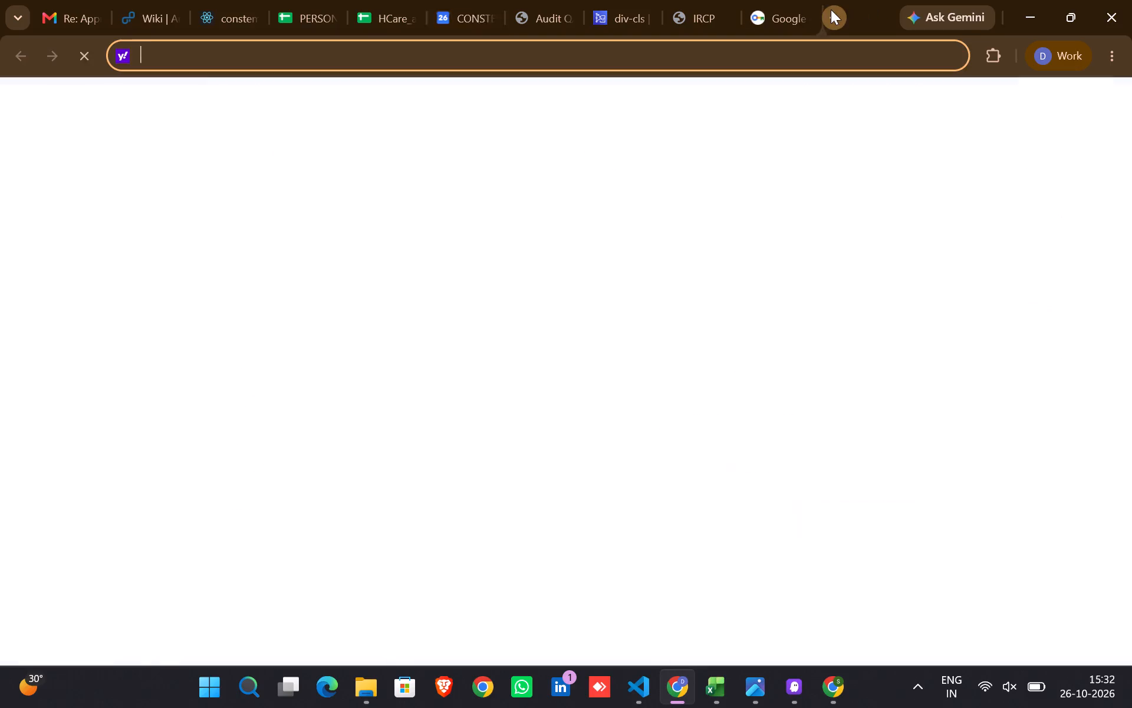
key("ctrl+v")
key("Return")
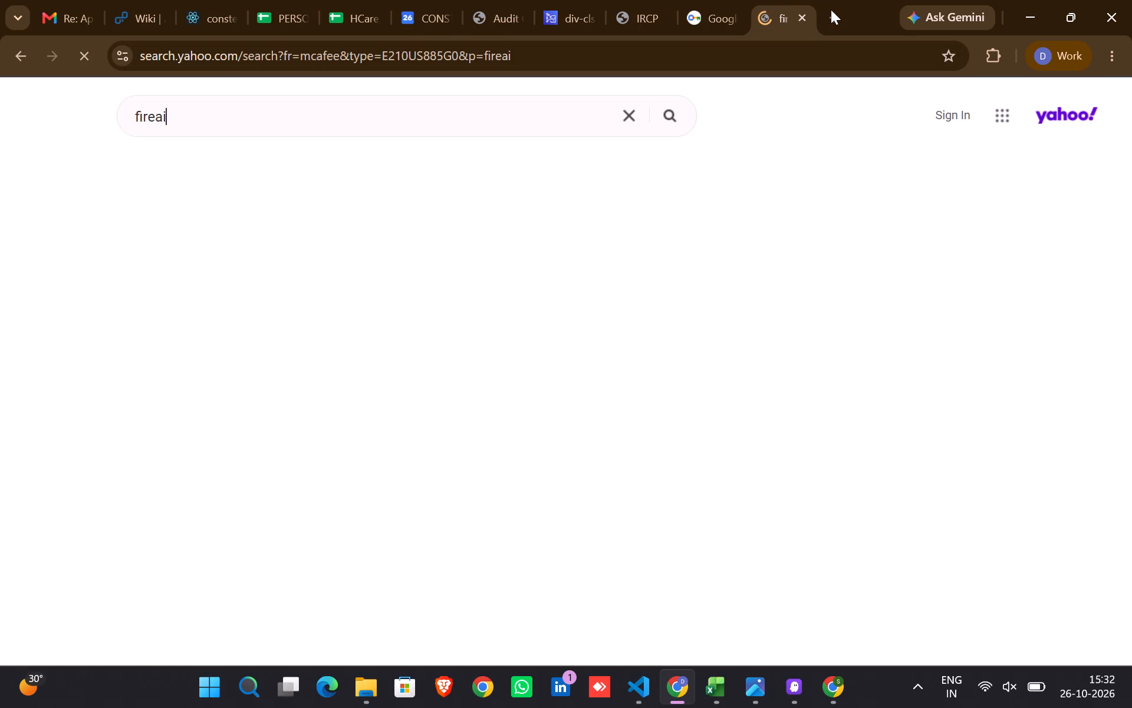
Return to the October 26 calendar and examine the details of the meetings scheduled between 3:30 PM and 5 PM.
left_click(208, 0)
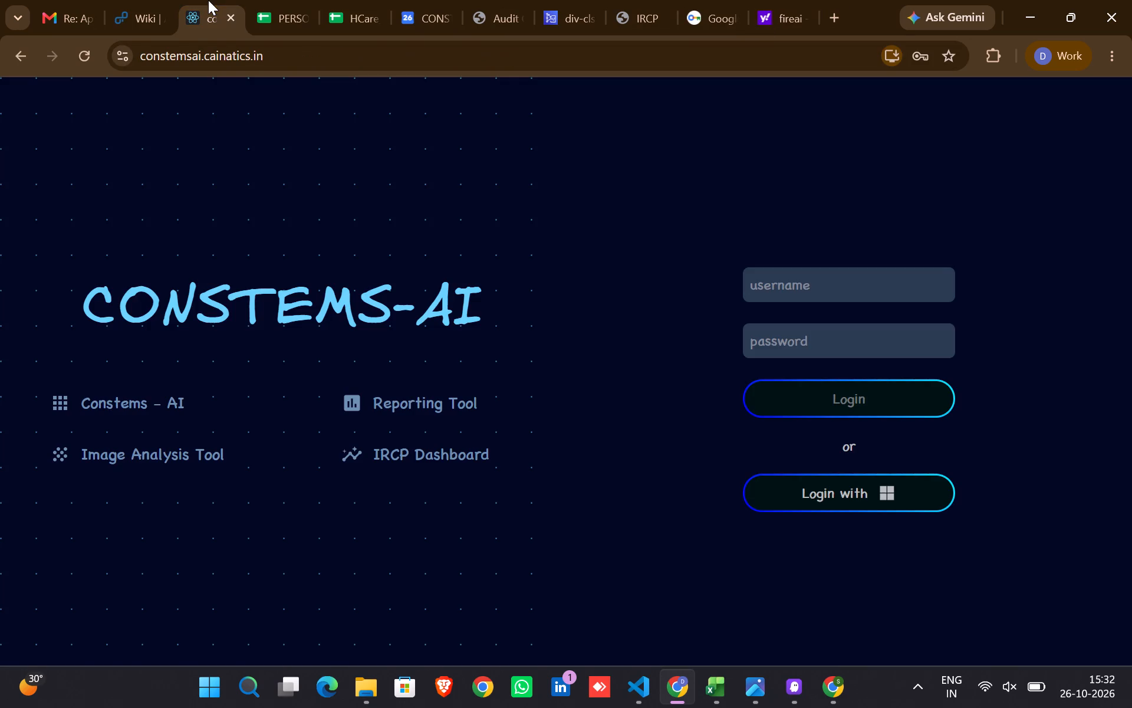
left_click(413, 0)
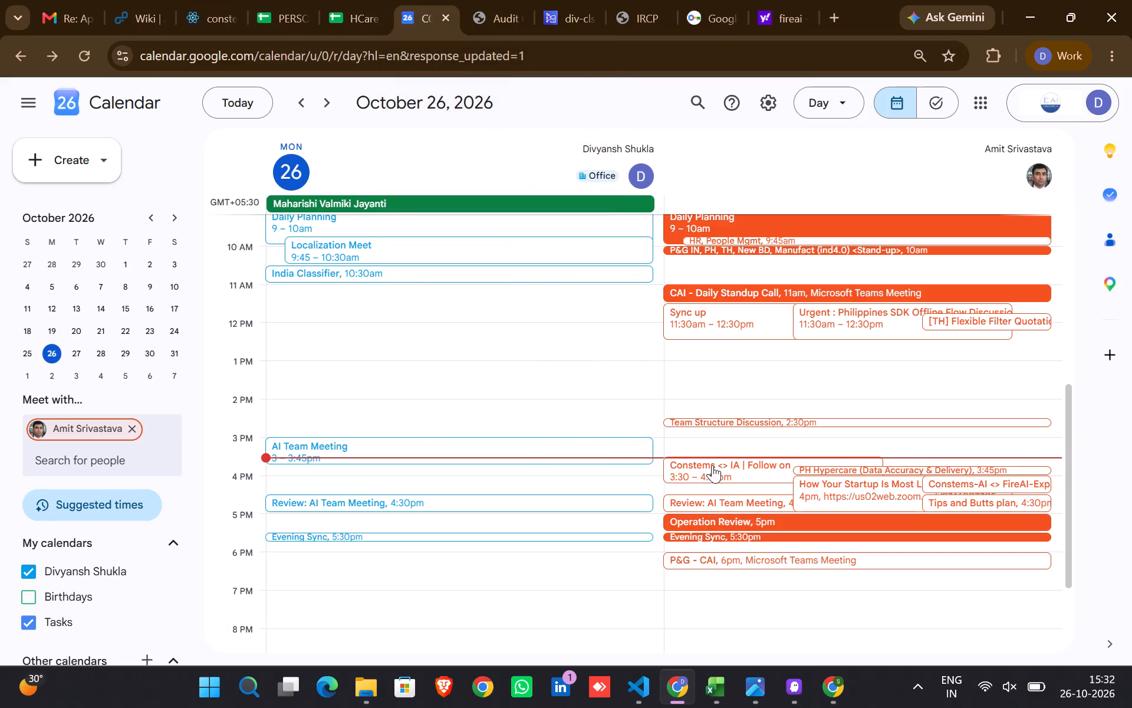
left_click(711, 469)
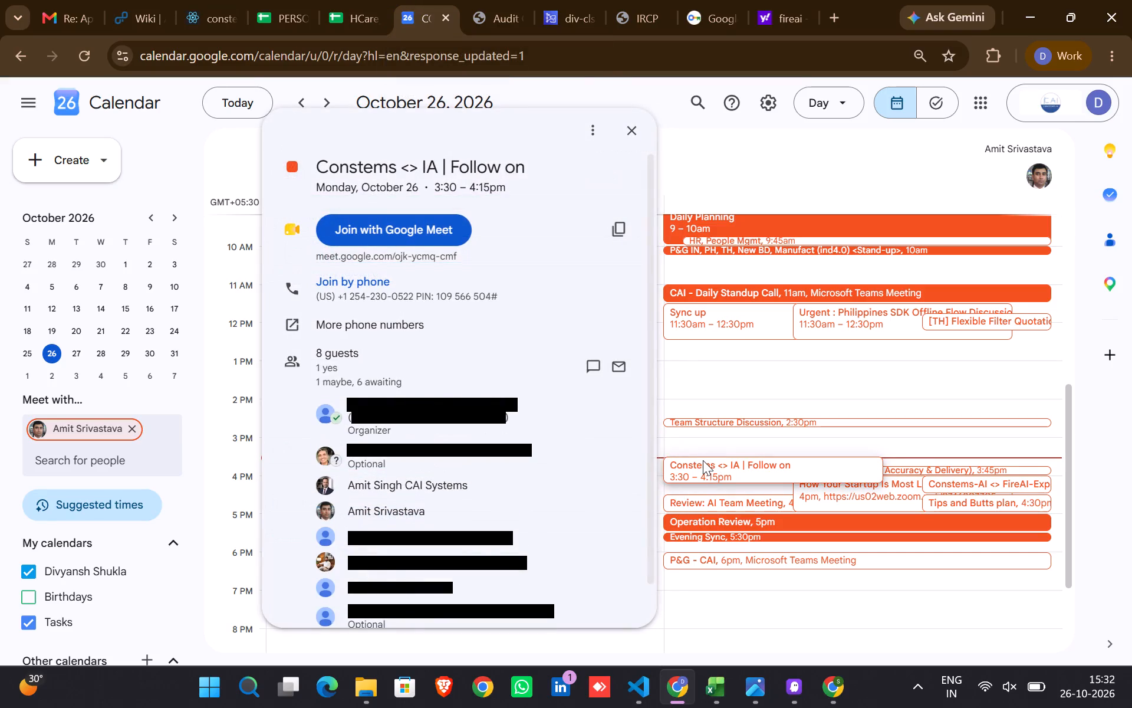
left_click(715, 385)
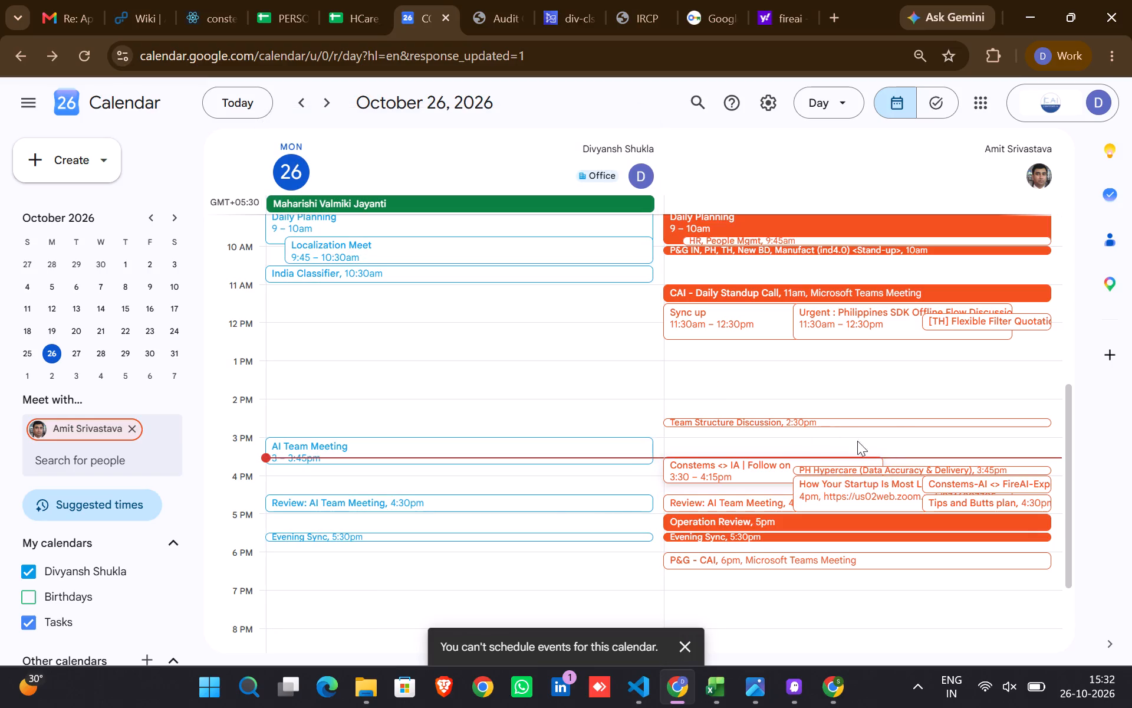
left_click(847, 486)
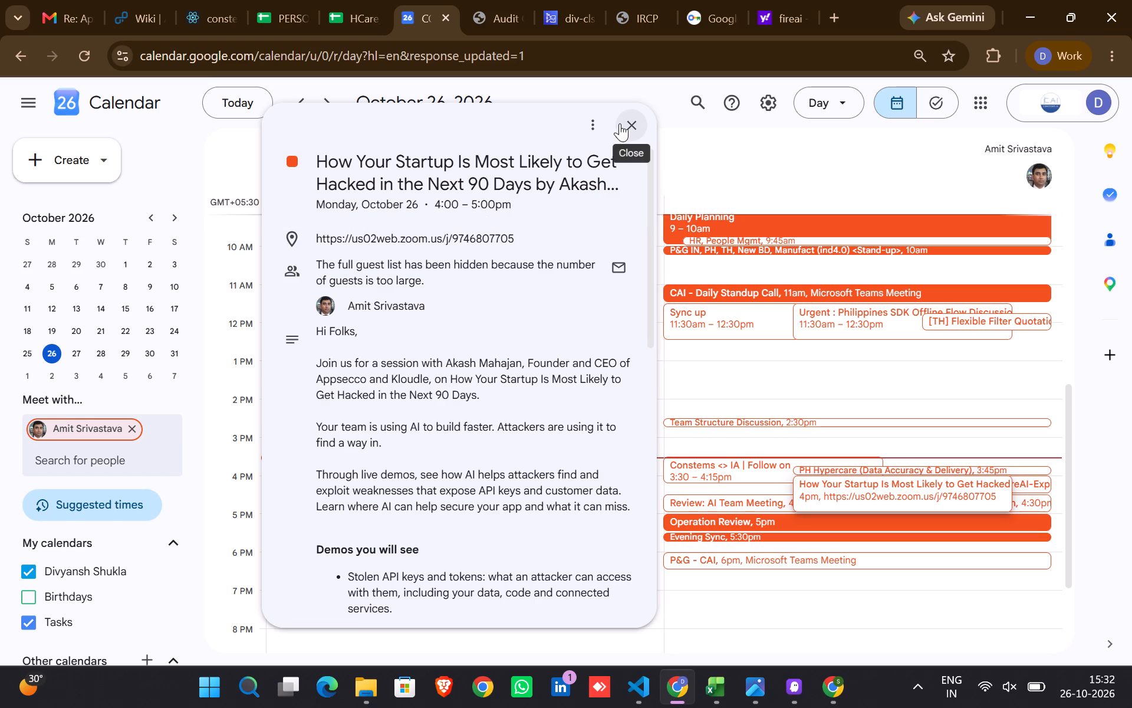
left_click(637, 133)
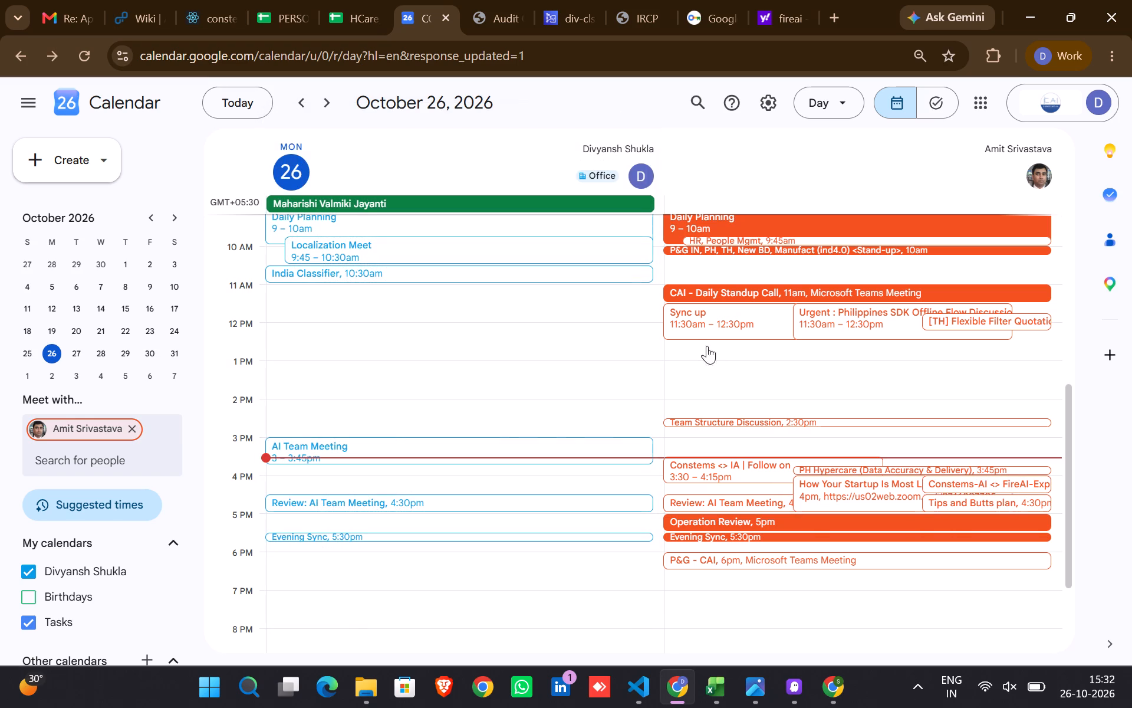
left_click(712, 466)
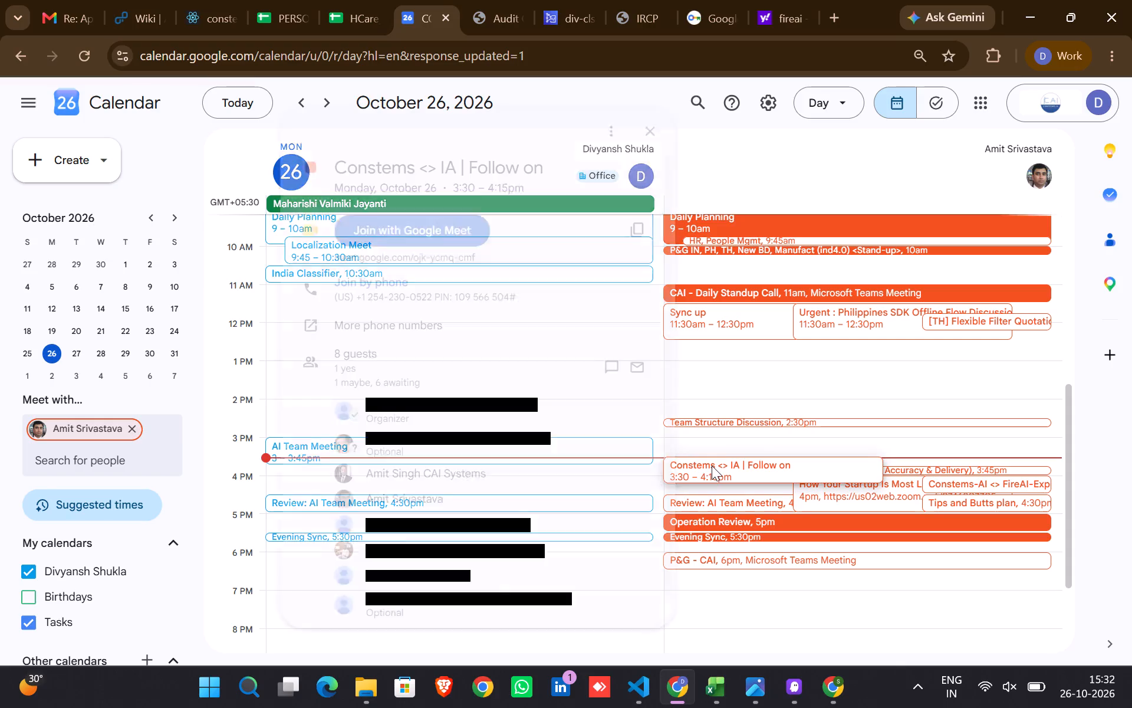
left_click(748, 372)
left_click(321, 500)
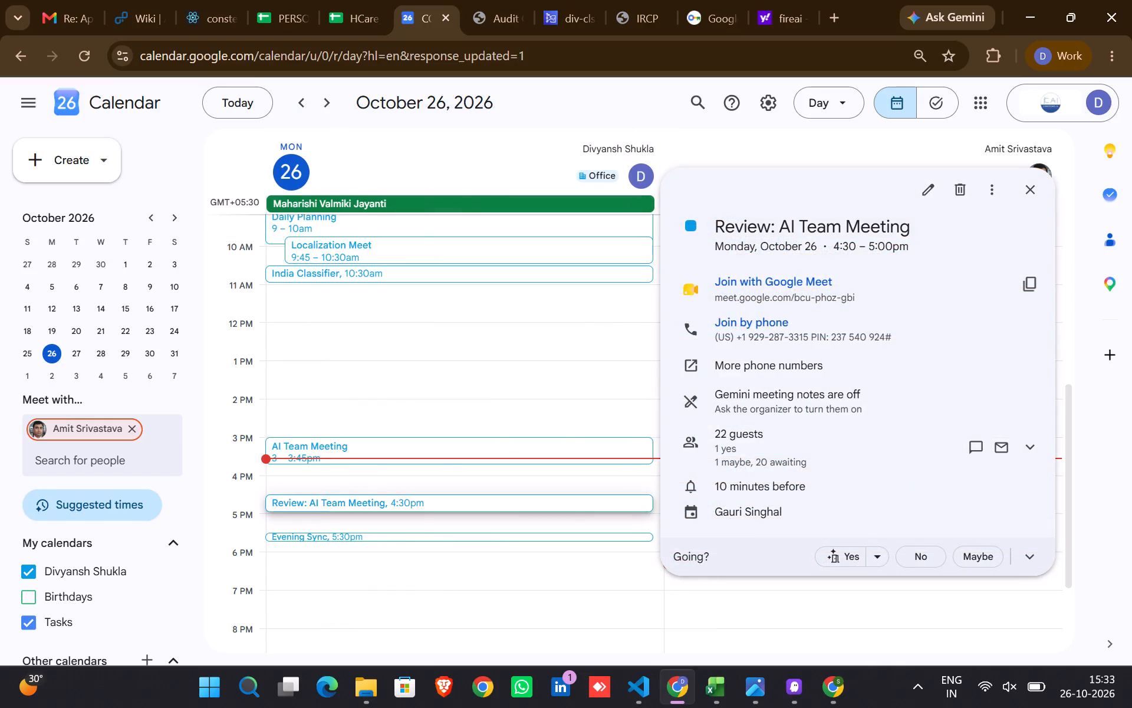
left_click(515, 335)
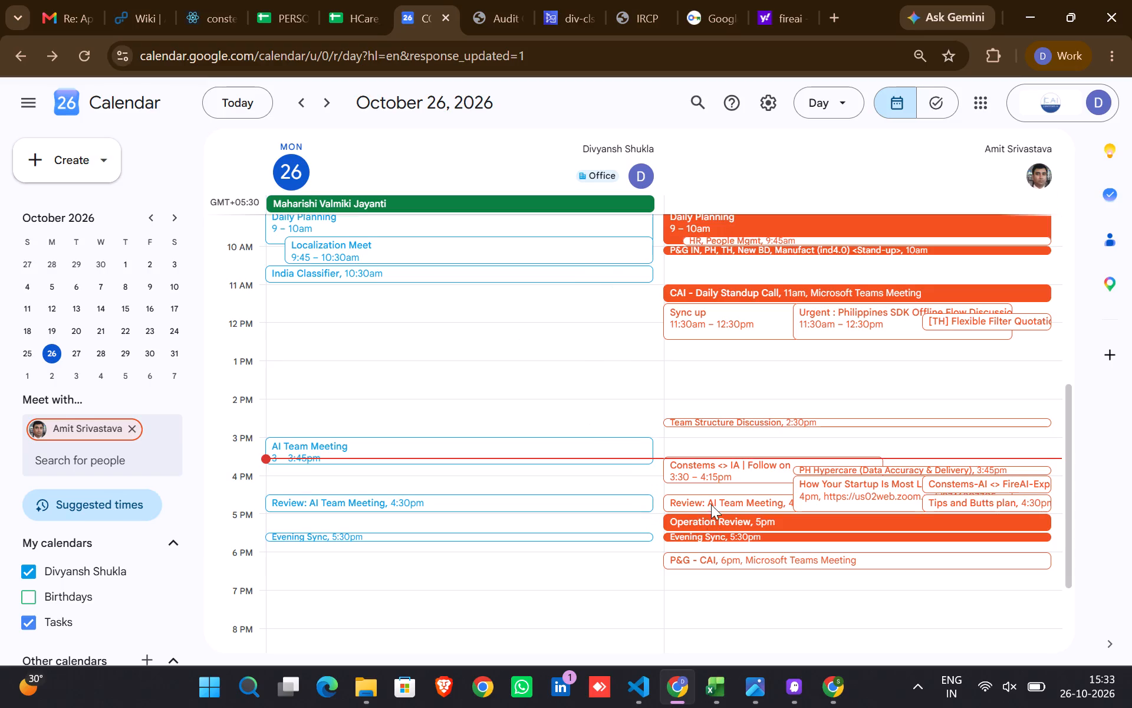
left_click(957, 502)
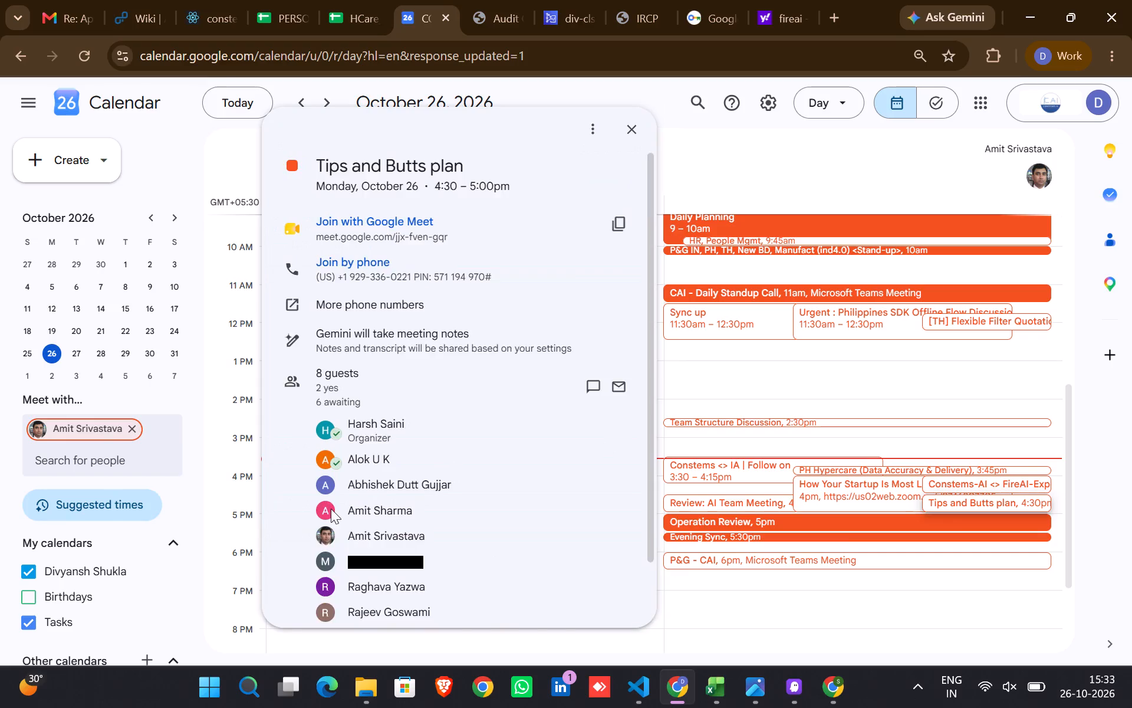
scroll(331, 509, "down", 3)
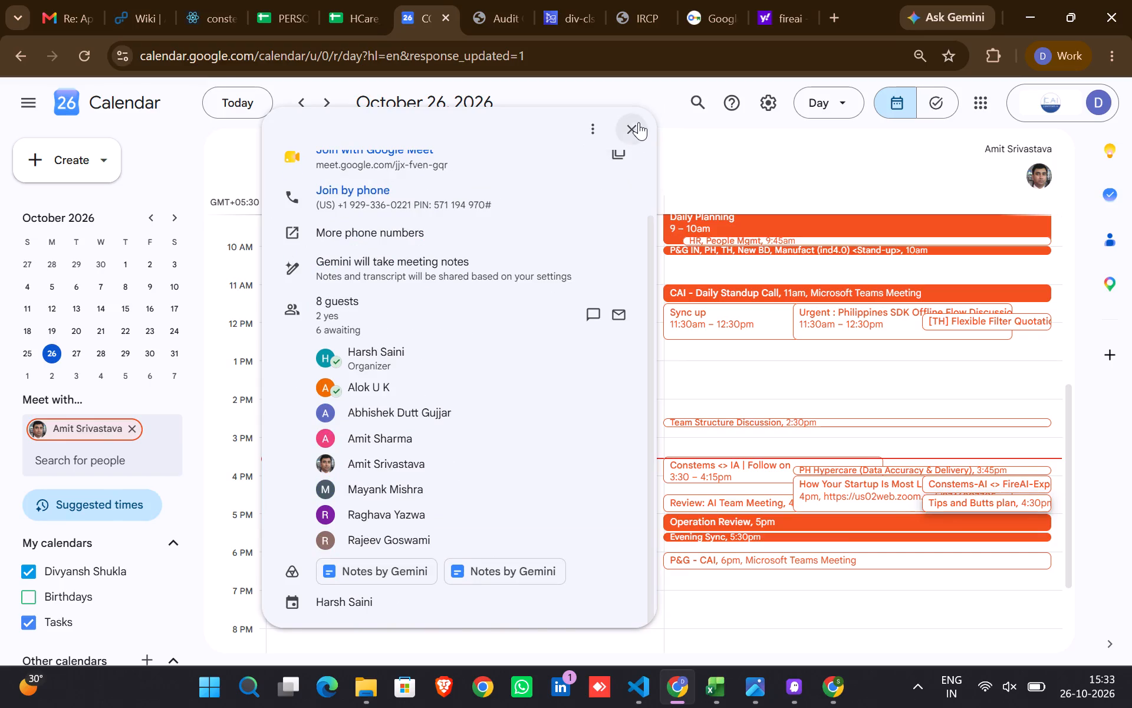
left_click(637, 122)
Read the full description of the 4 PM How Your Startup Is Most Likely to Get Hacked event, including the speaker section.
left_click(849, 491)
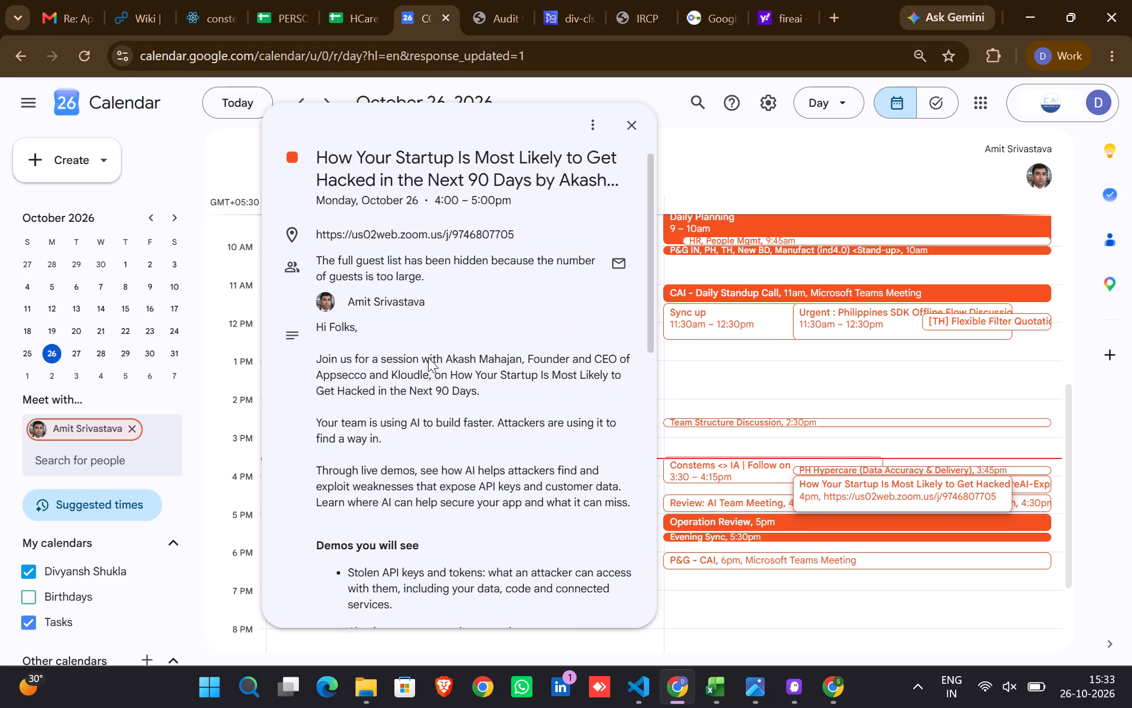
left_click_drag(531, 356, 477, 355)
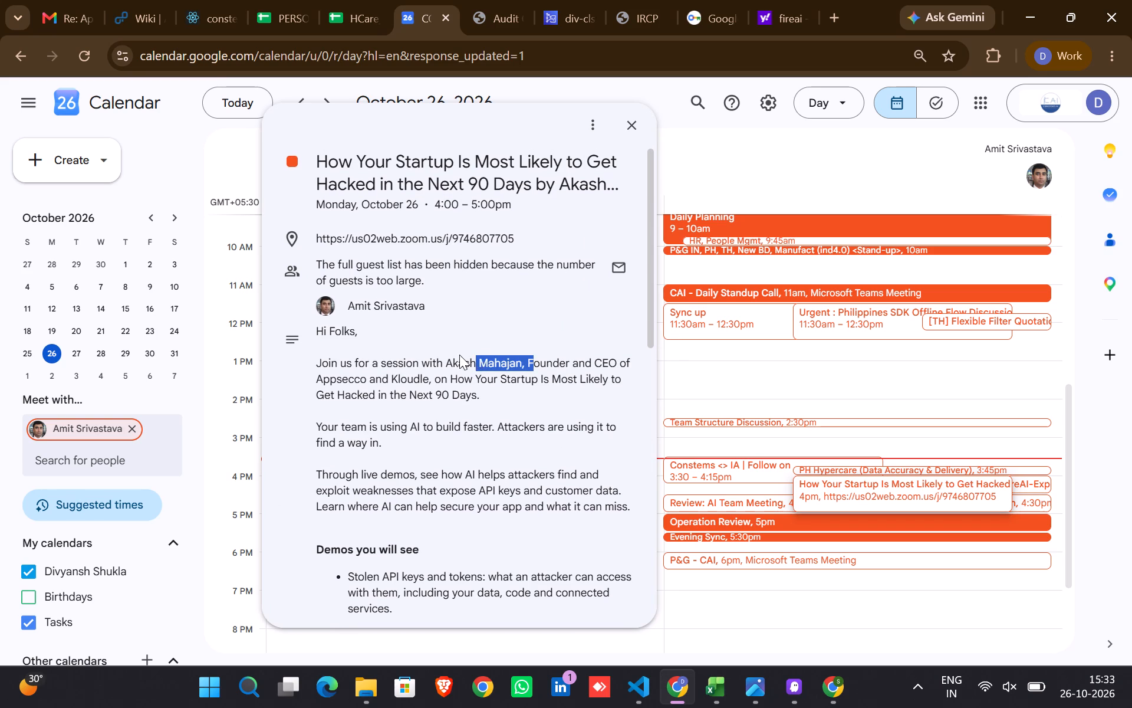
left_click(459, 355)
left_click_drag(459, 355, 461, 390)
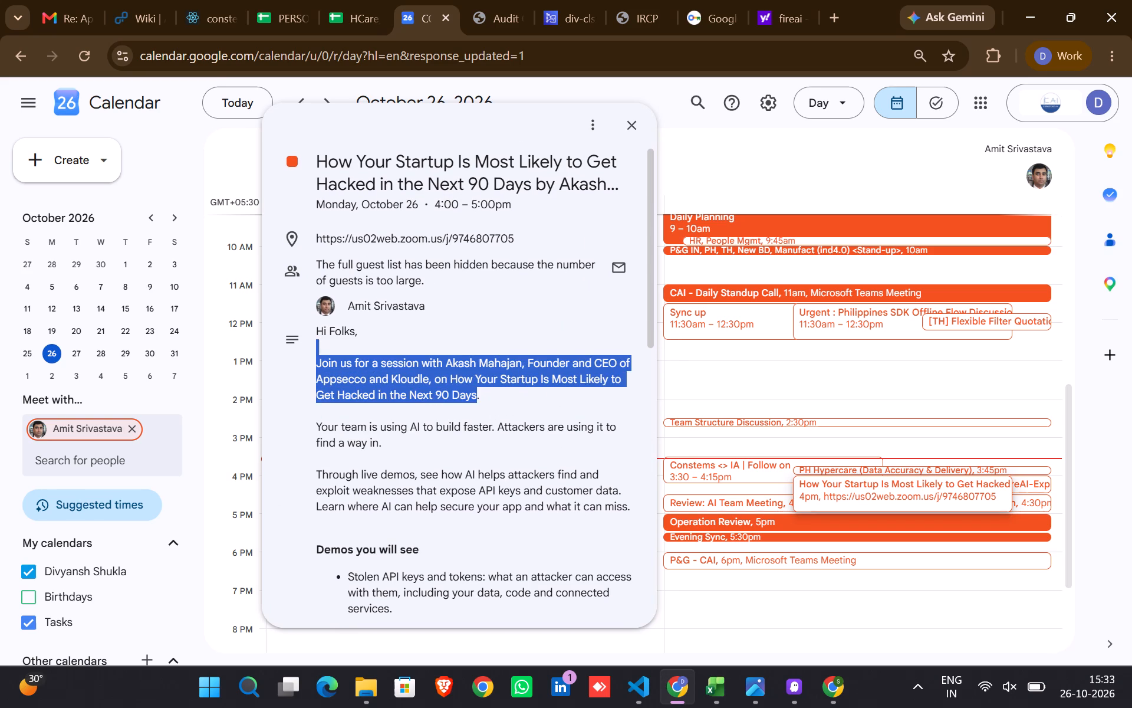
left_click_drag(461, 390, 434, 380)
left_click(434, 380)
left_click_drag(434, 380, 439, 354)
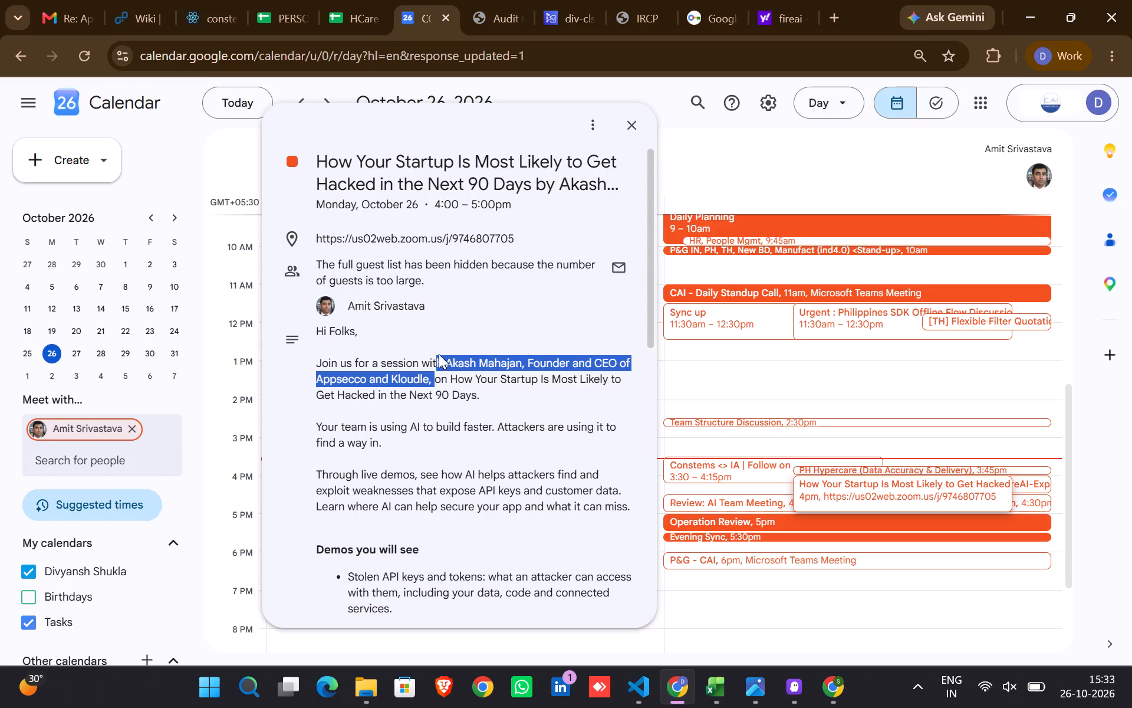
left_click_drag(439, 354, 446, 358)
scroll(497, 451, "down", 9)
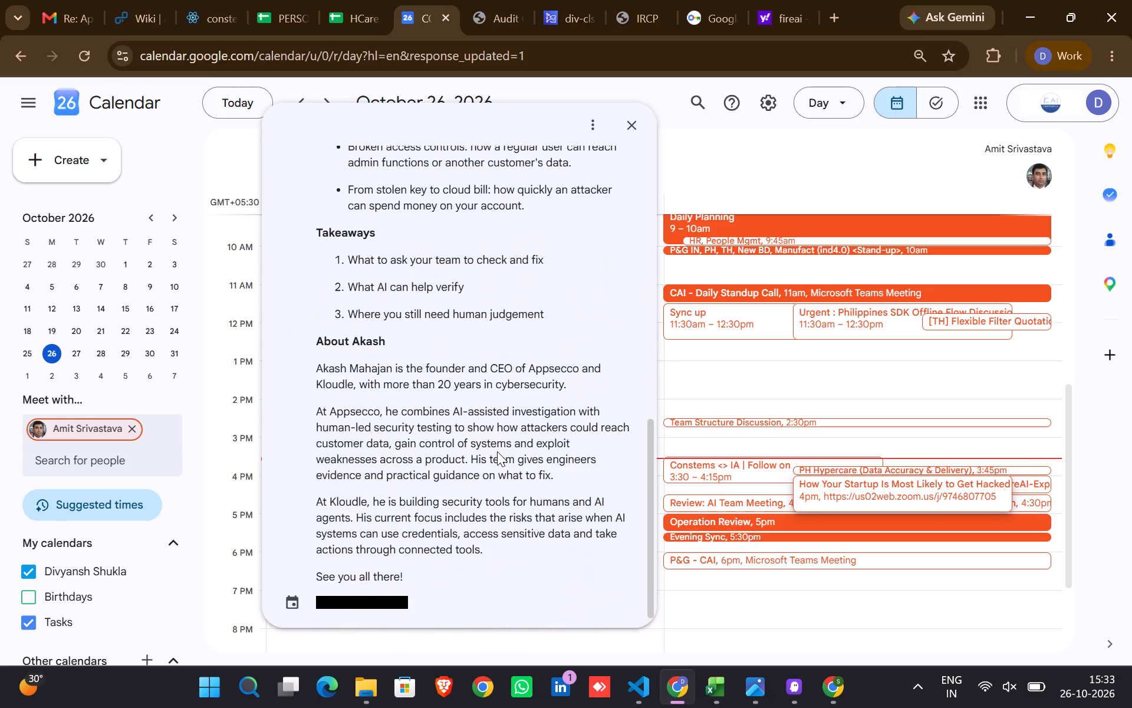
scroll(497, 451, "down", 1)
left_click_drag(567, 384, 344, 398)
left_click(344, 398)
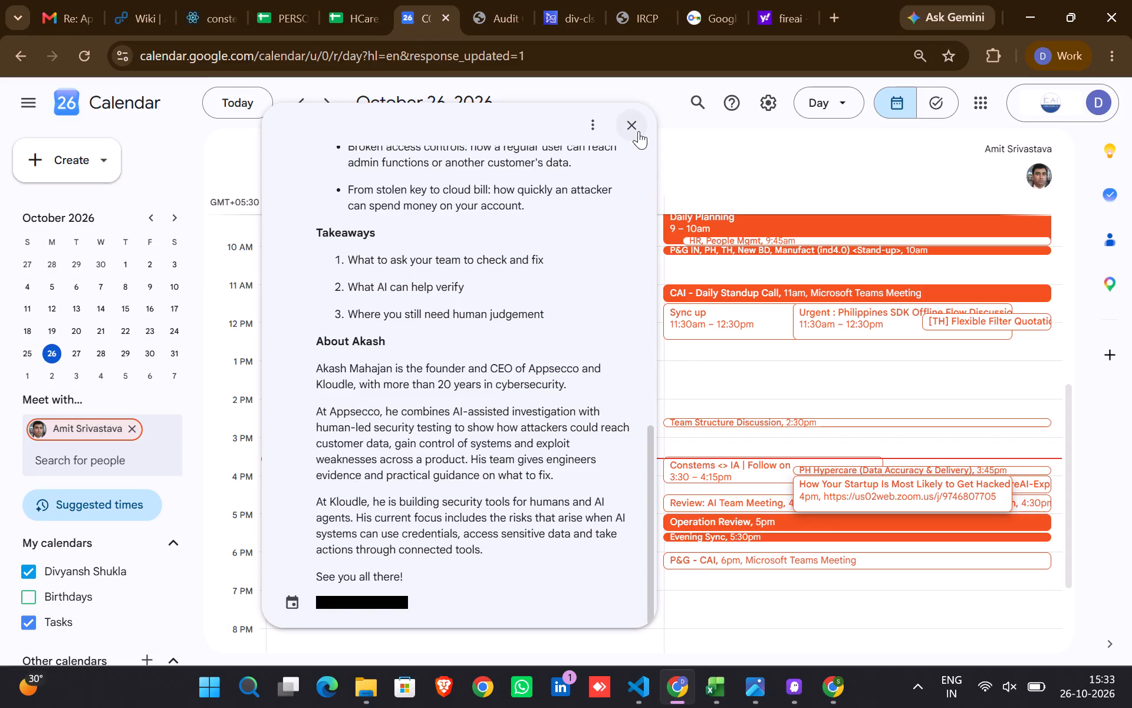
left_click(639, 131)
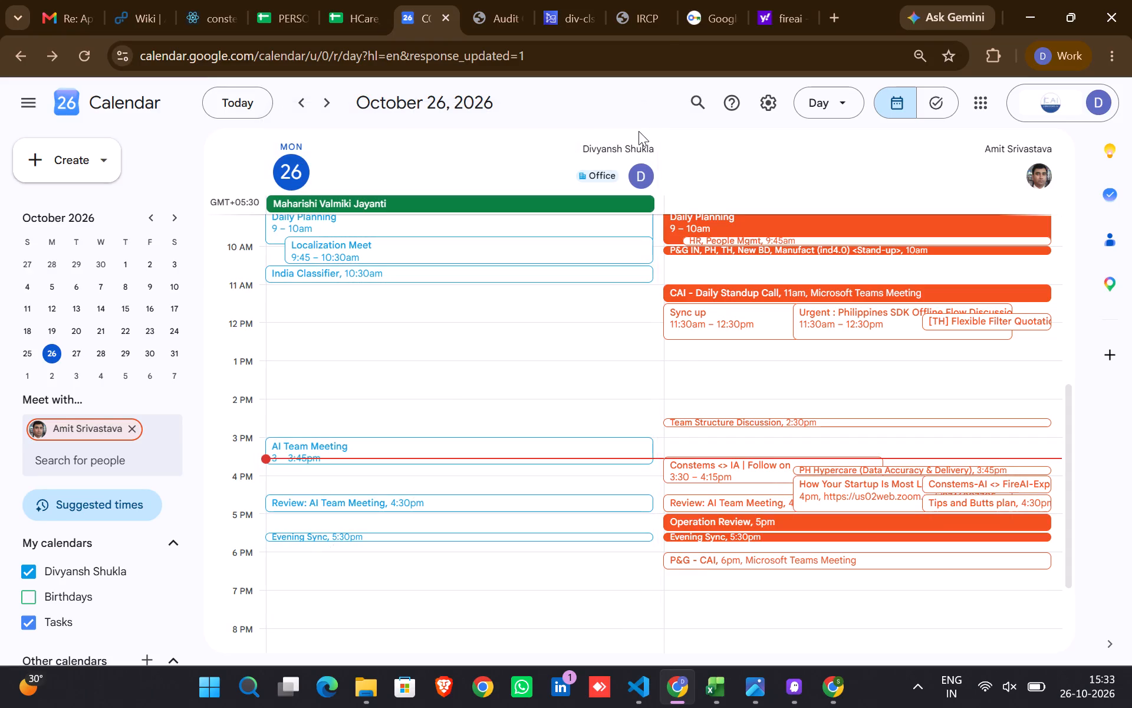
left_click(734, 423)
scroll(548, 537, "down", 1)
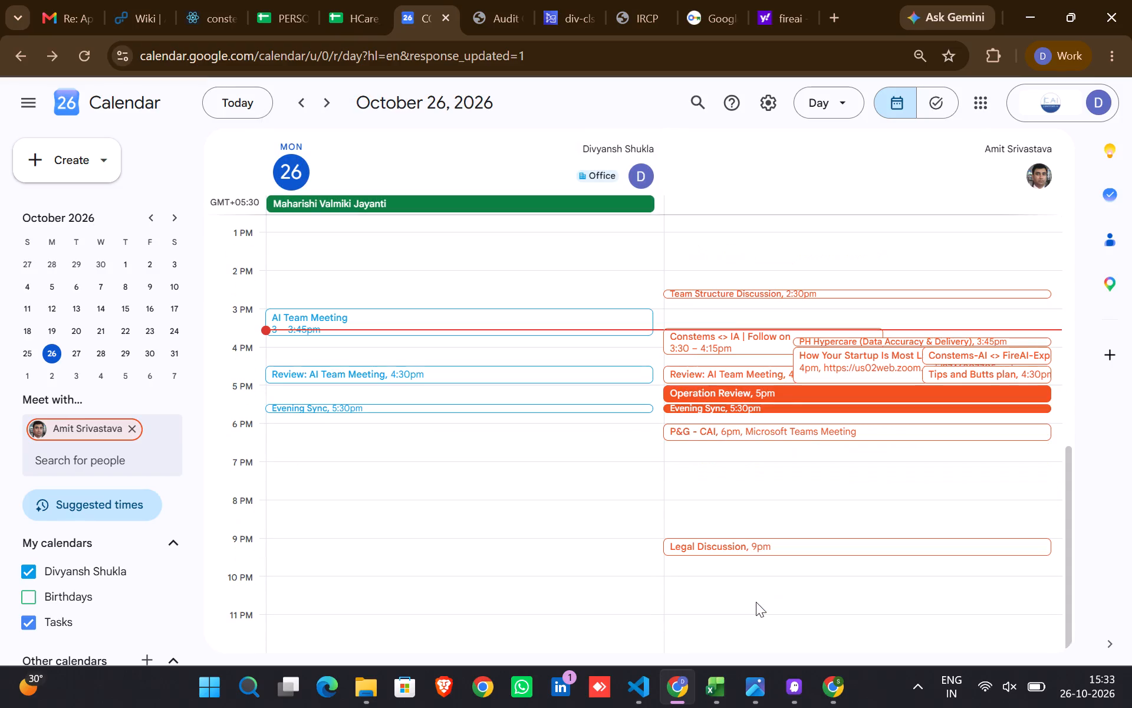
scroll(756, 602, "down", 1)
left_click(710, 542)
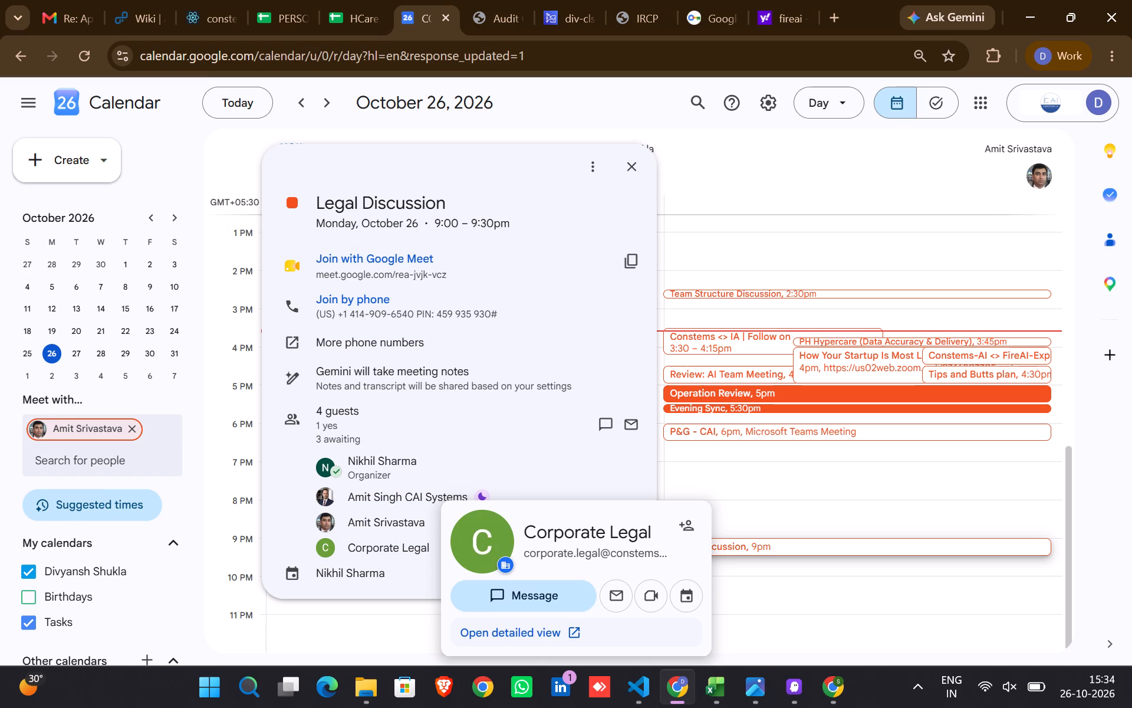
Close the details of the 9 PM Legal Discussion.
left_click(635, 156)
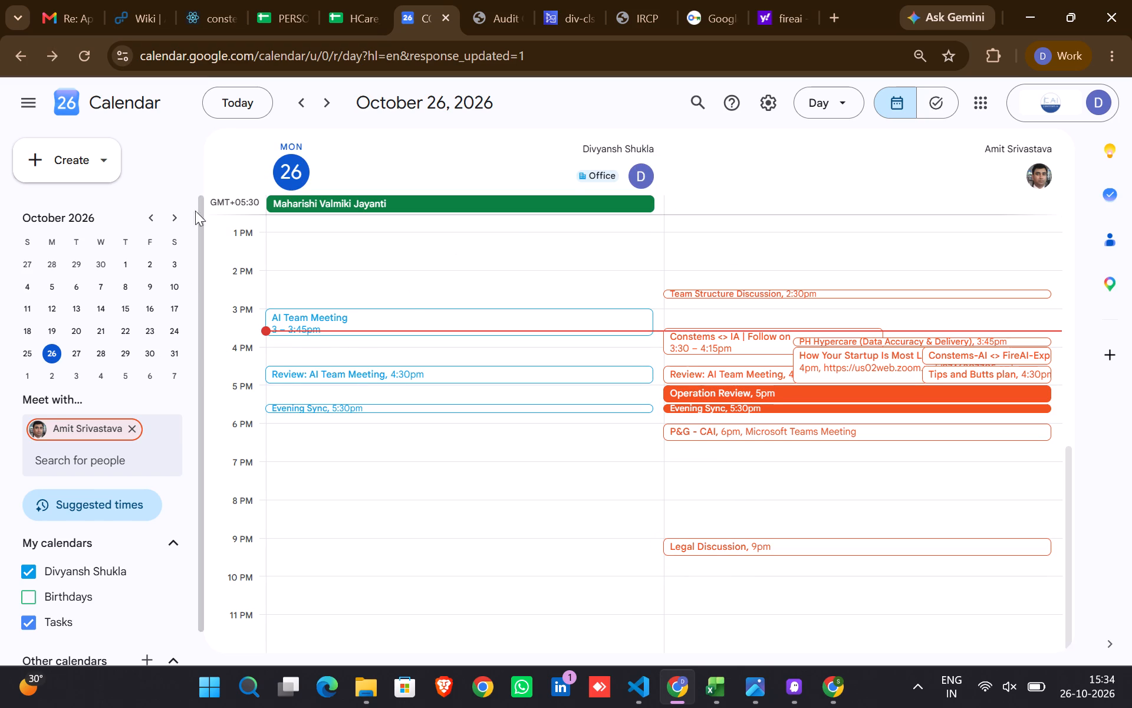
Go to the October 27 calendar and review the details and guests of the colleague's 11:30 AM Sync up, then close them.
left_click(331, 93)
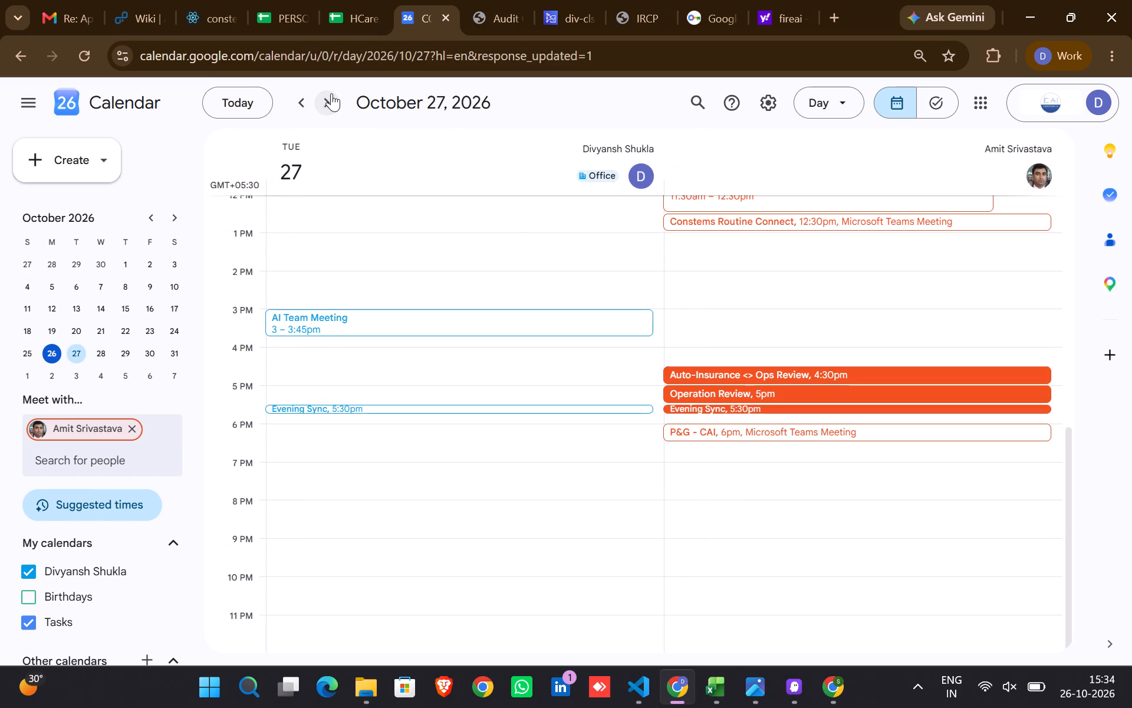
scroll(685, 392, "up", 3)
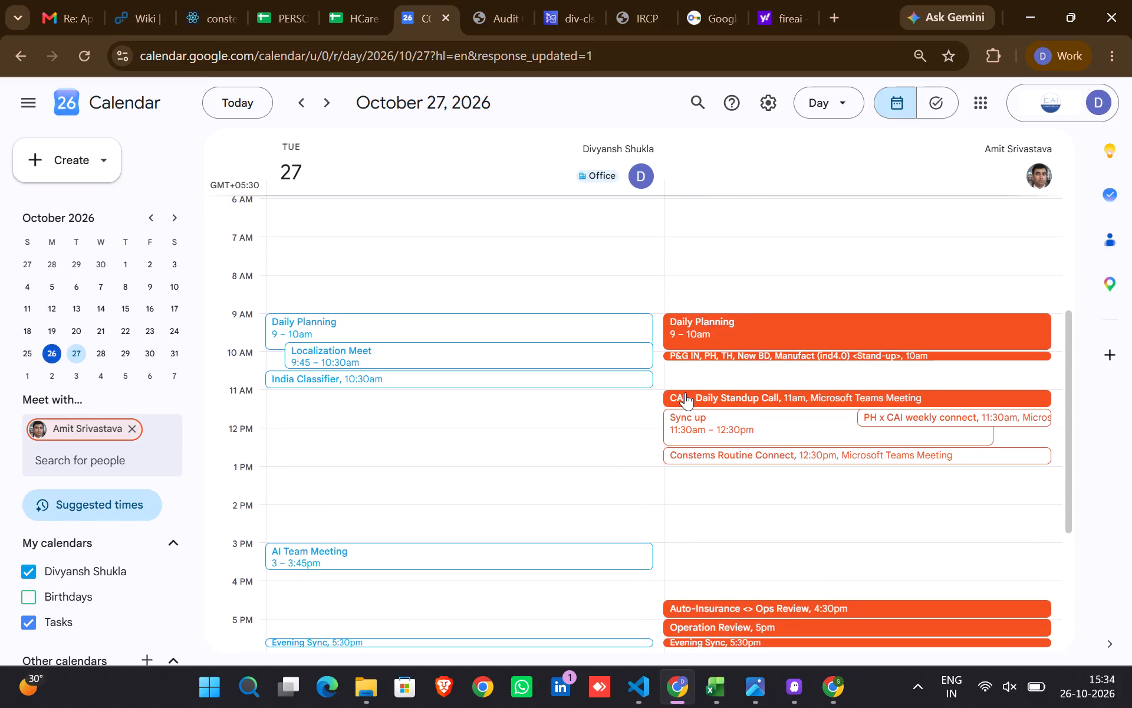
scroll(685, 392, "up", 2)
left_click(719, 421)
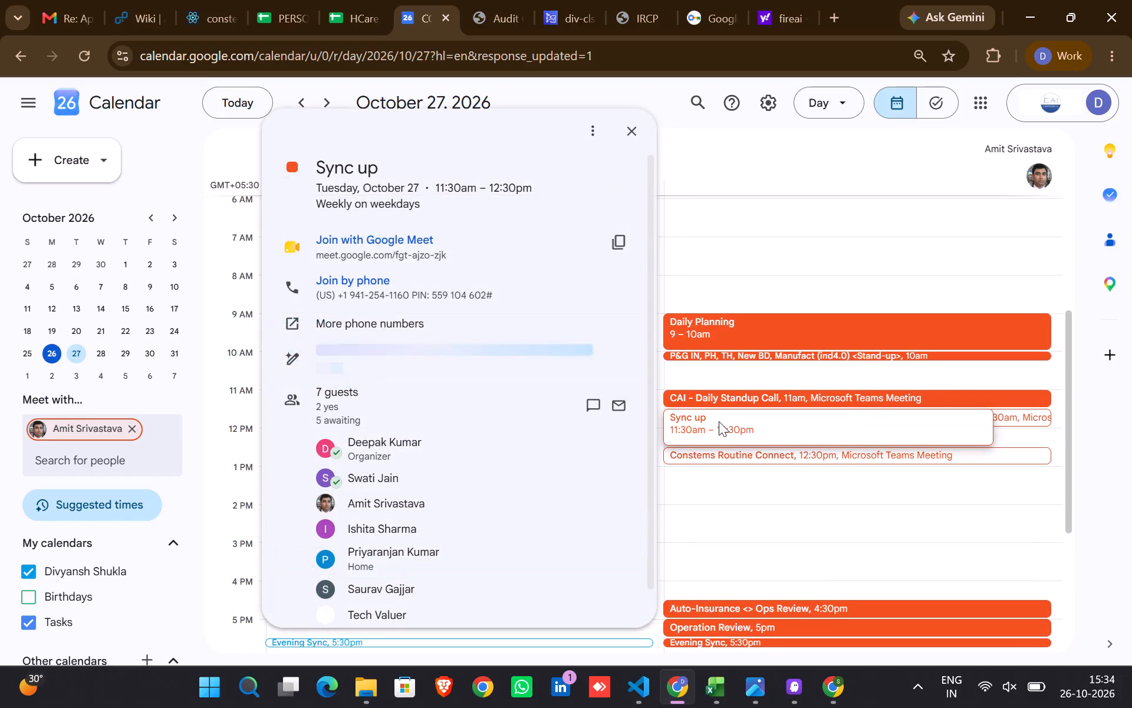
scroll(587, 520, "down", 2)
scroll(587, 520, "up", 1)
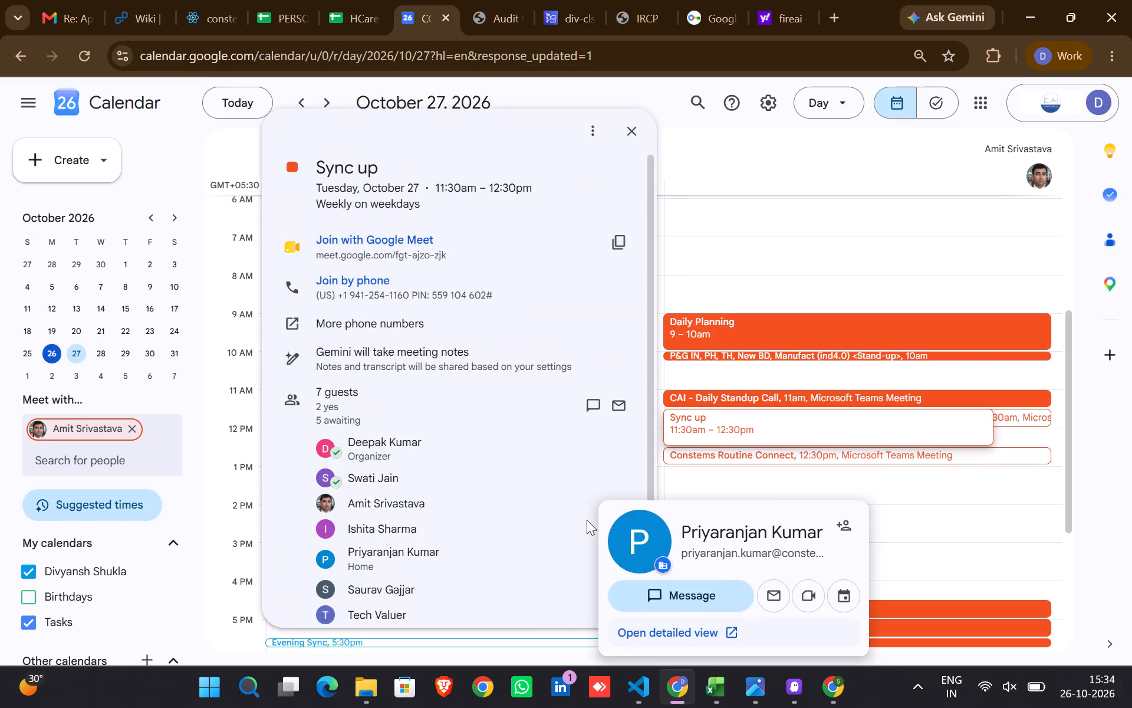
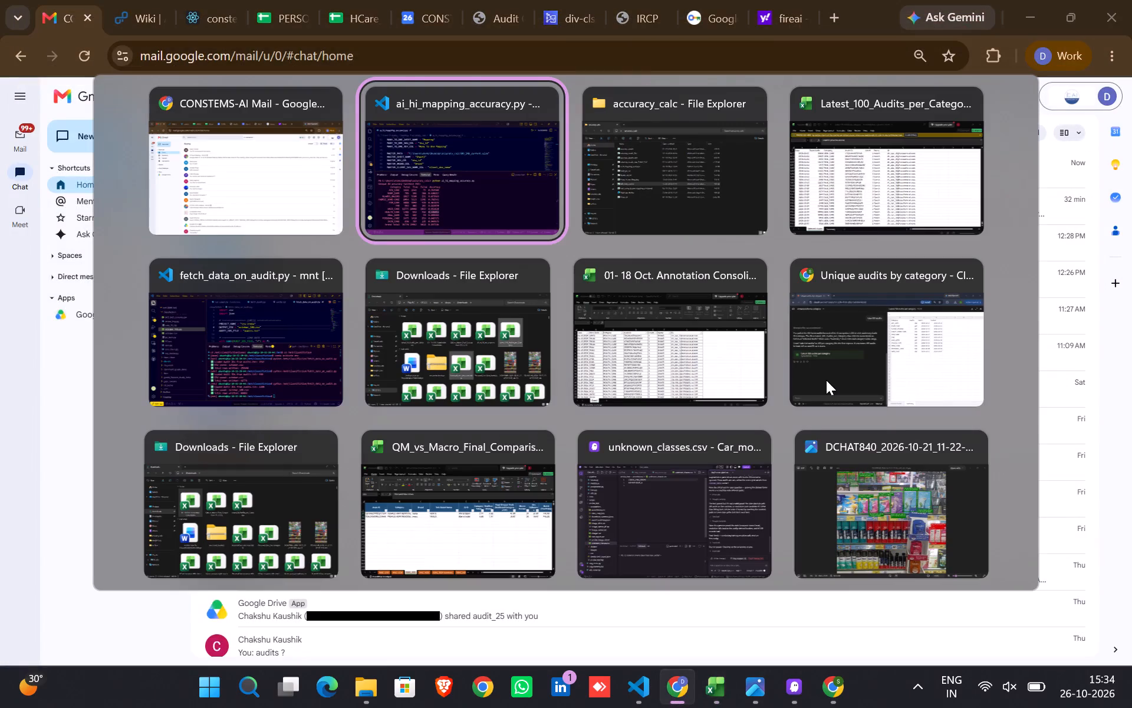
key("alt+Tab")
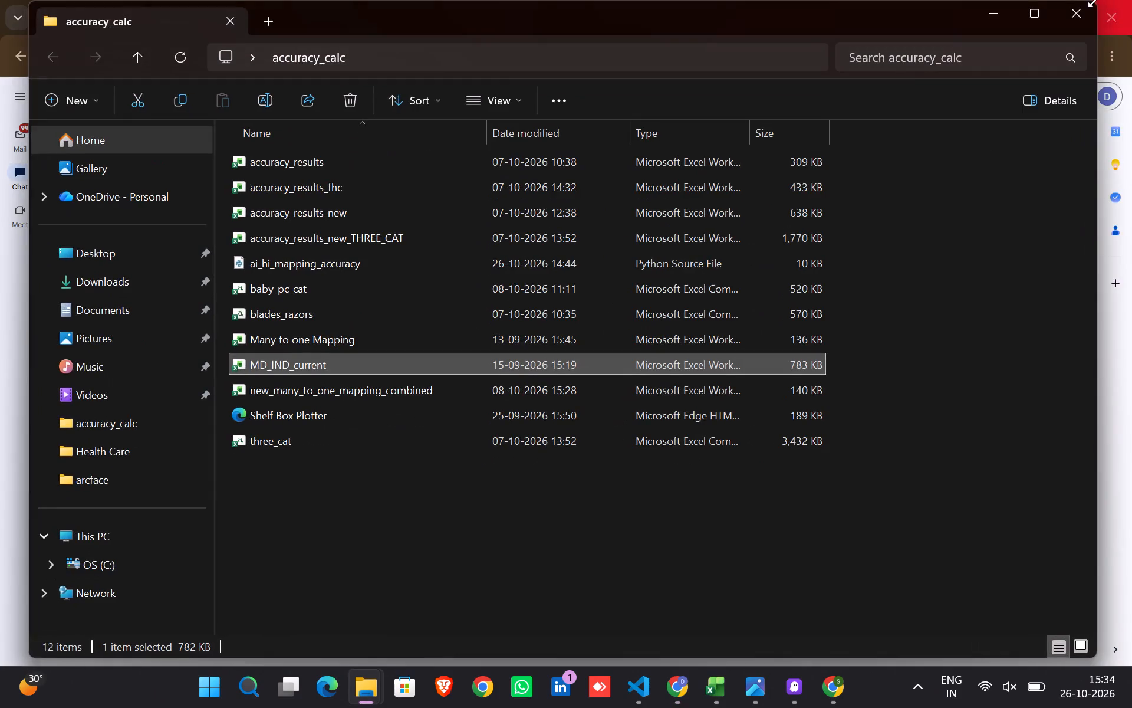
left_click(1072, 7)
Switch to the Latest_100_Audits_per_Category workbook in Excel.
key("alt+Tab")
key("alt+Tab")
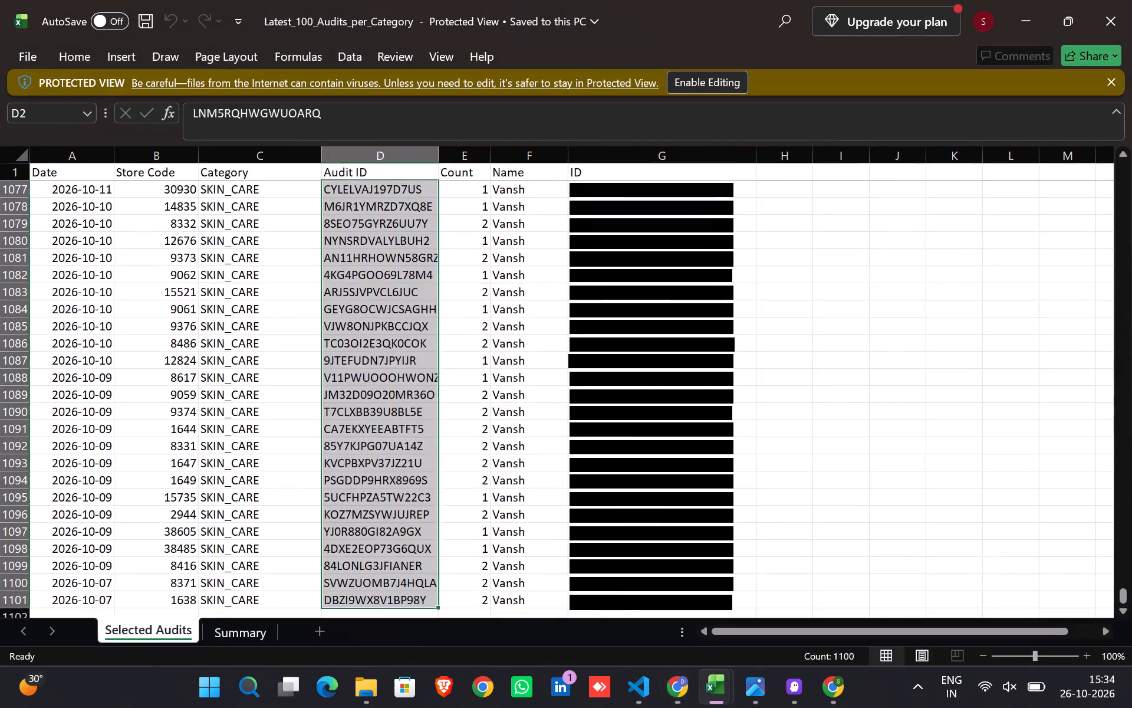
Skim back up the audit list and close the Latest_100_Audits_per_Category workbook.
scroll(383, 330, "up", 4)
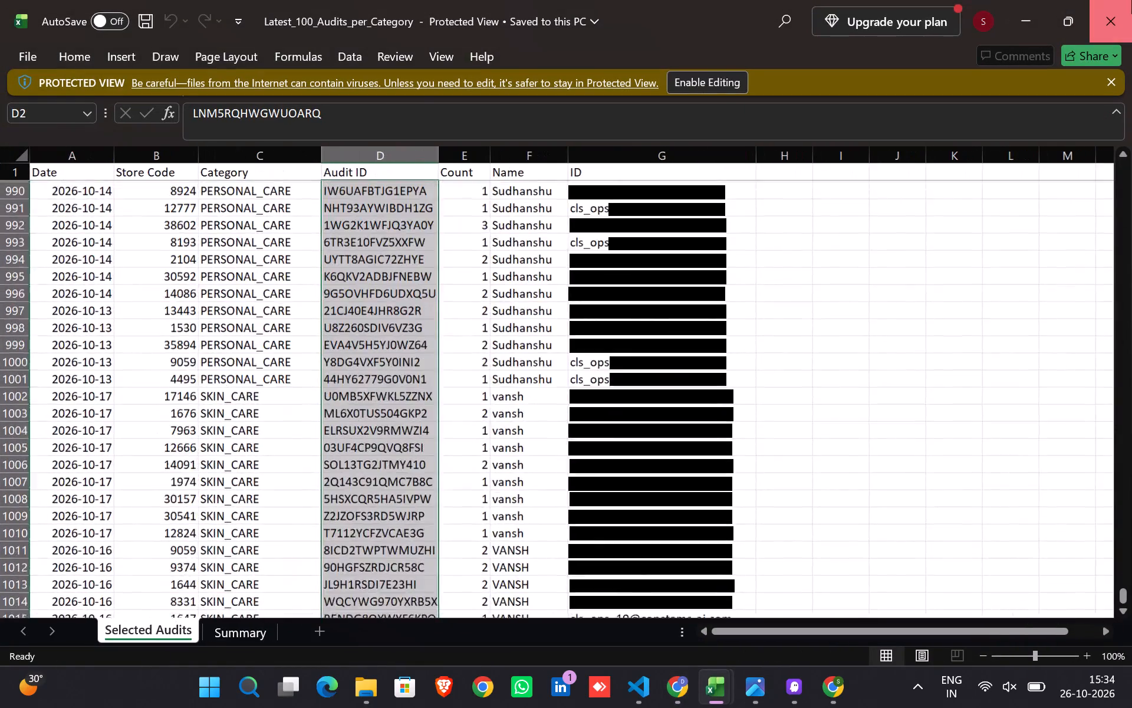
left_click(1131, 0)
Open the AI_vs_HI_oct_100_accuracy workbook from the Downloads folder.
left_click(368, 685)
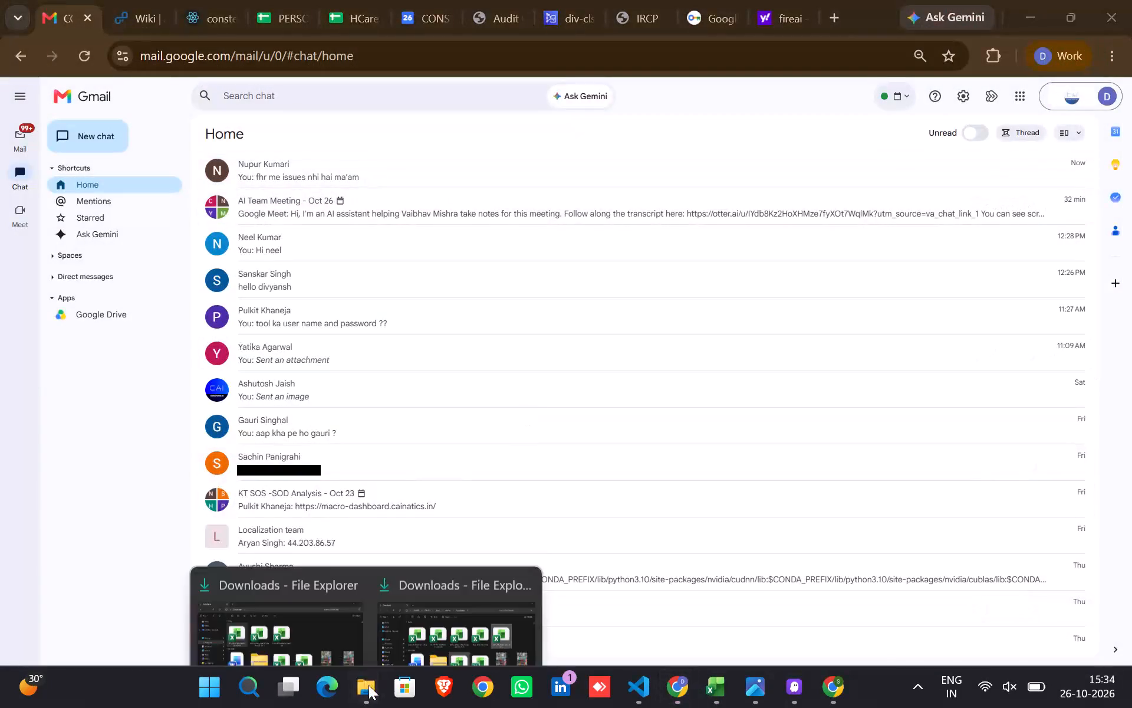
left_click(297, 607)
scroll(450, 313, "up", 3)
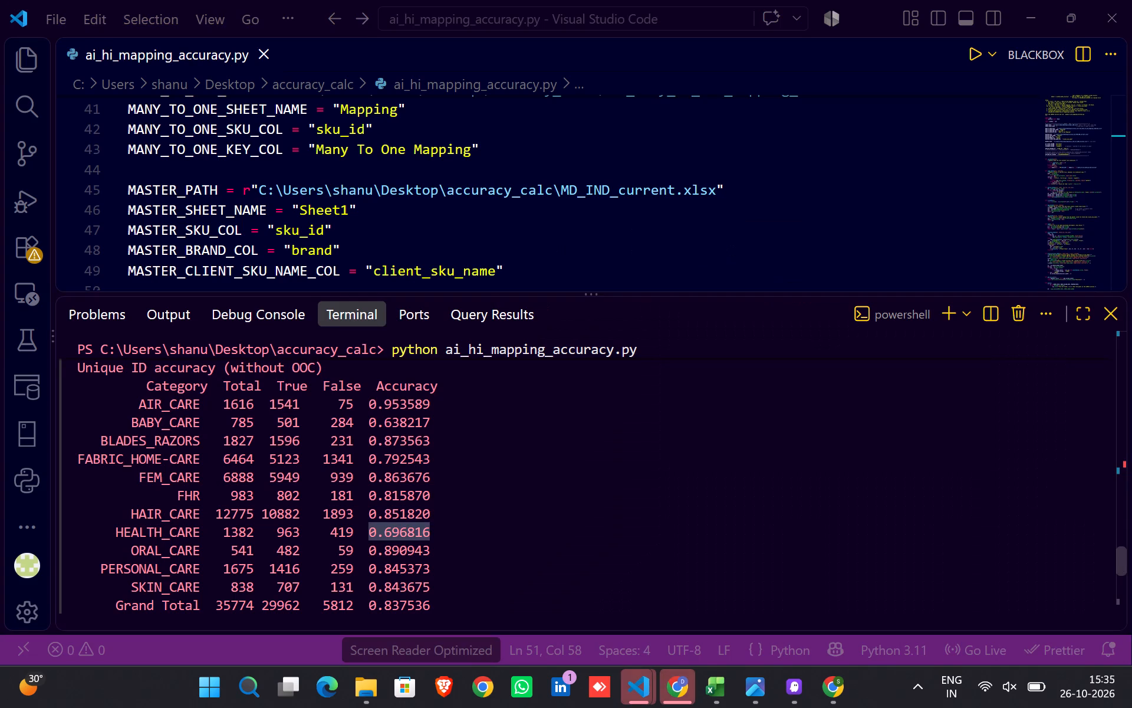
scroll(483, 278, "down", 4)
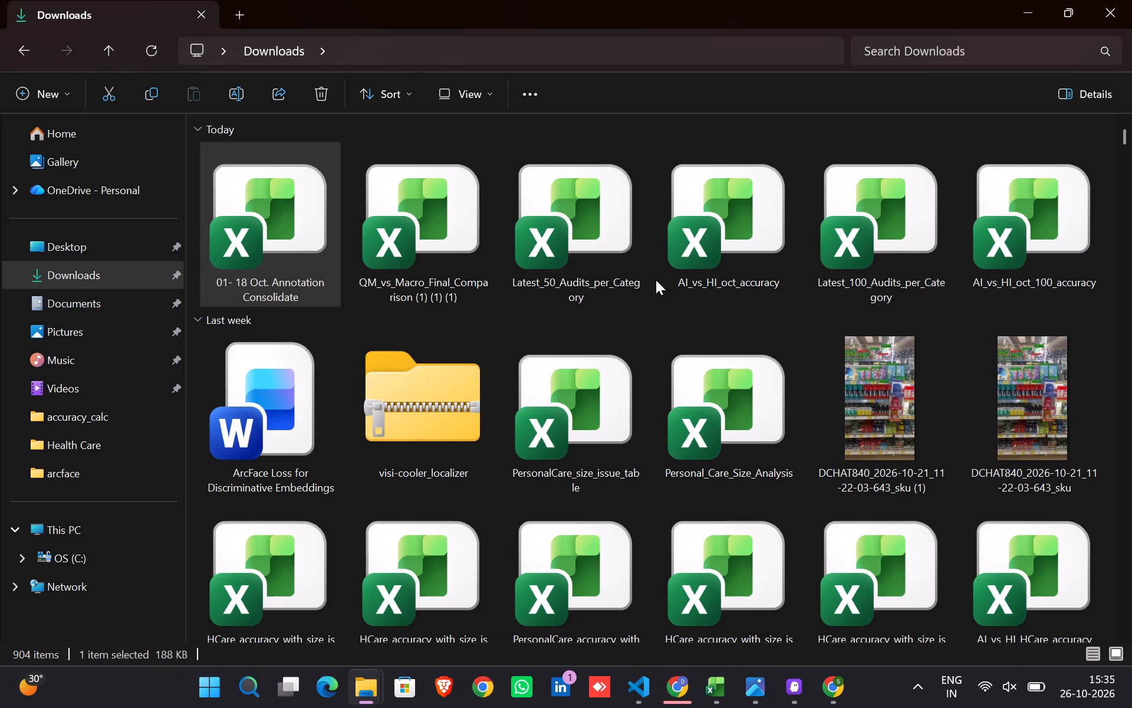
double_click(1005, 284)
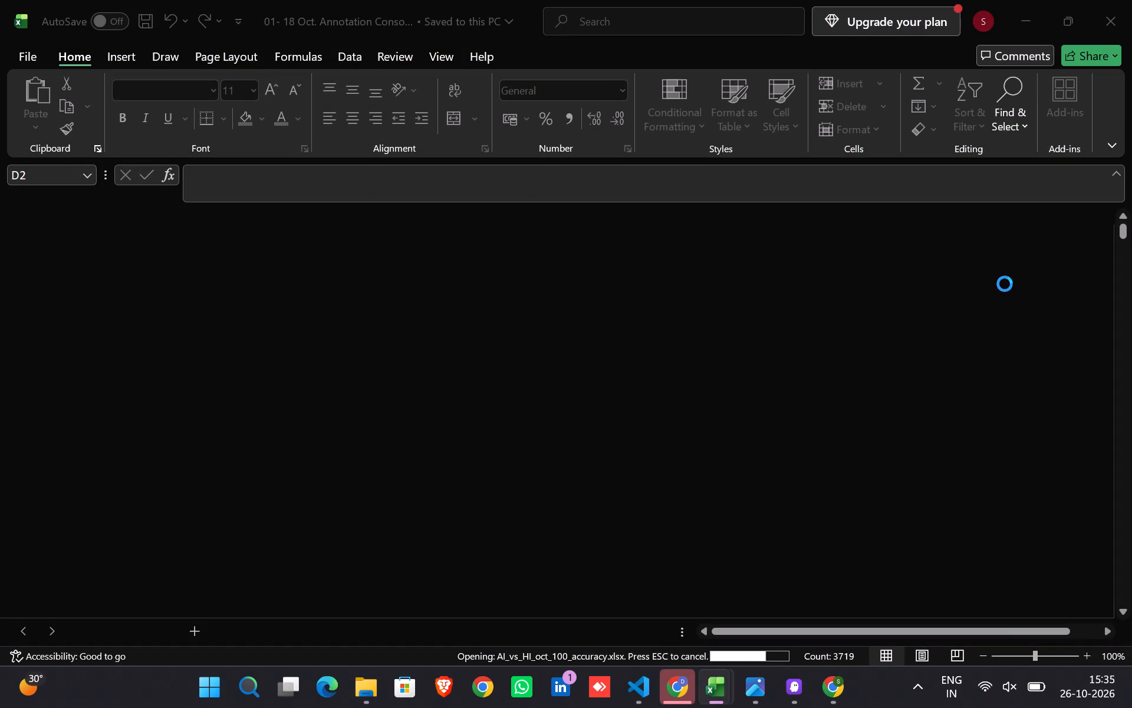
Add filters to the whole table on the mapped sheet and show only the rows where check_unique_id is FALSE.
left_click(608, 319)
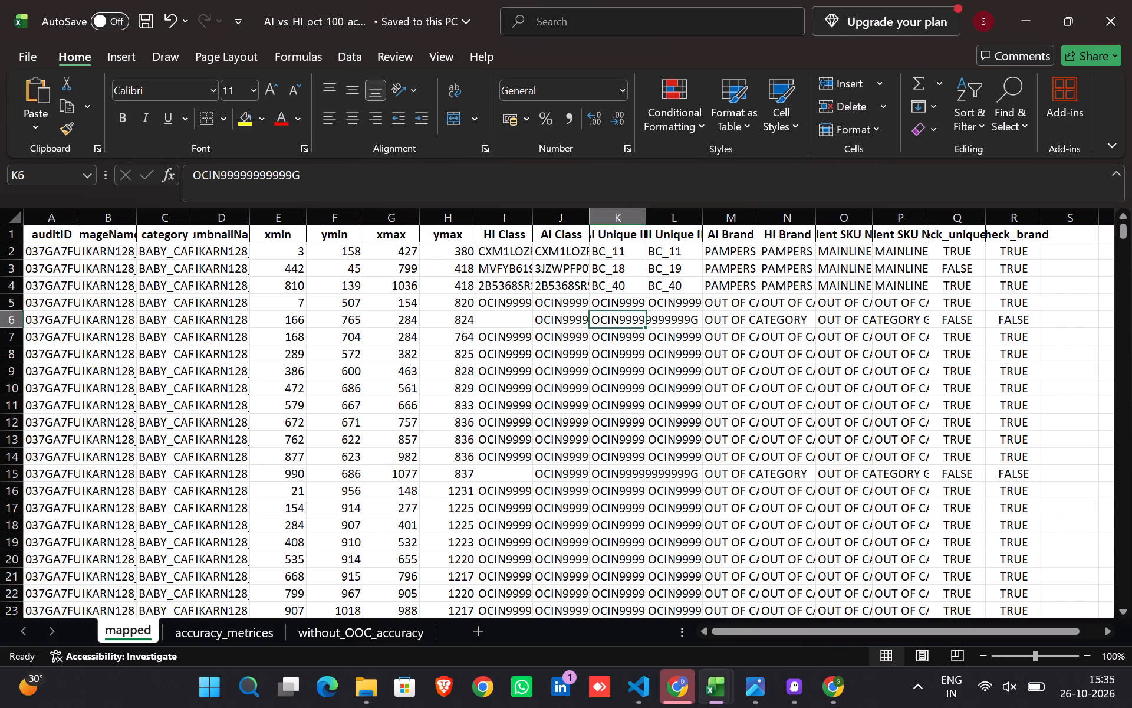
key("ctrl+a")
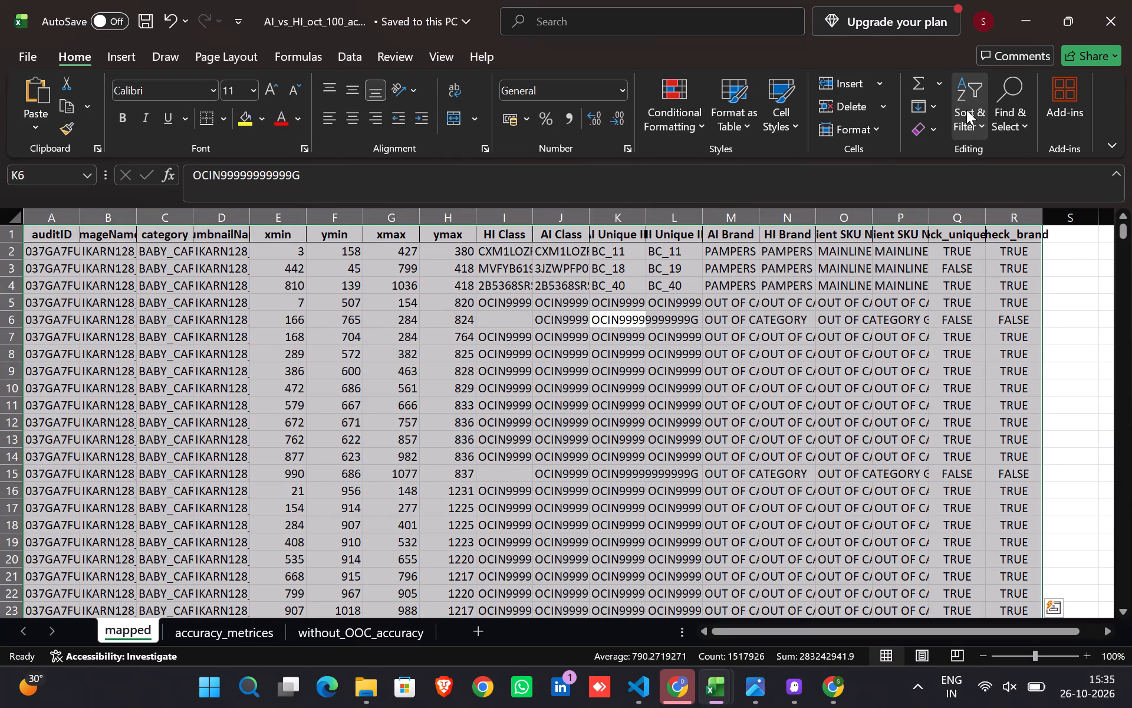
left_click(966, 110)
left_click(989, 232)
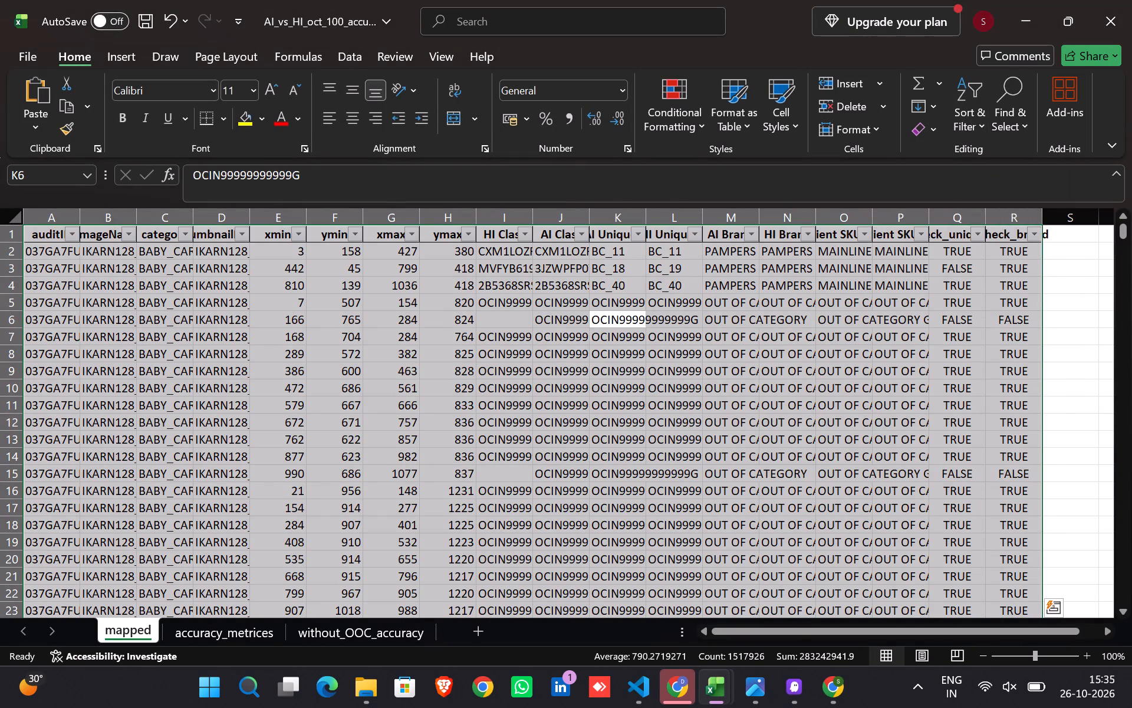
left_click(978, 233)
left_click(791, 436)
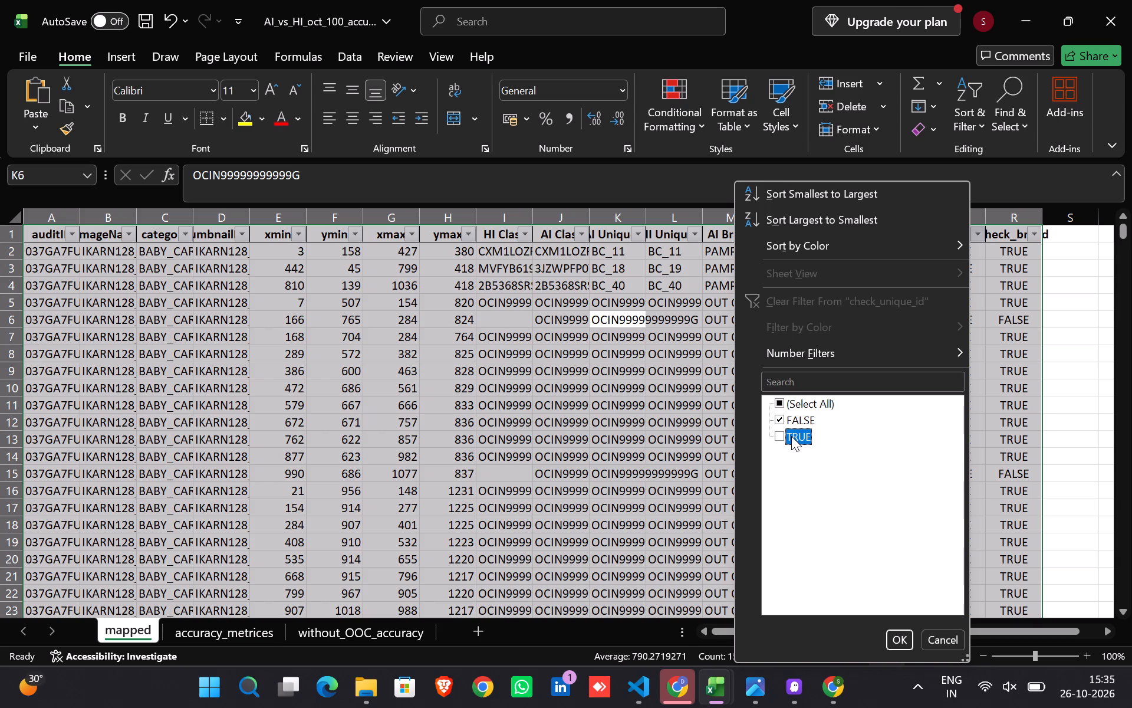
left_click(889, 634)
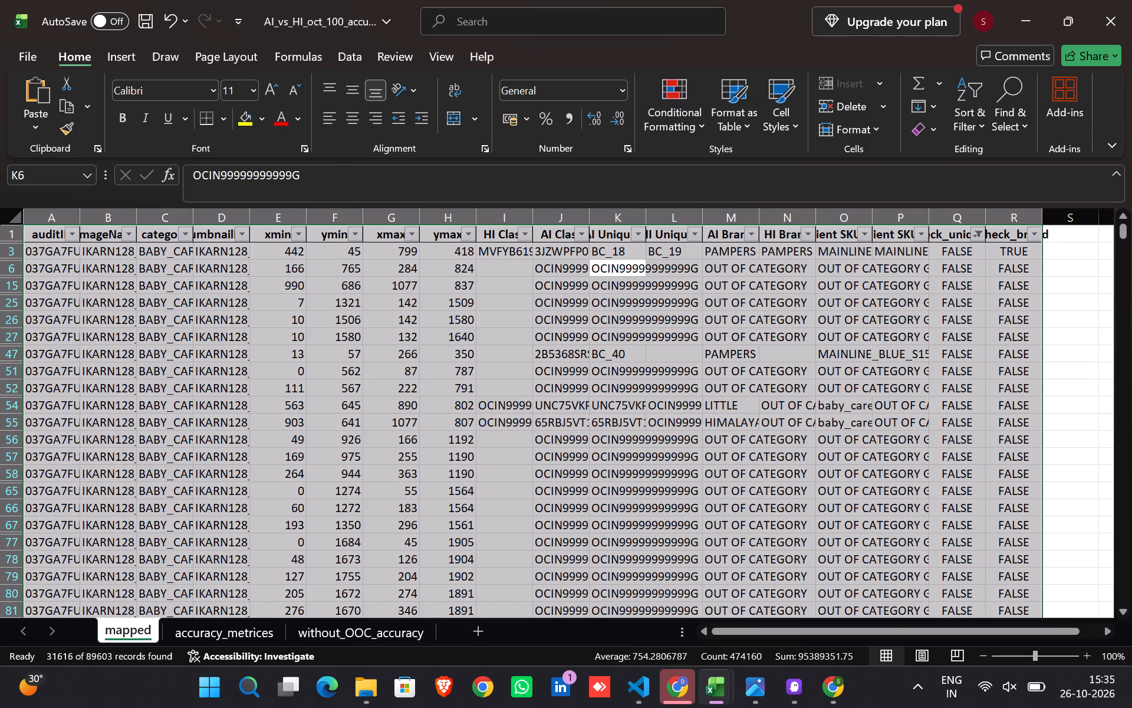
Filter the category column to show only FHR.
left_click(867, 415)
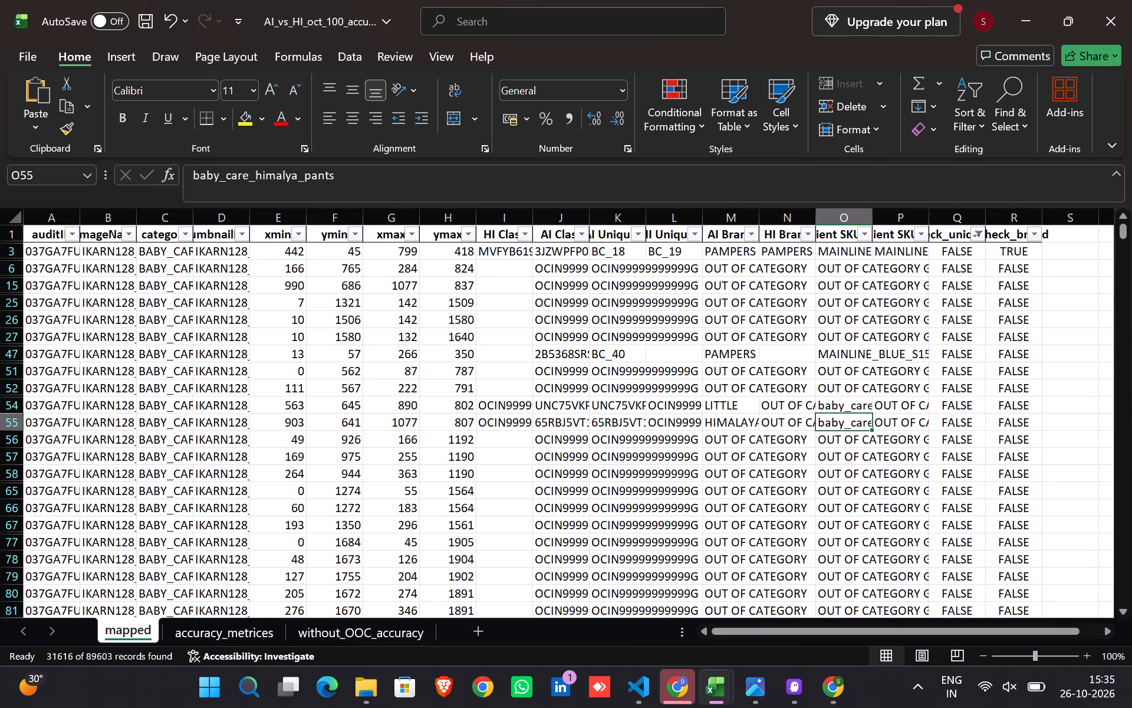
left_click(186, 240)
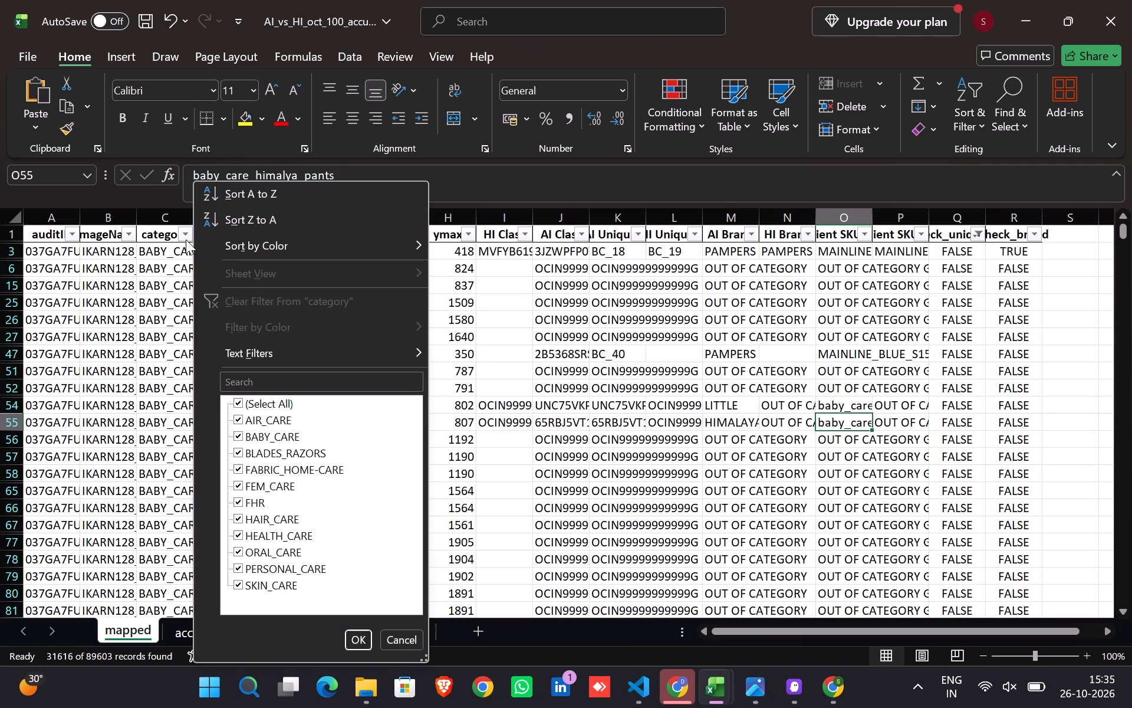
left_click(271, 407)
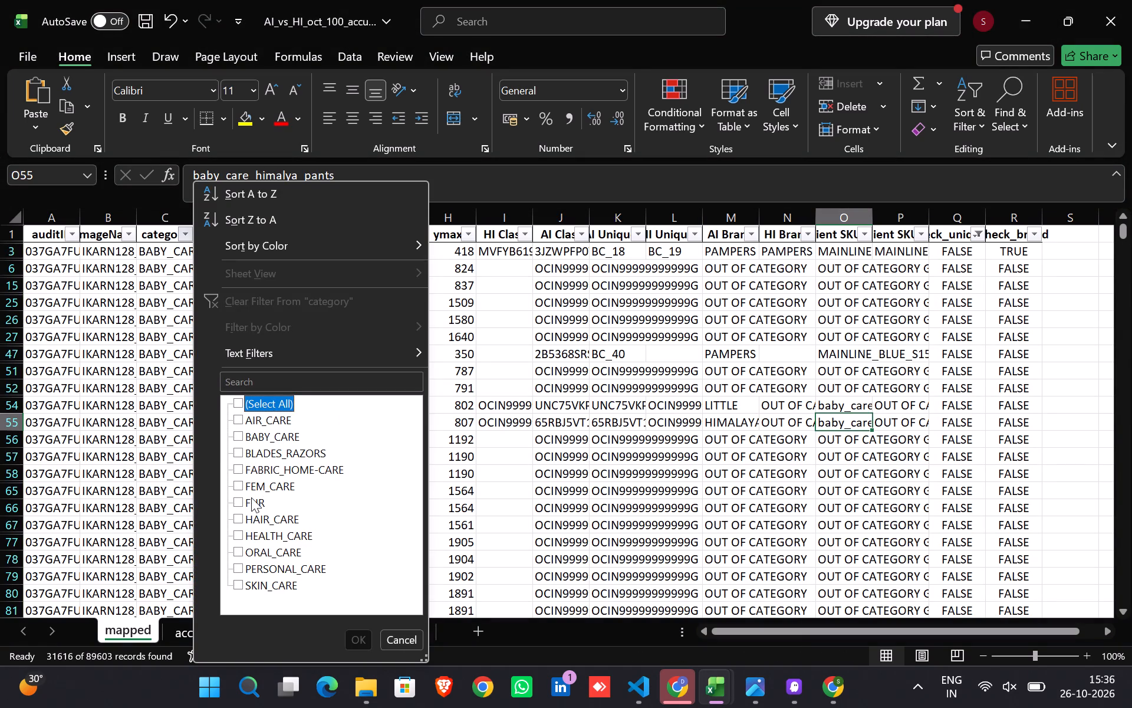
left_click(251, 497)
left_click(356, 638)
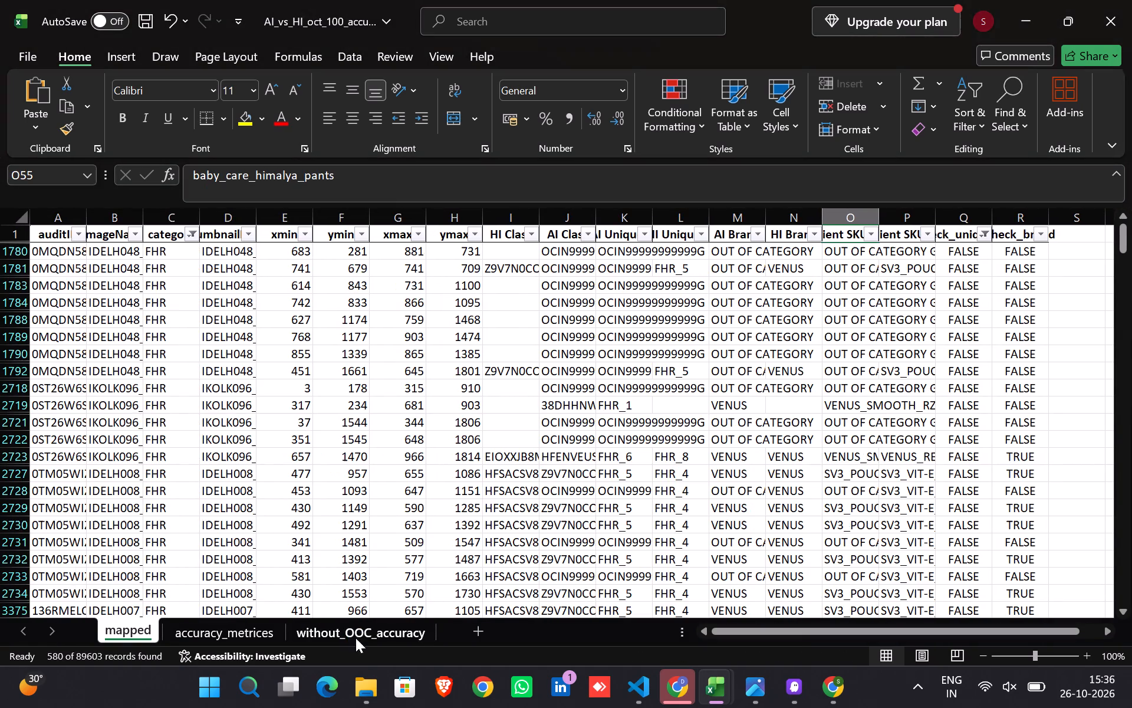
Auto-fit the widths of the AI Client SKU Name and HI Client SKU Name columns.
scroll(512, 480, "left", 1)
scroll(525, 481, "up", 1)
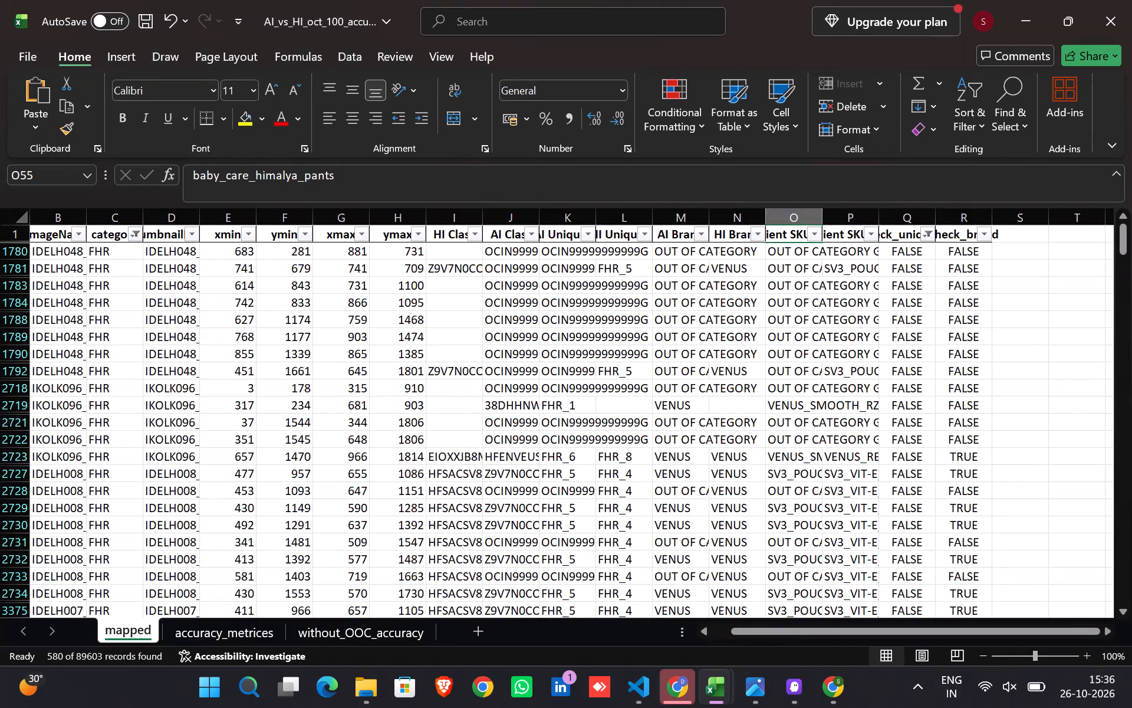
double_click(827, 219)
scroll(853, 314, "left", 4)
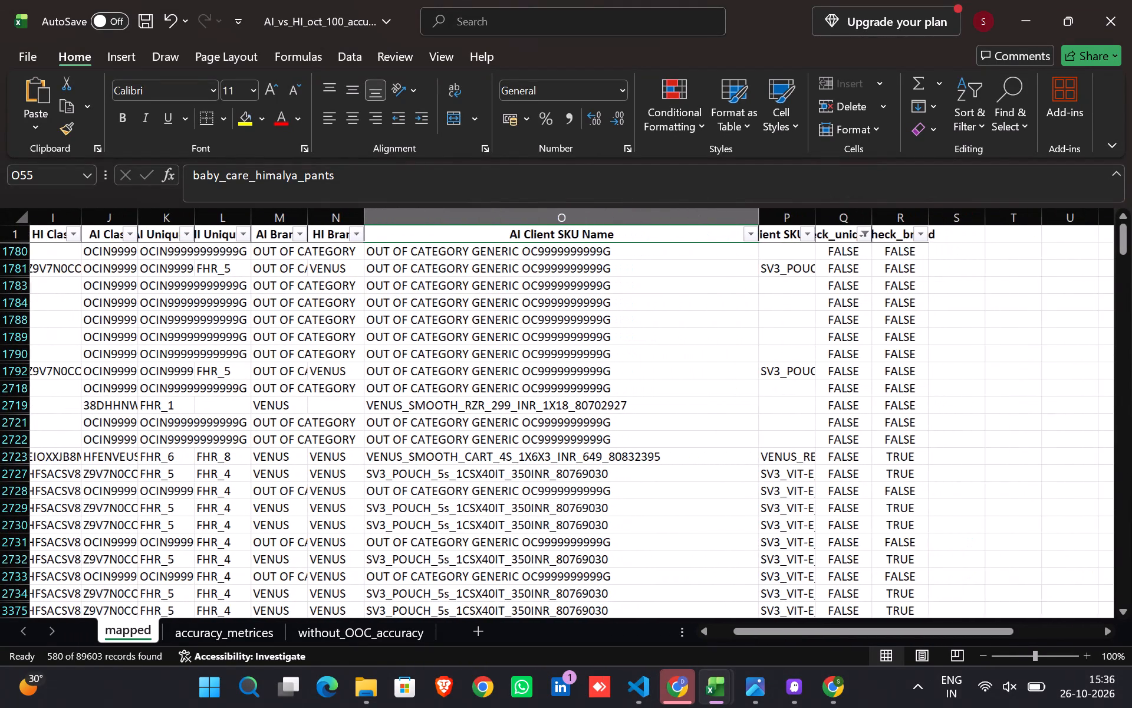
left_click(828, 206)
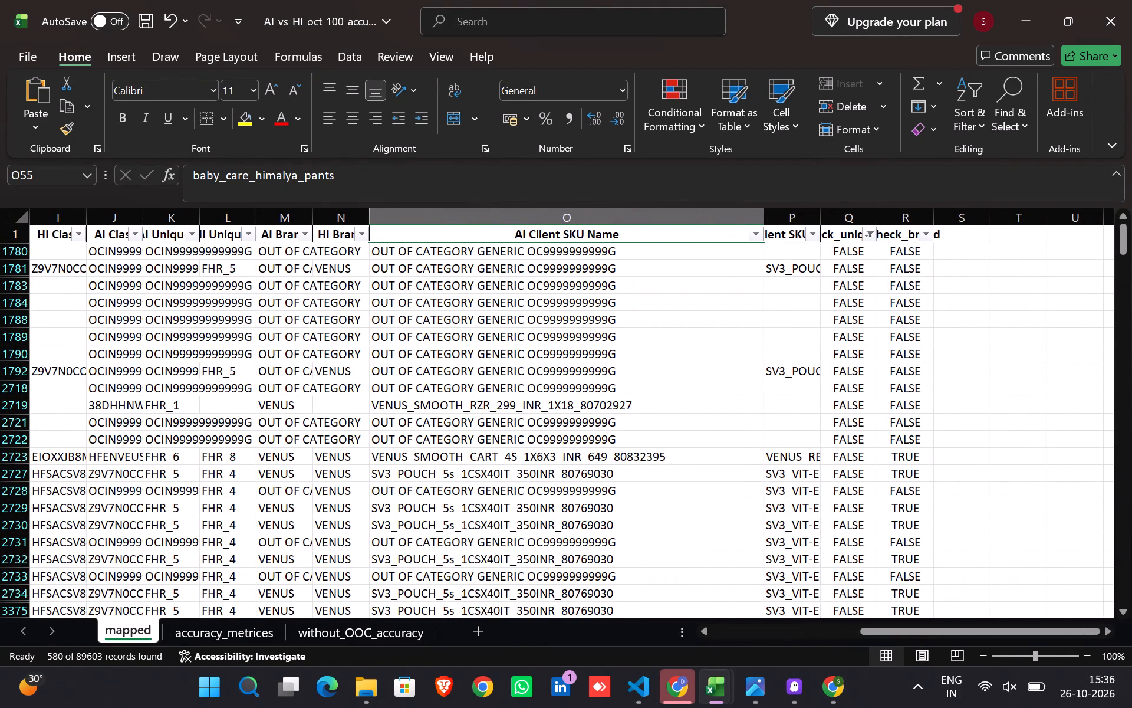
double_click(825, 212)
scroll(861, 269, "left", 2)
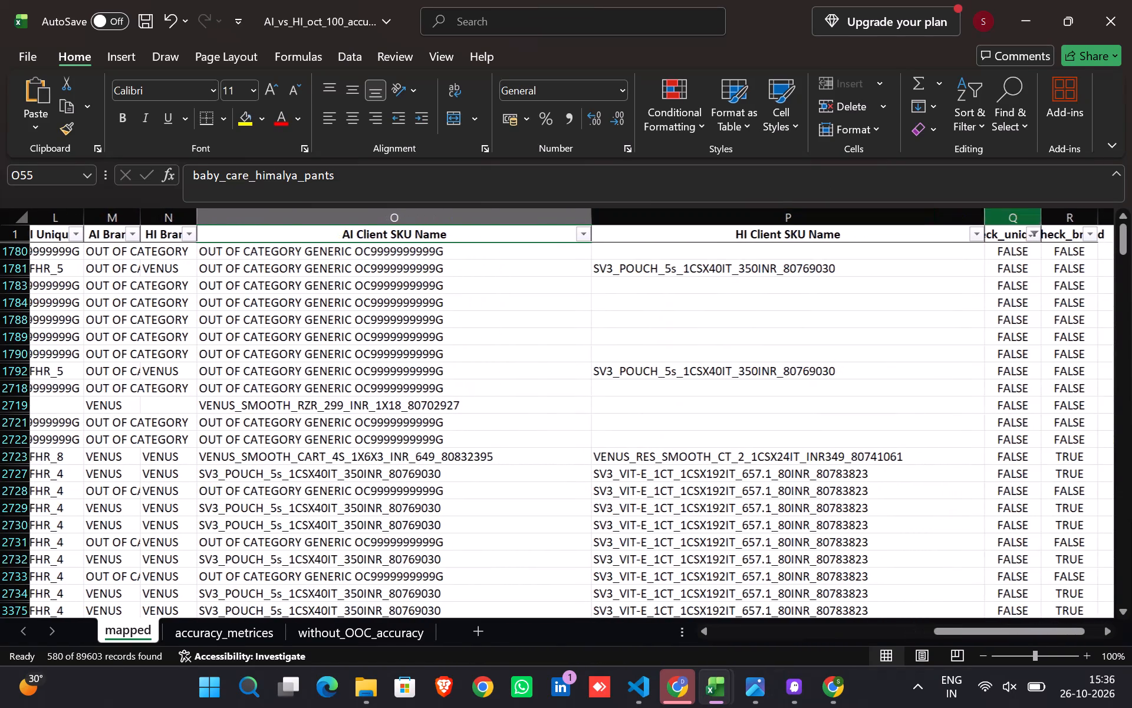
Filter HI Client SKU Name to exclude blanks and the OUT OF CATEGORY GENERIC entry.
left_click(983, 230)
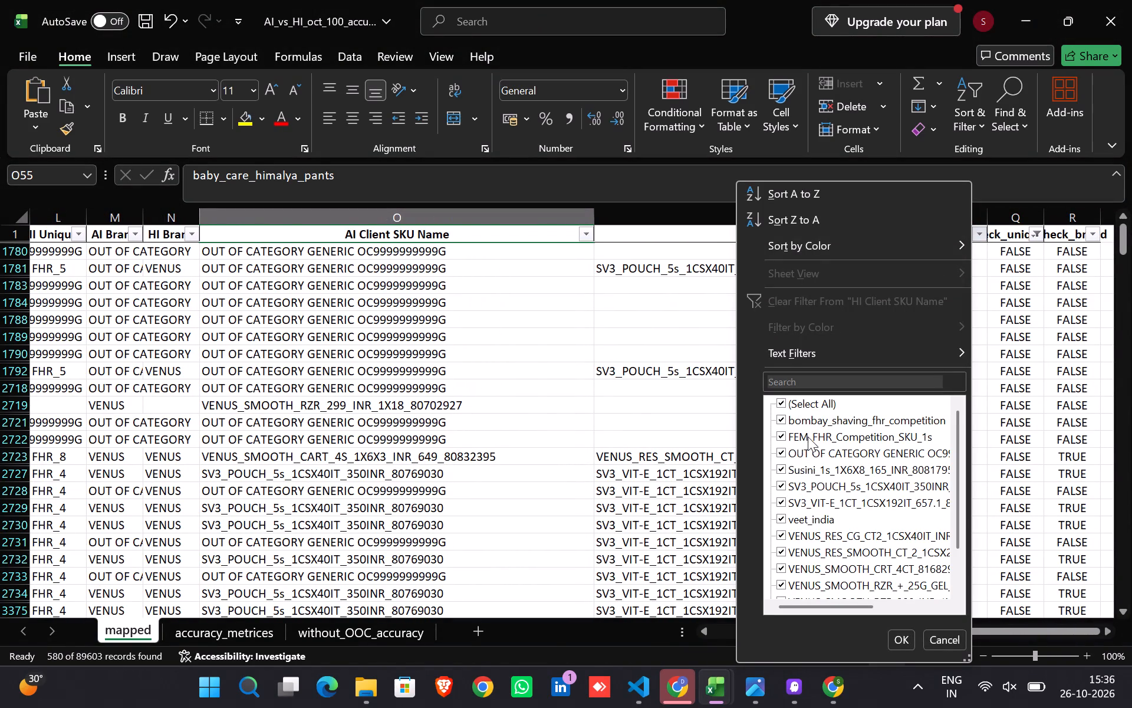
scroll(821, 552, "down", 2)
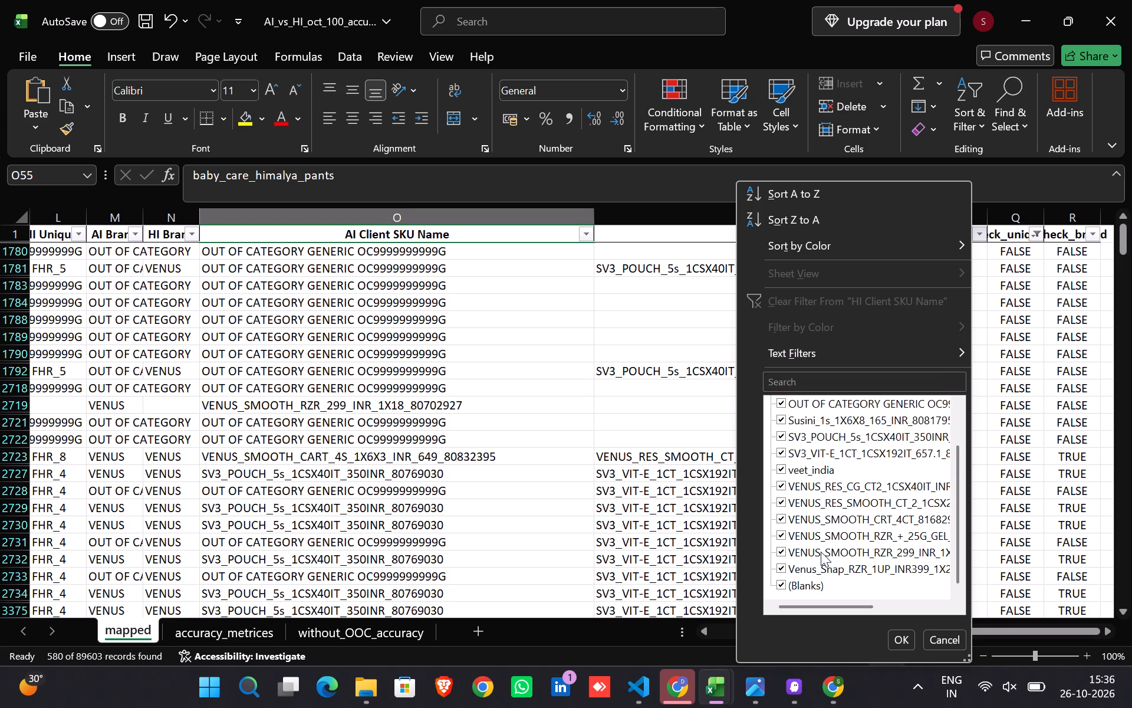
scroll(821, 552, "down", 1)
left_click(808, 585)
scroll(828, 483, "up", 2)
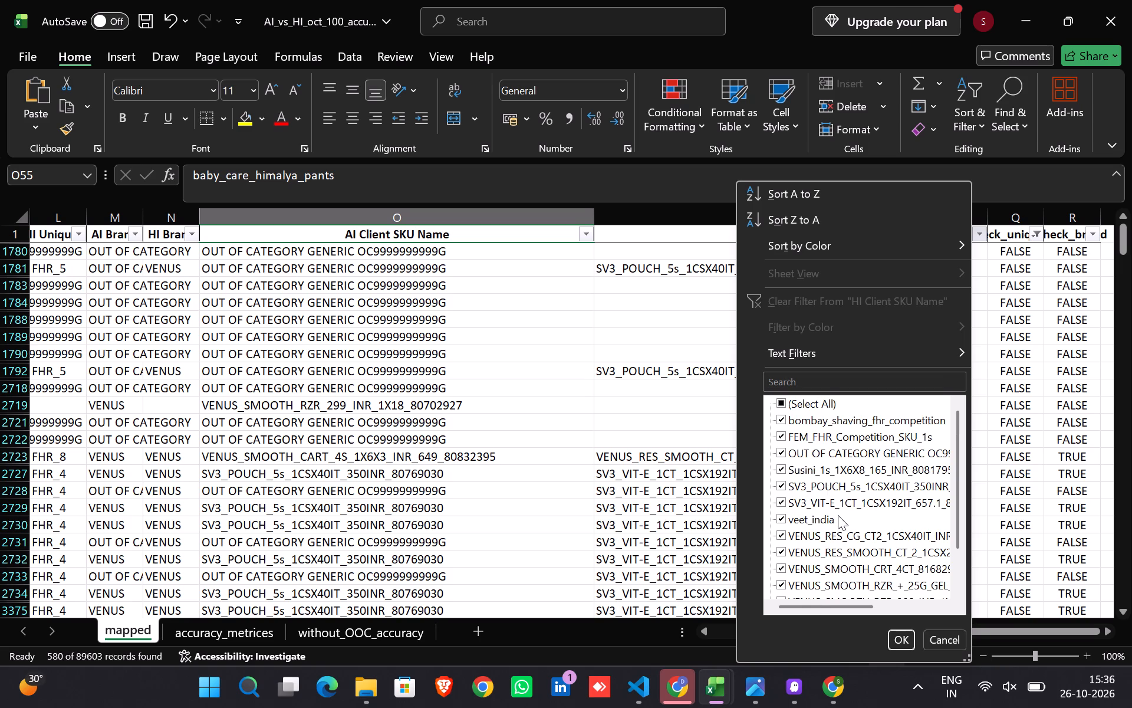
left_click(830, 451)
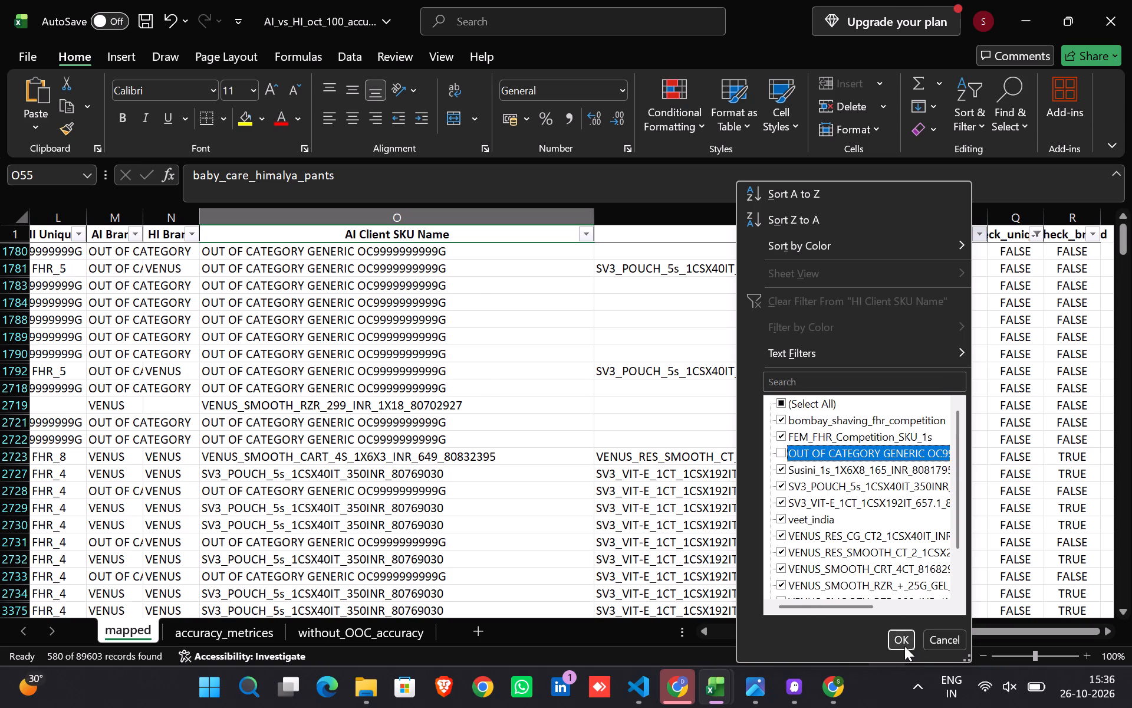
left_click(904, 646)
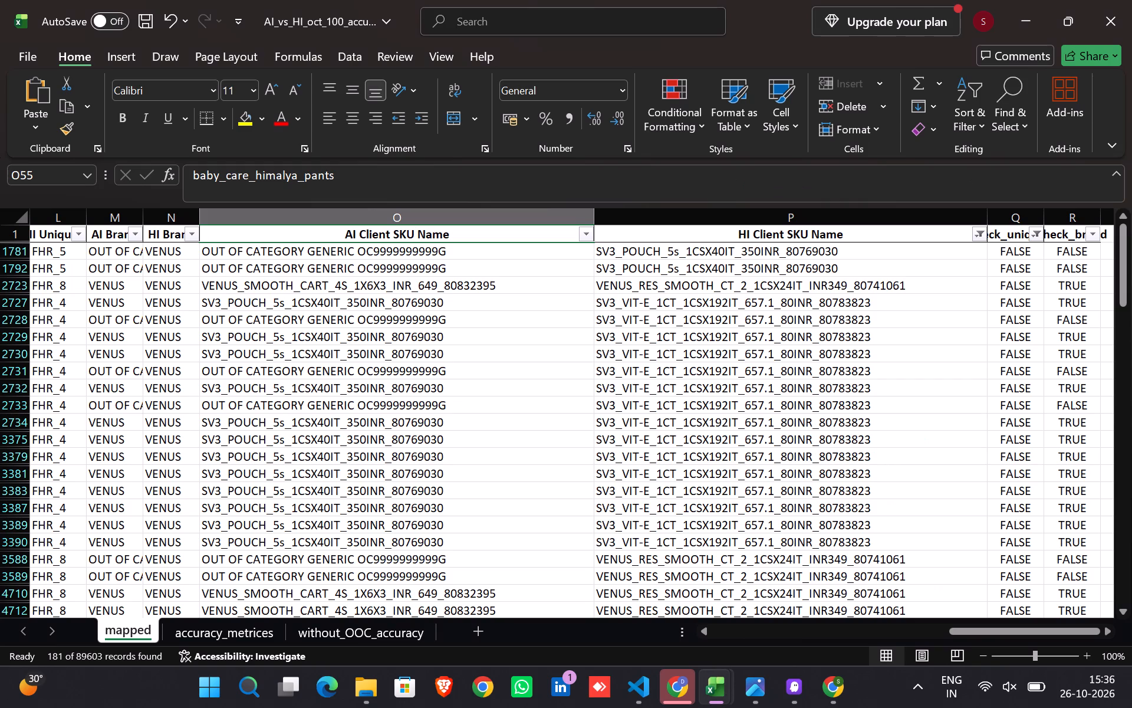
Examine the filtered FHR mismatches, comparing the AI and HI client SKU names down to the last rows.
scroll(831, 517, "down", 3)
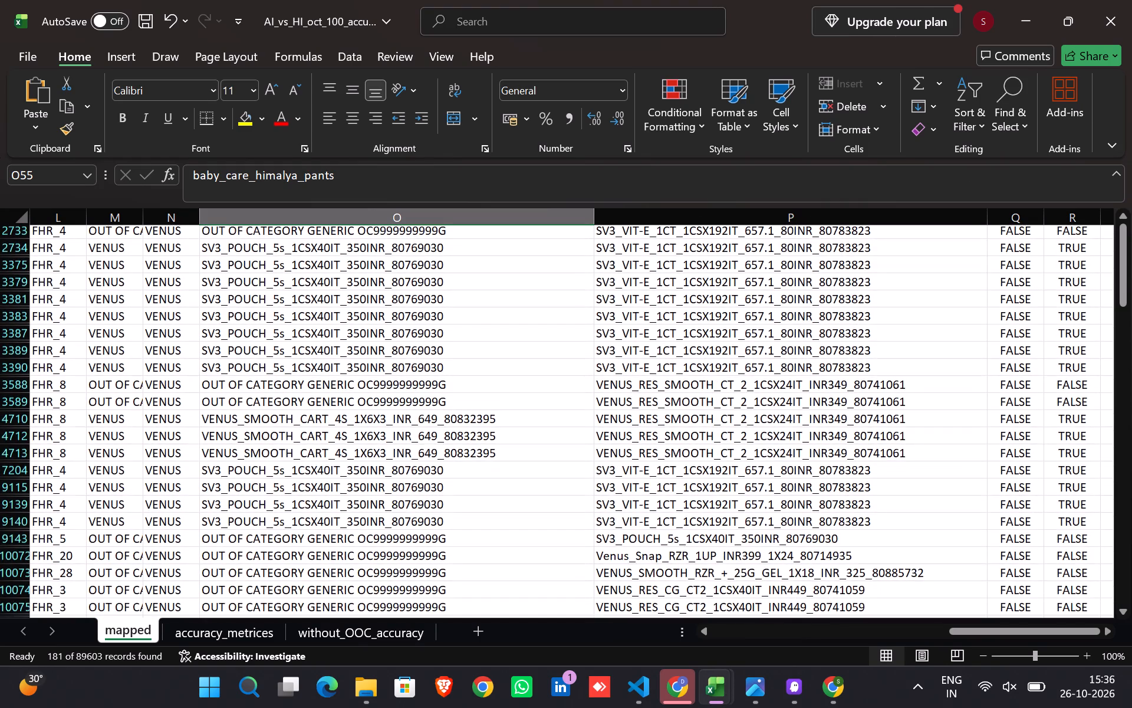
scroll(831, 517, "down", 3)
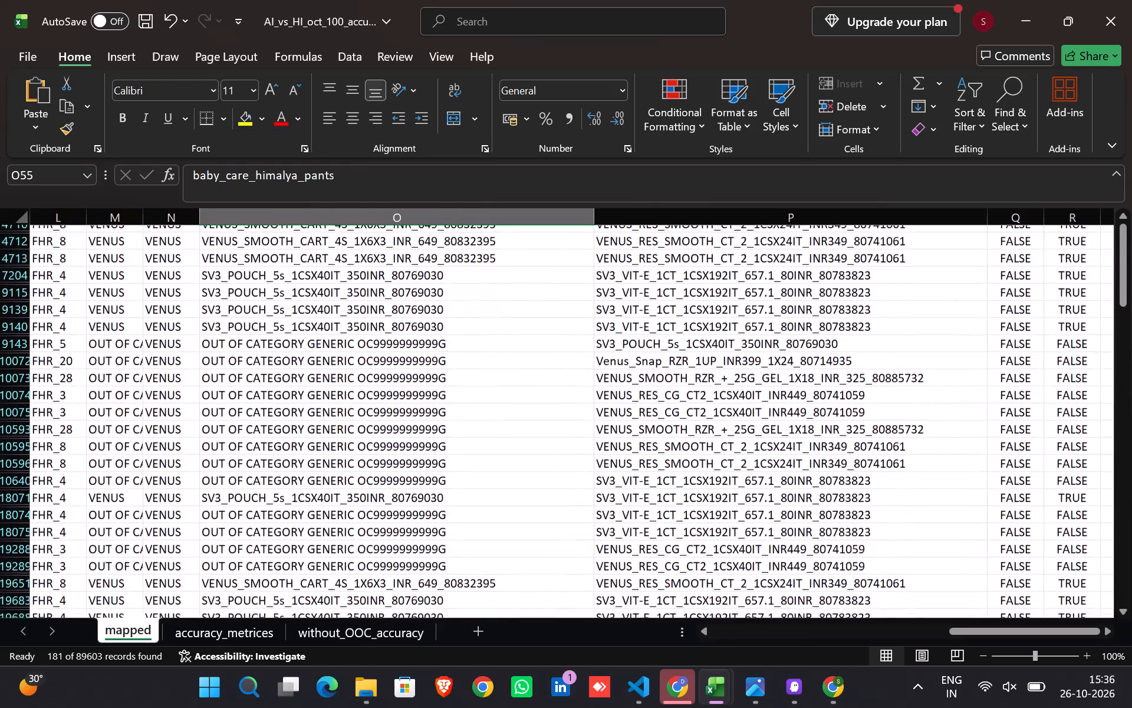
scroll(831, 517, "down", 5)
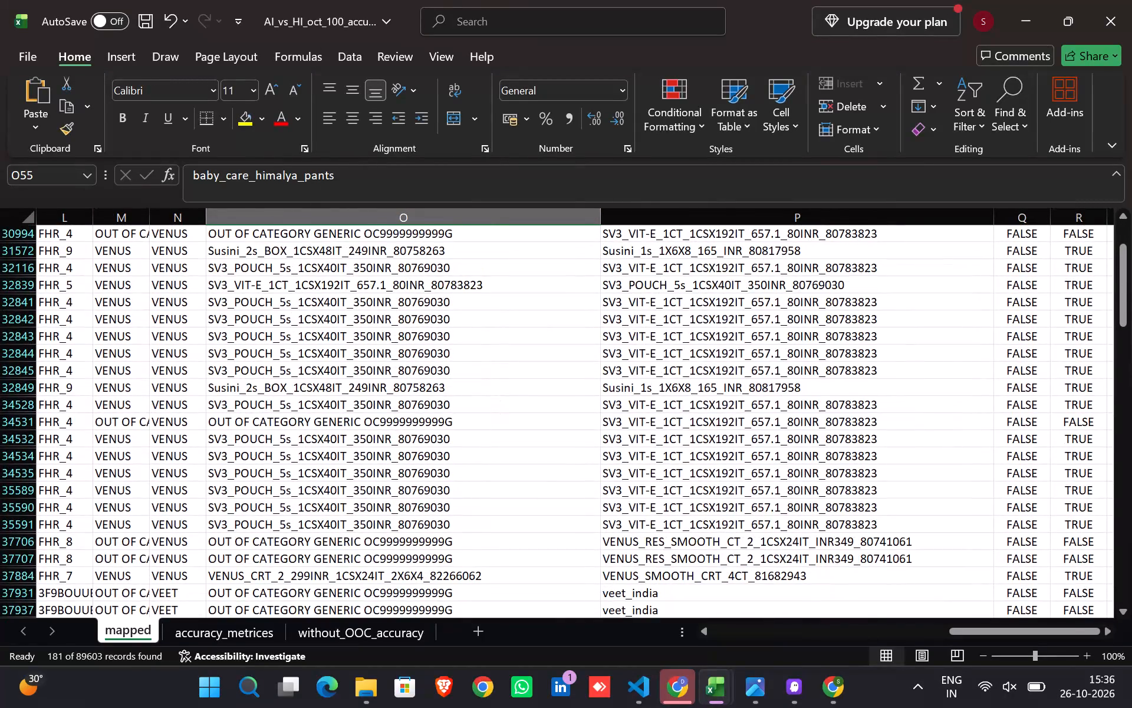
scroll(831, 517, "down", 3)
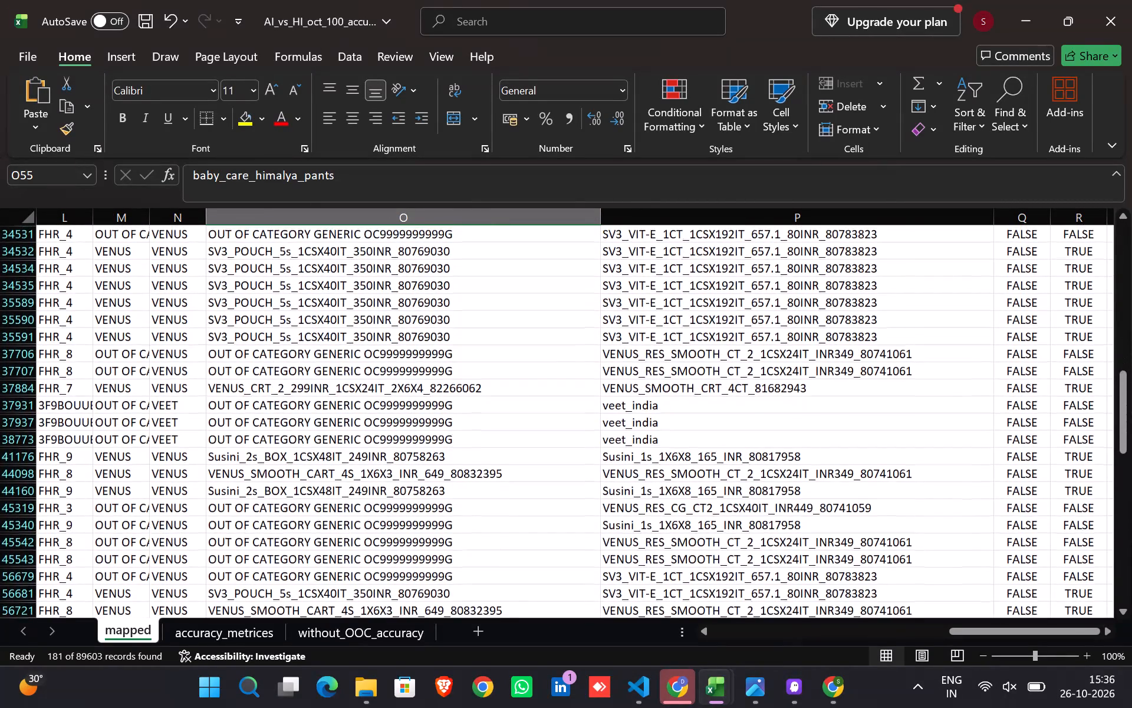
scroll(831, 517, "down", 2)
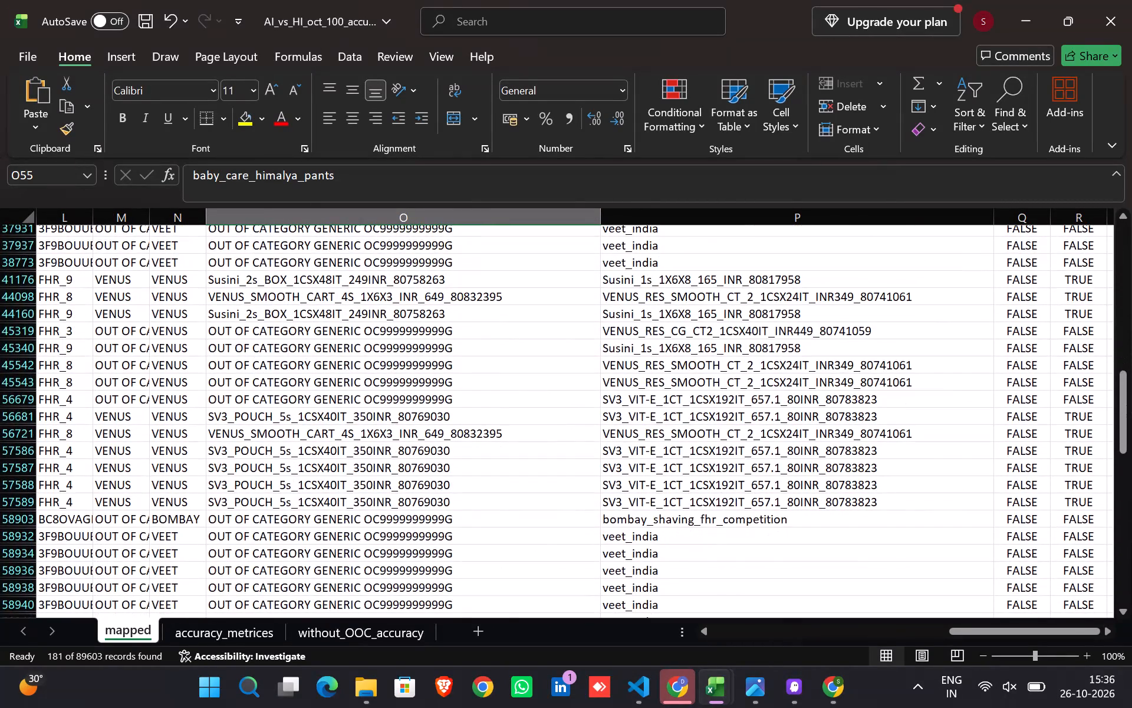
scroll(831, 517, "down", 2)
scroll(831, 517, "up", 5)
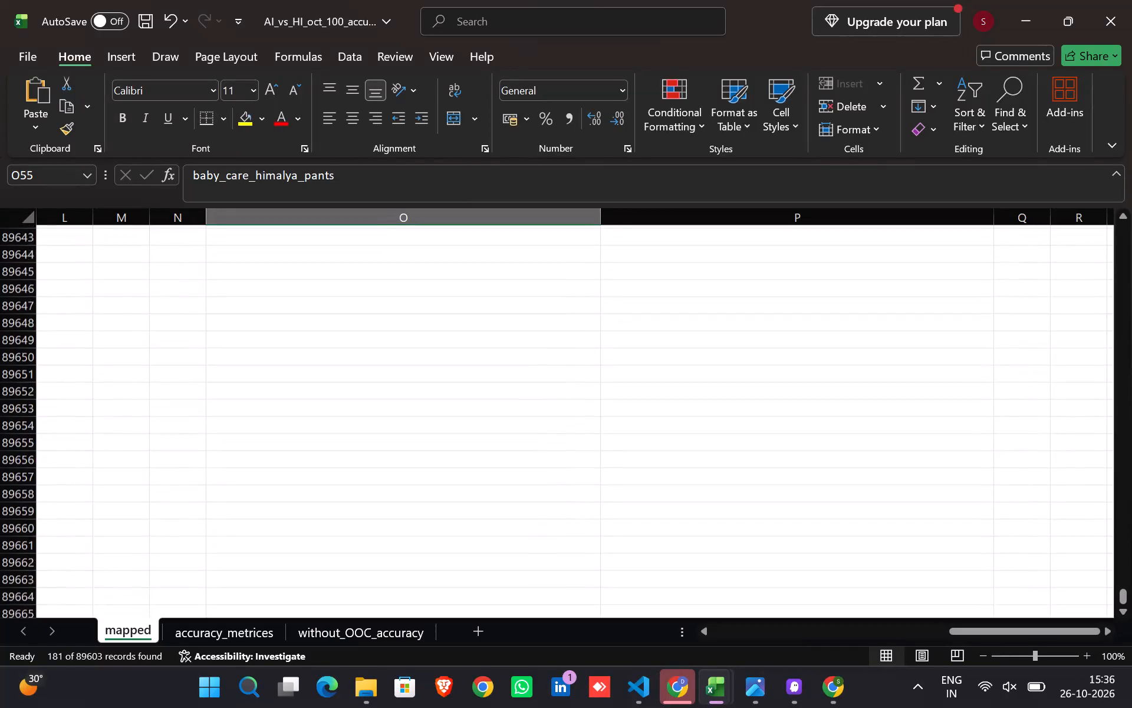
scroll(831, 517, "up", 7)
scroll(831, 517, "down", 1)
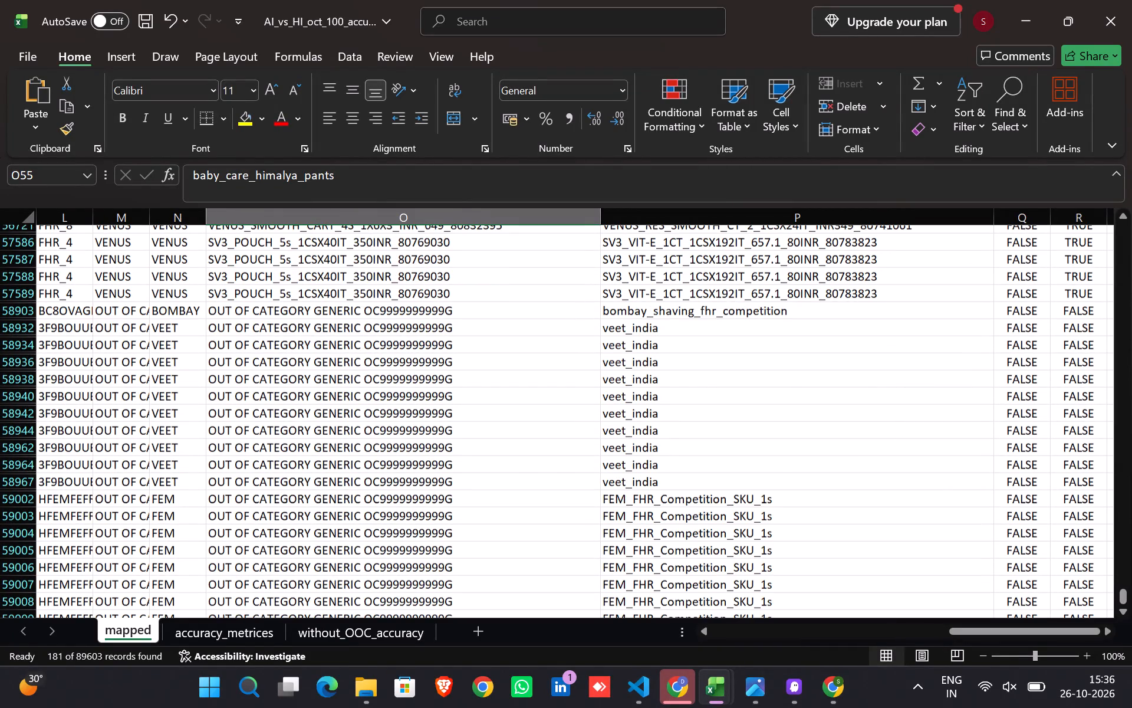
scroll(831, 517, "down", 1)
scroll(676, 538, "down", 1)
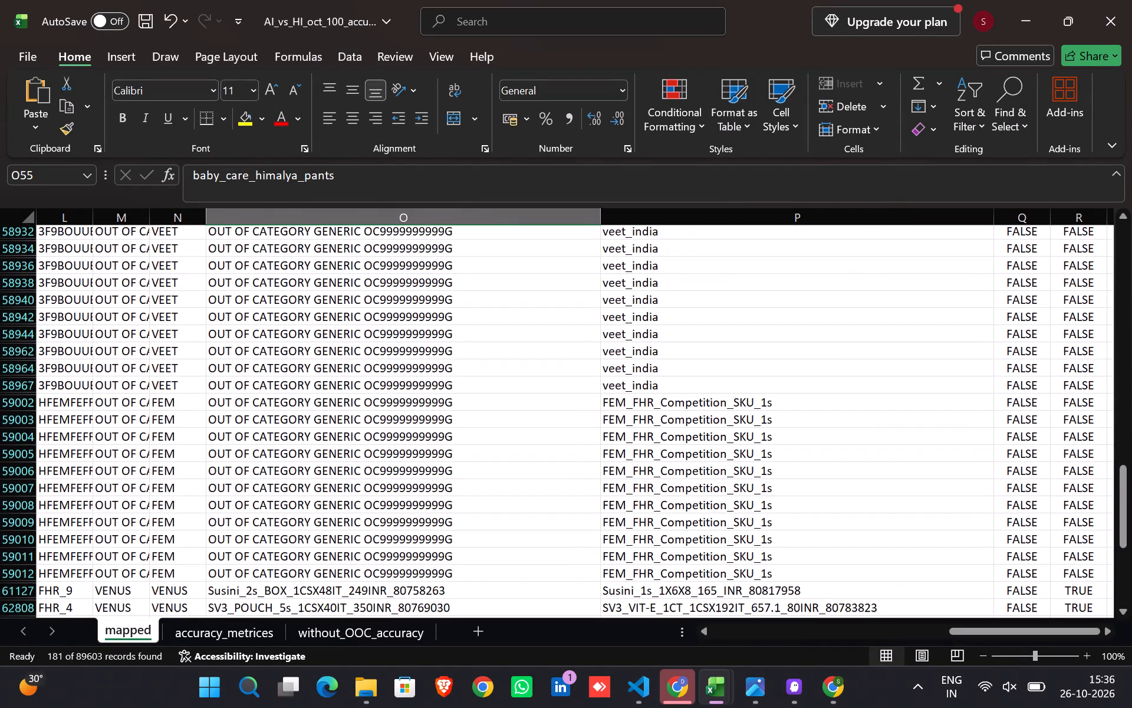
scroll(676, 538, "down", 1)
scroll(650, 484, "down", 1)
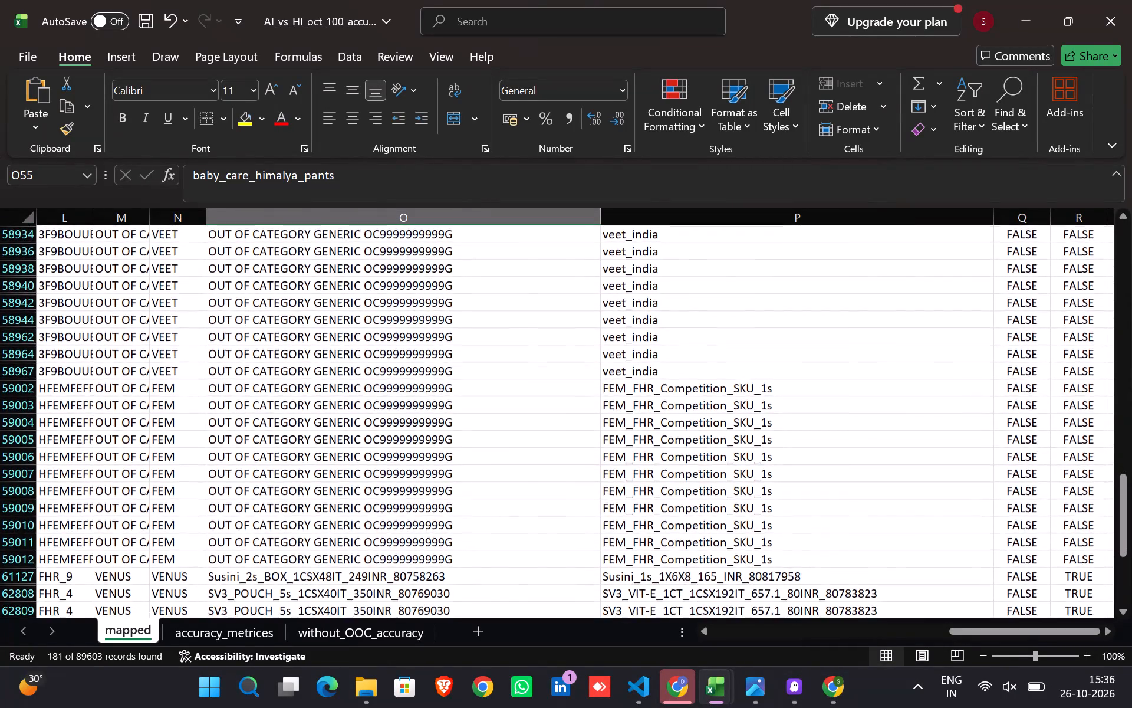
scroll(650, 484, "down", 1)
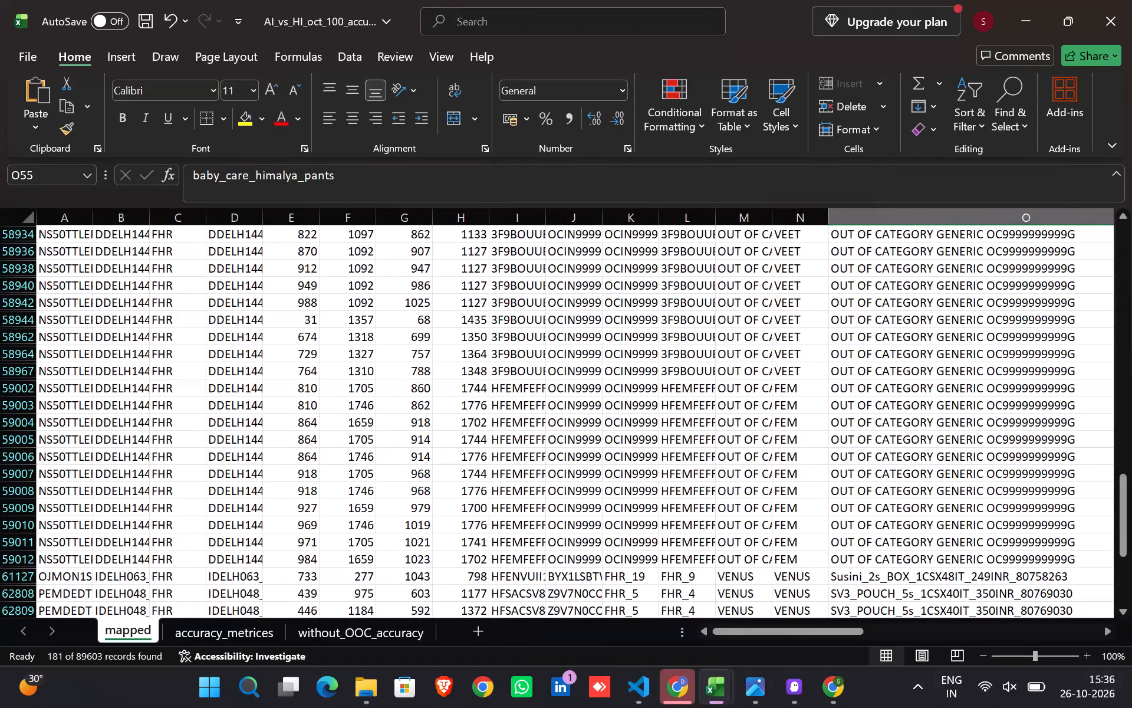
Copy the audit ID from one of the FEM_FHR_Competition_SKU_1s rows.
left_click(83, 430)
key("ctrl+c")
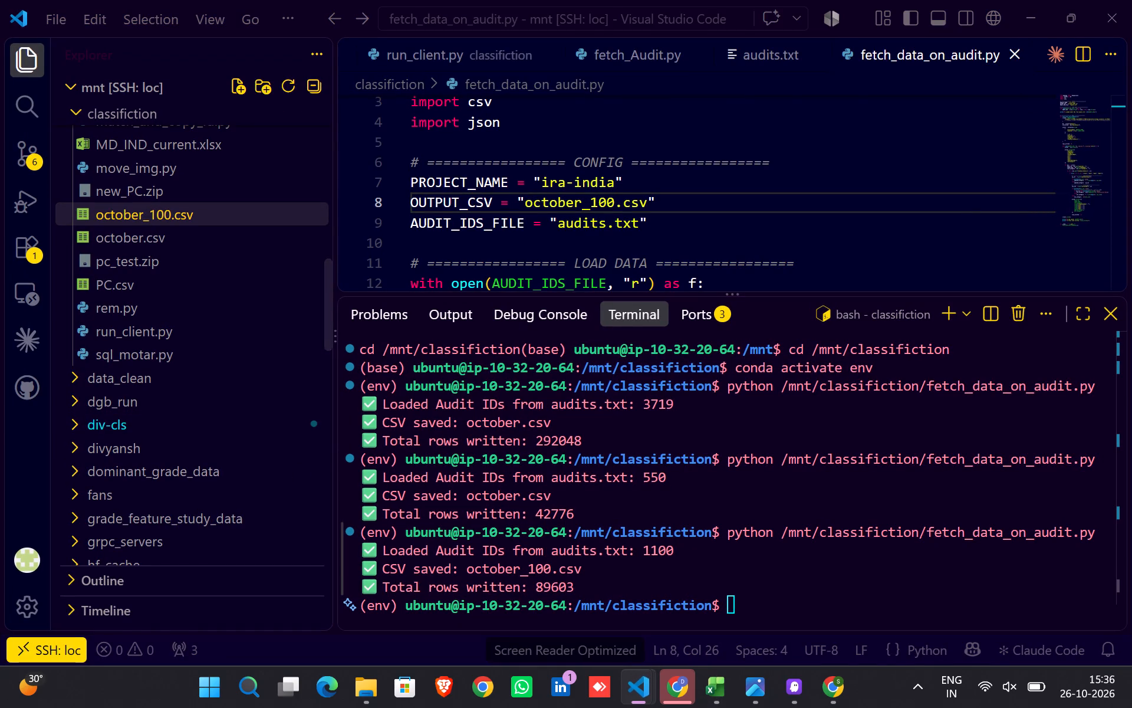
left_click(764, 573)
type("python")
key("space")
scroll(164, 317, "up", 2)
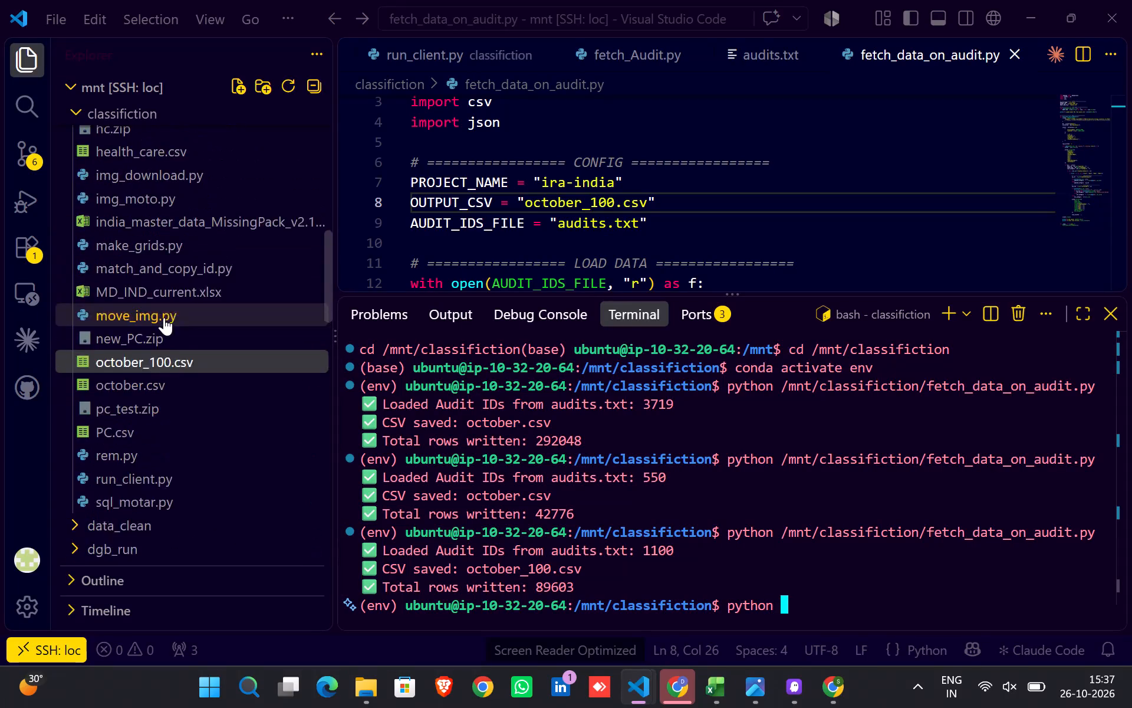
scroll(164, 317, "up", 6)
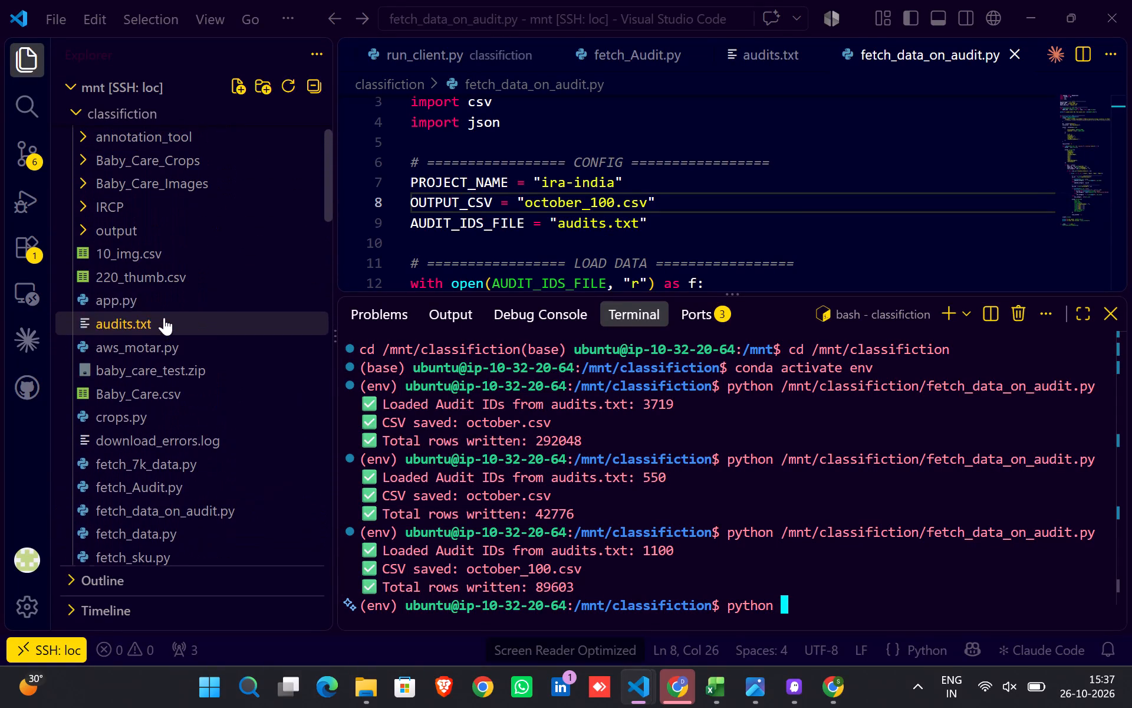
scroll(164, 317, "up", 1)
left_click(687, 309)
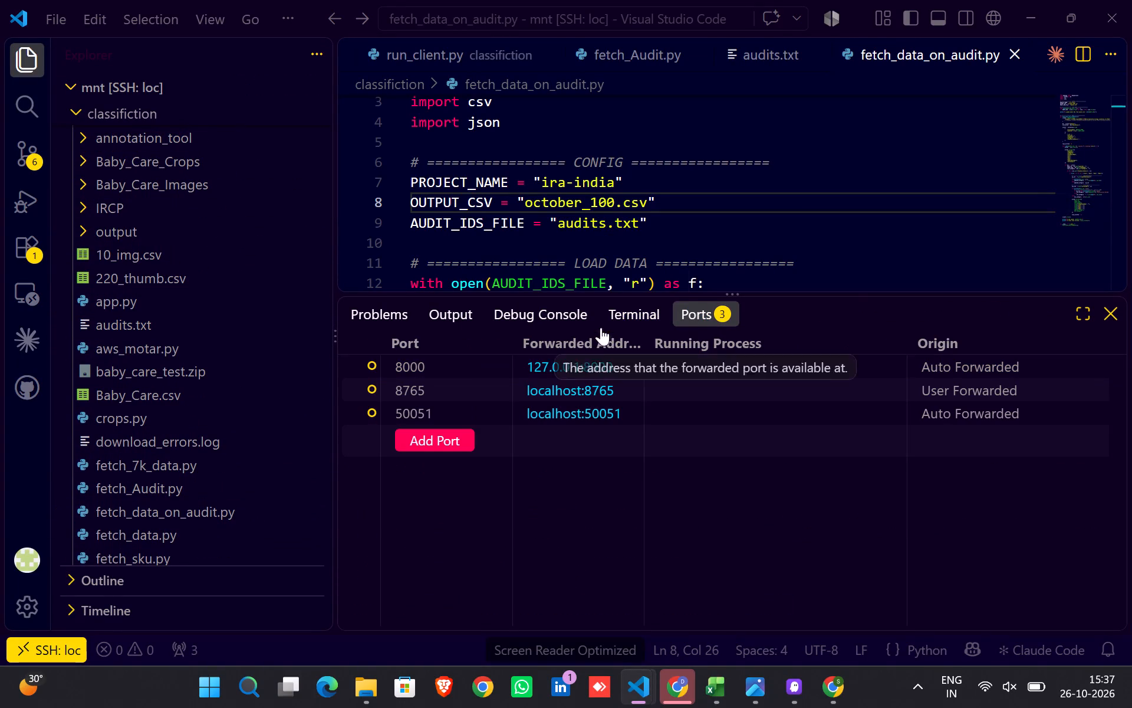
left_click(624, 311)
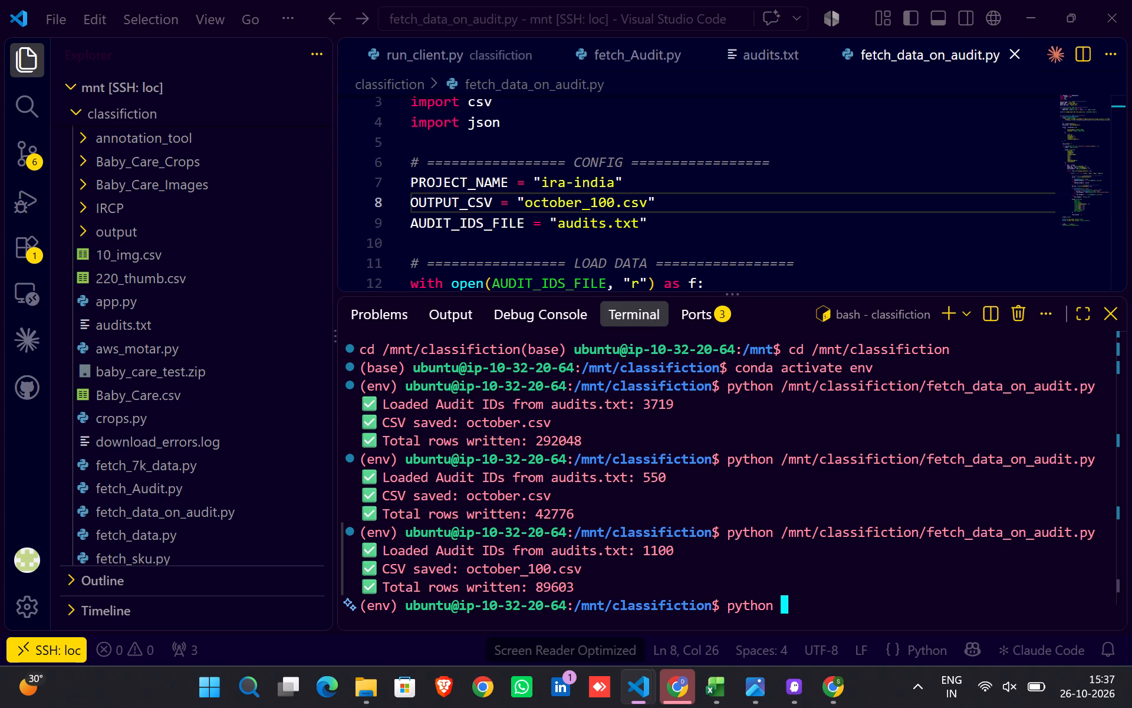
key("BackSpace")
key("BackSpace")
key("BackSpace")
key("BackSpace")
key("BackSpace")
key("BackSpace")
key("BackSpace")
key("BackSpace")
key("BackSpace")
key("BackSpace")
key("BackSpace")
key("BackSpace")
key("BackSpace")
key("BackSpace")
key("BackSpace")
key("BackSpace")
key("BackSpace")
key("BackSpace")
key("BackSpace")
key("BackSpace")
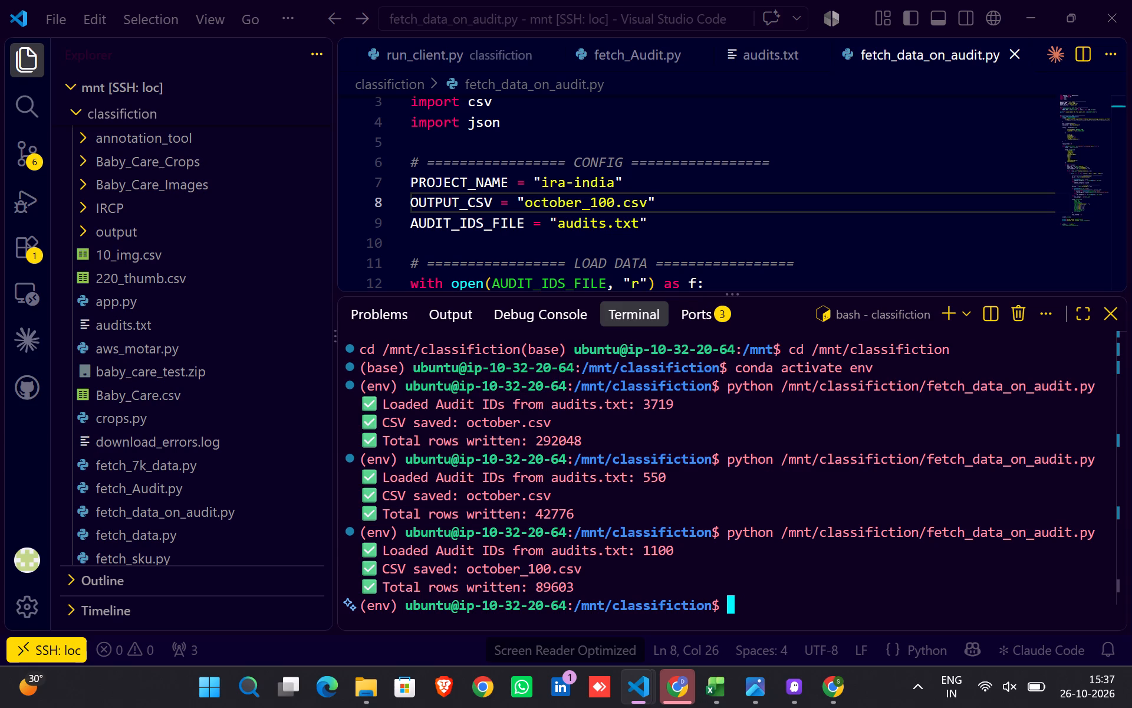
Change into the IRCP folder in the terminal and run app.py with Python.
type("cd")
key("space")
key("Return")
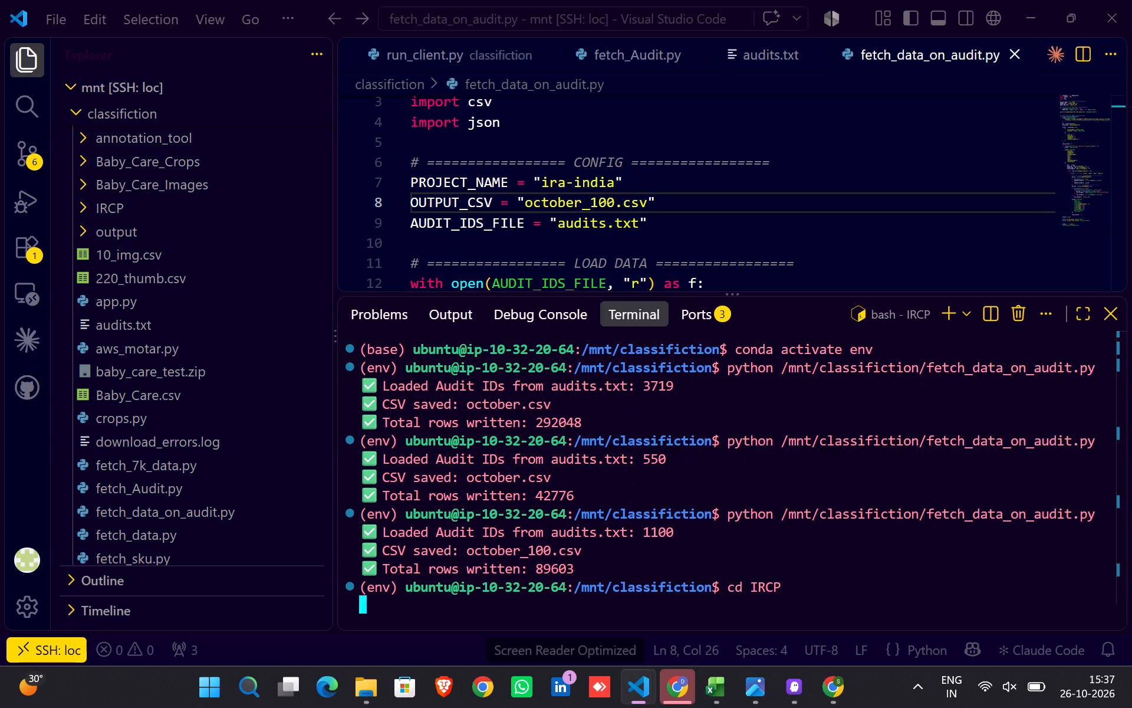
type("python")
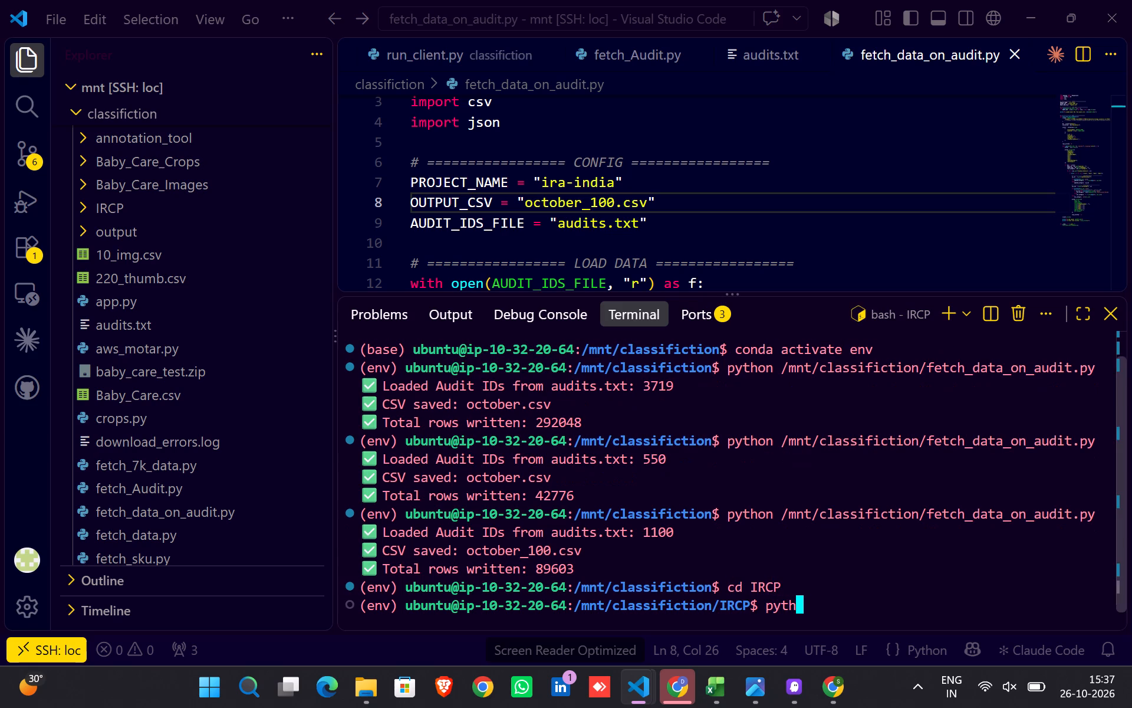
key("space")
type("app.py")
key("Return")
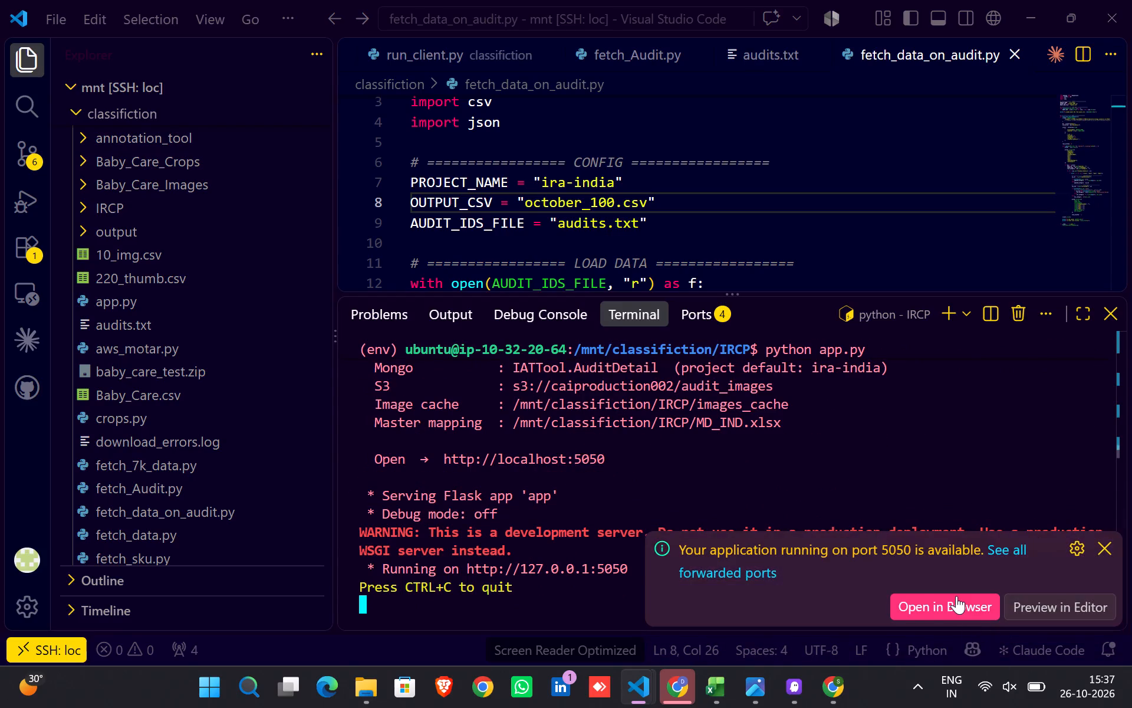
Open the application running on port 5050 in the browser and maximise its window.
left_click(956, 596)
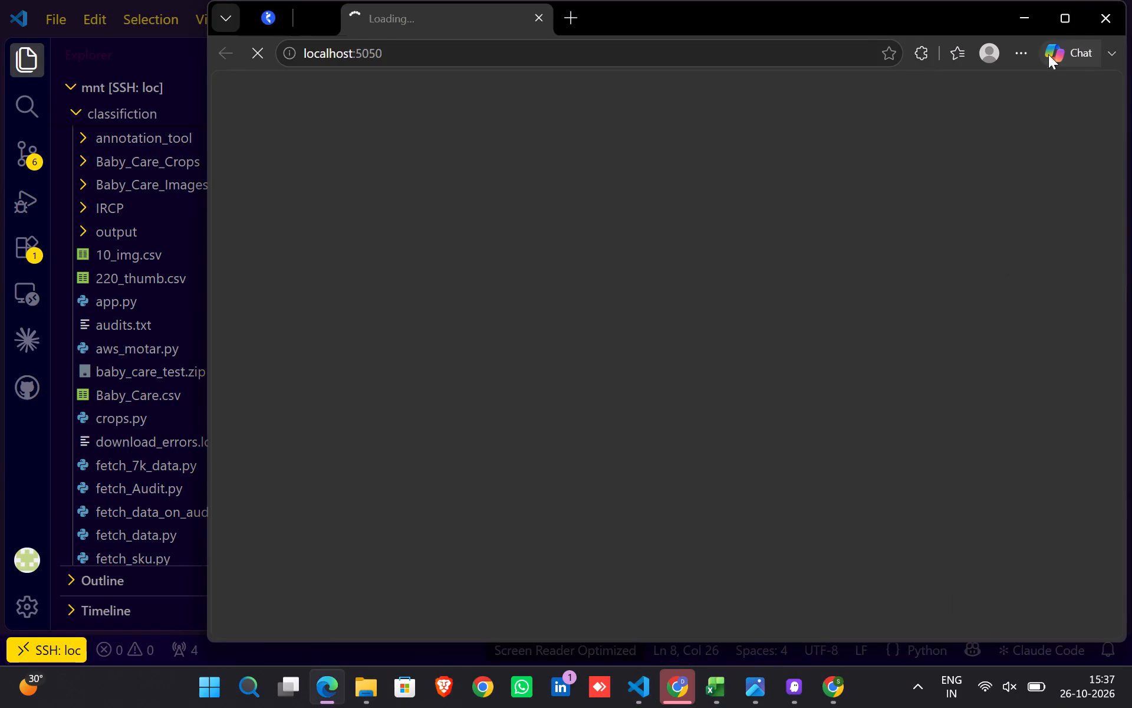
left_click(1065, 32)
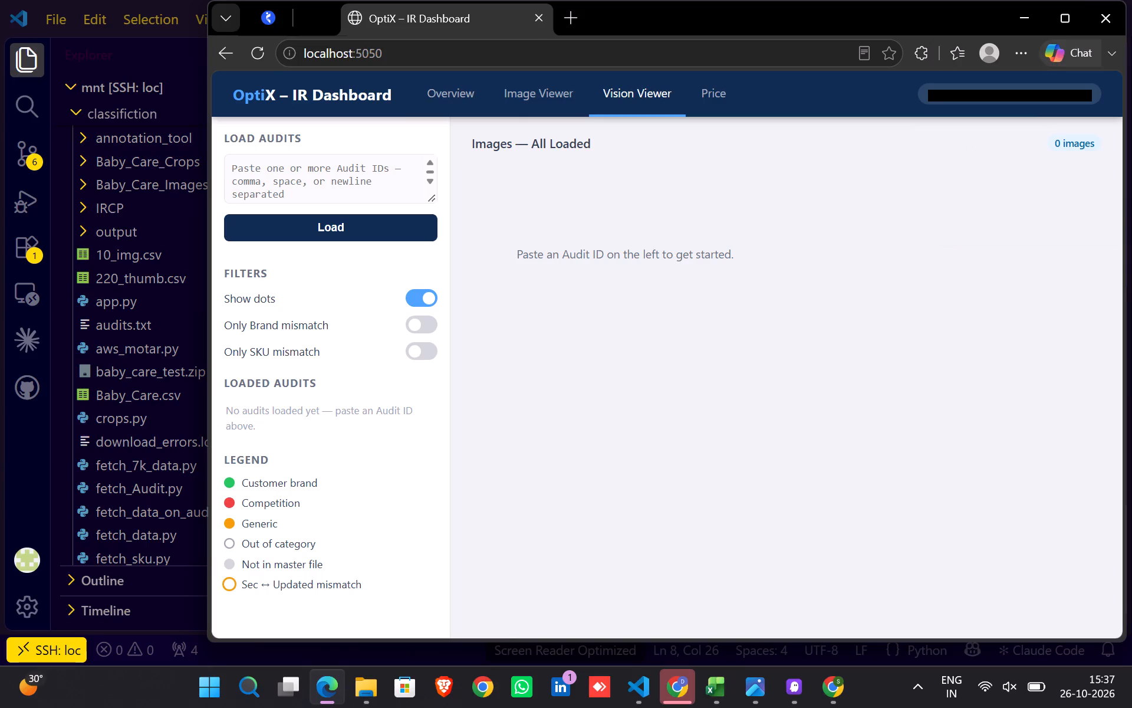
left_click(1070, 21)
Load the copied audit ID NS50TTLEPHNNEOQ in the Vision Viewer.
left_click(160, 175)
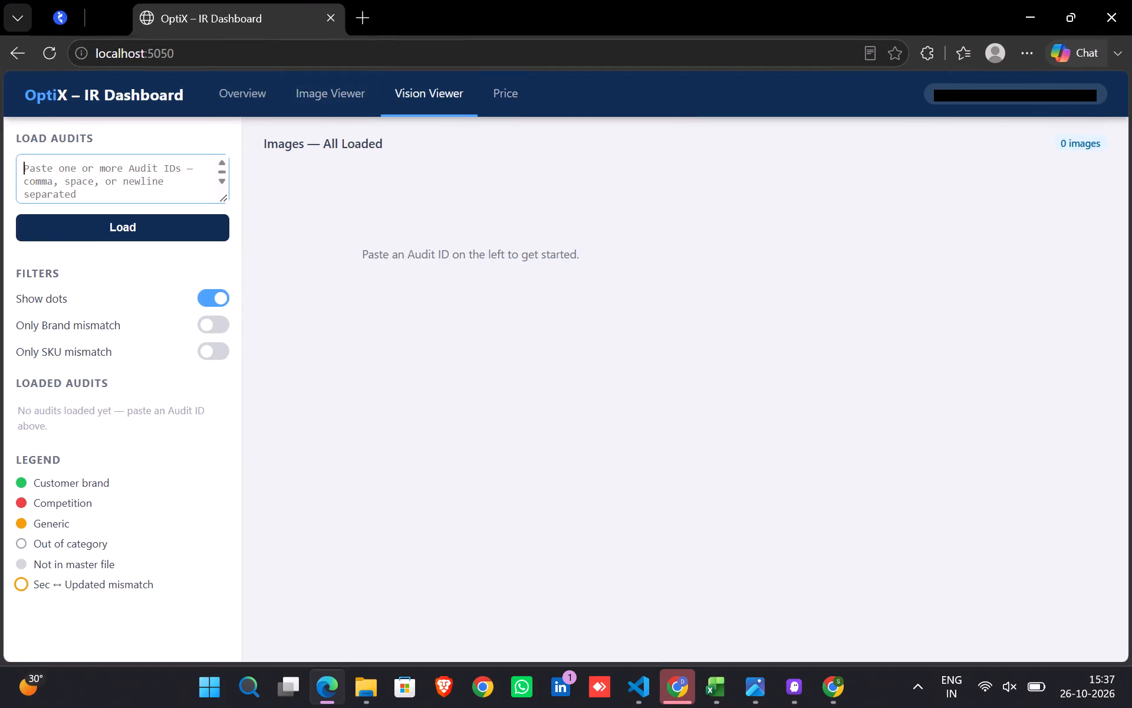
key("ctrl+v")
left_click(145, 226)
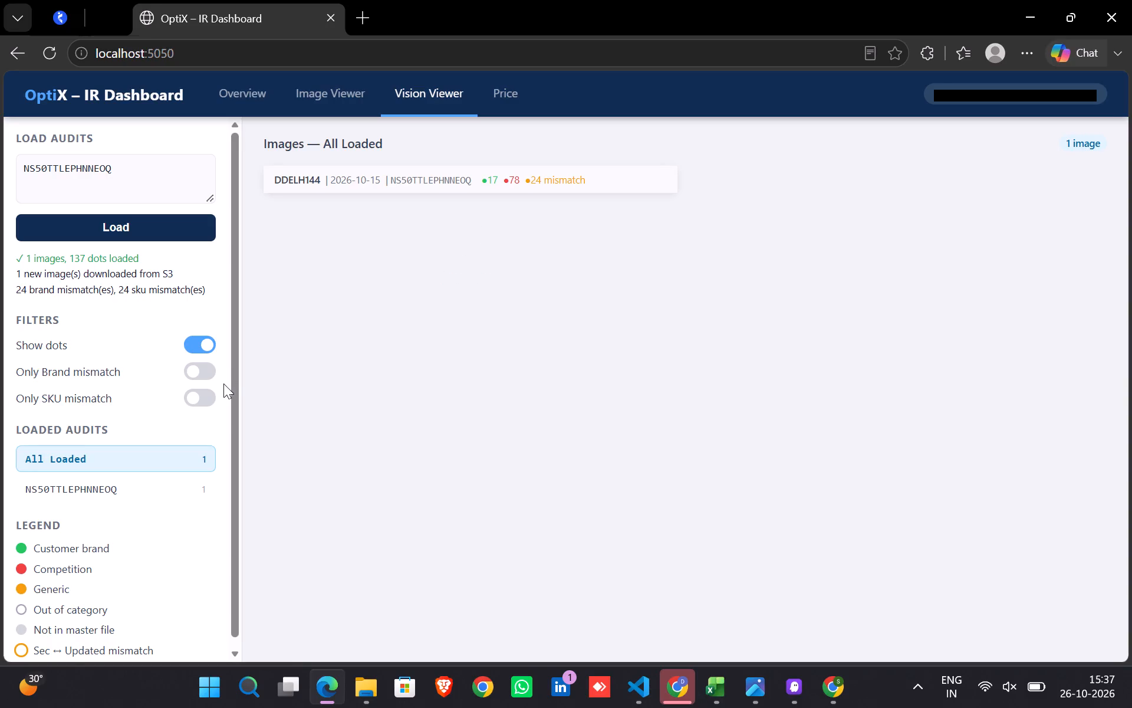
Look over the audit's shelf image and restrict its dots to brand mismatches only.
scroll(361, 437, "down", 2)
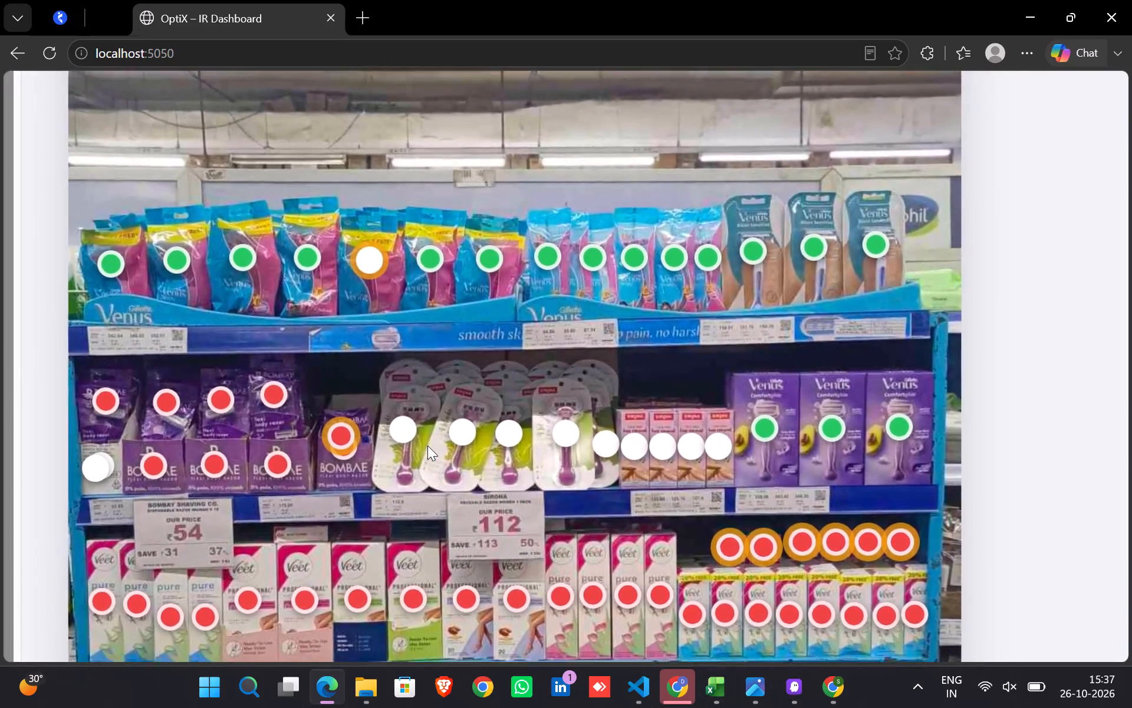
scroll(427, 445, "down", 1)
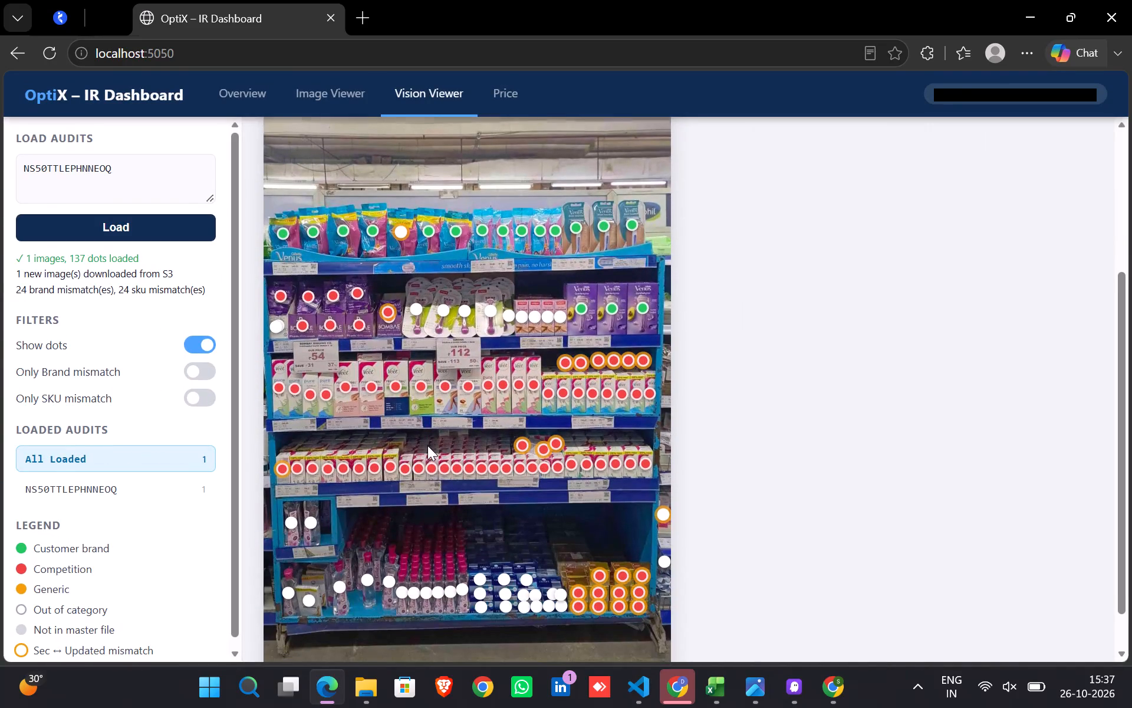
scroll(427, 445, "down", 2)
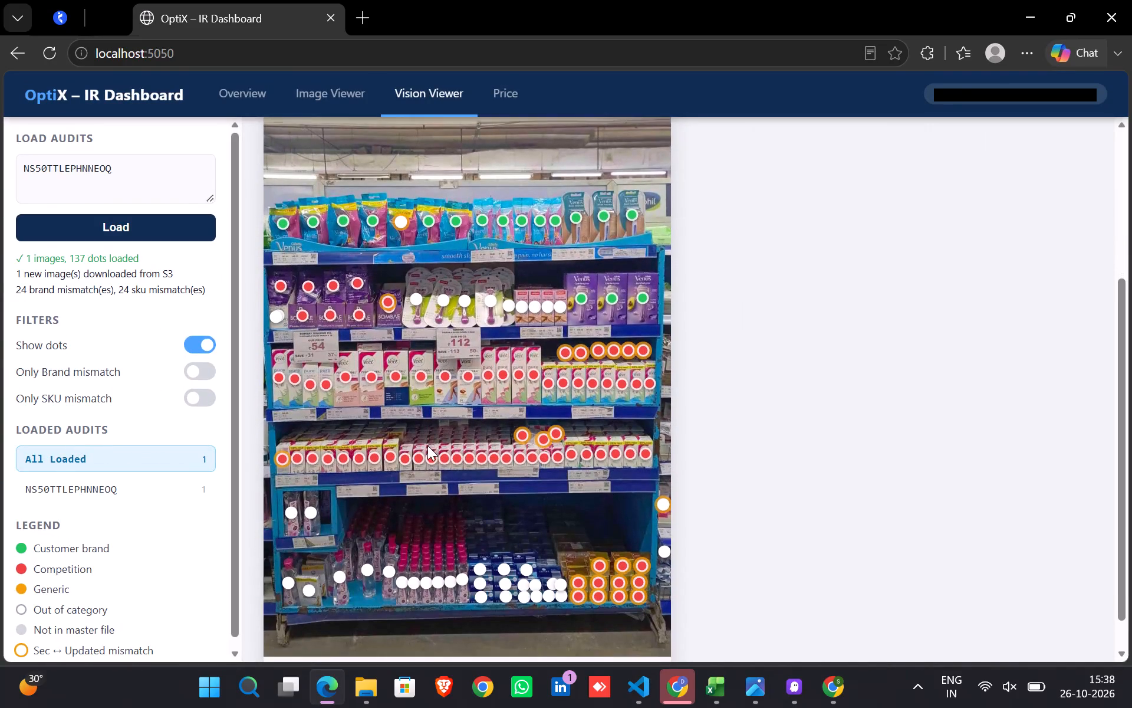
scroll(427, 445, "down", 1)
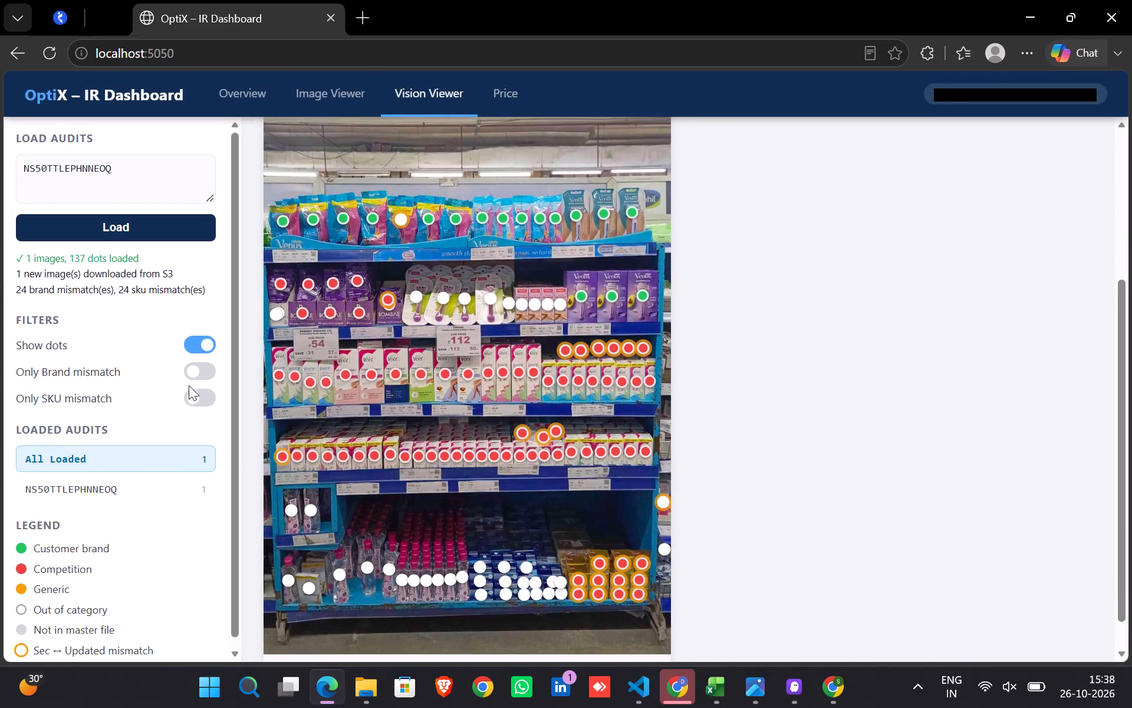
left_click(206, 381)
left_click(203, 372)
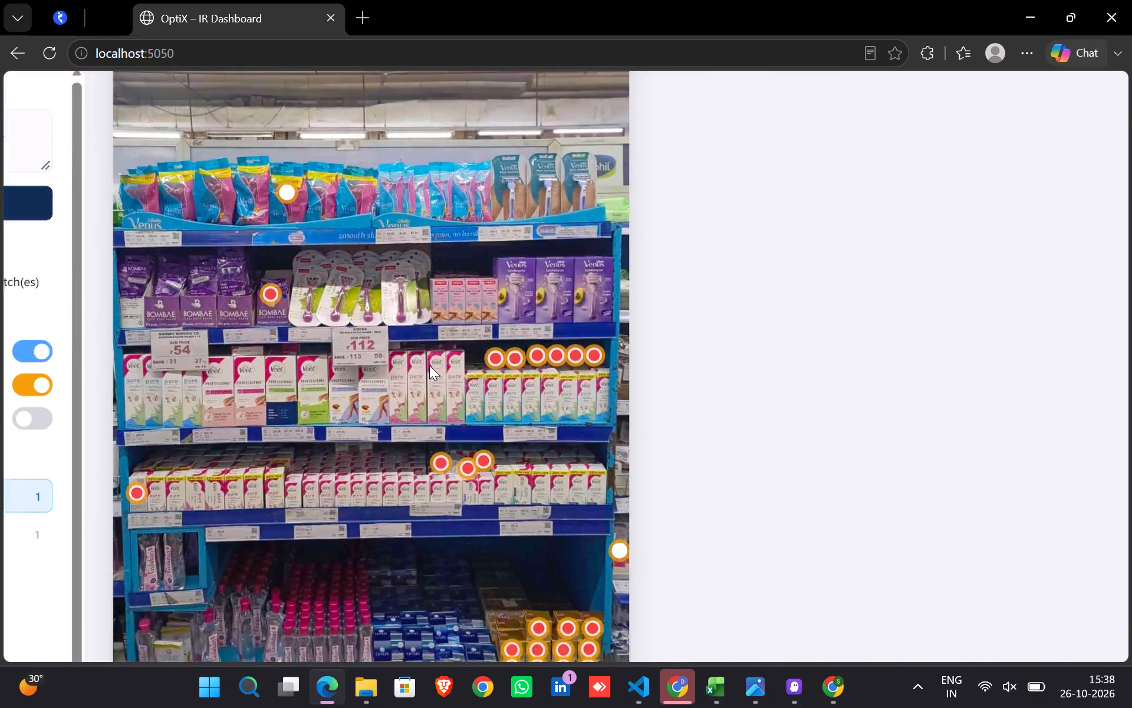
Examine the brand-mismatched products on the bottom shelf, hiding and showing the dots and checking the model and updated labels.
left_click(202, 340)
left_click(202, 340)
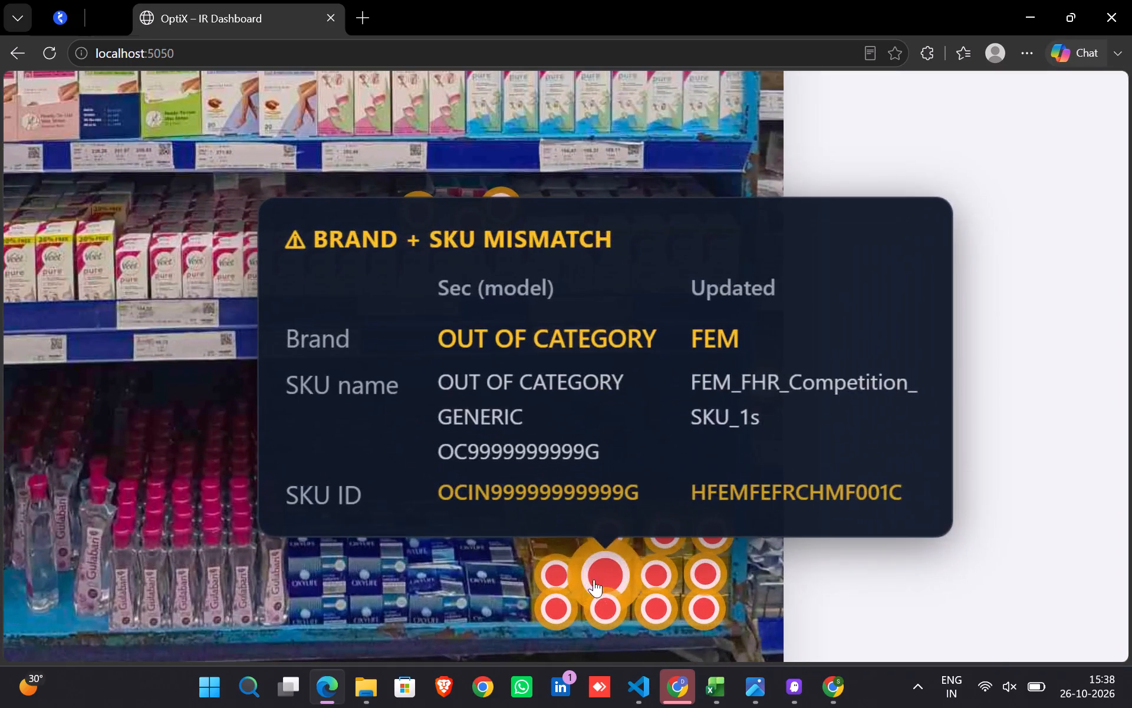
left_click(26, 272)
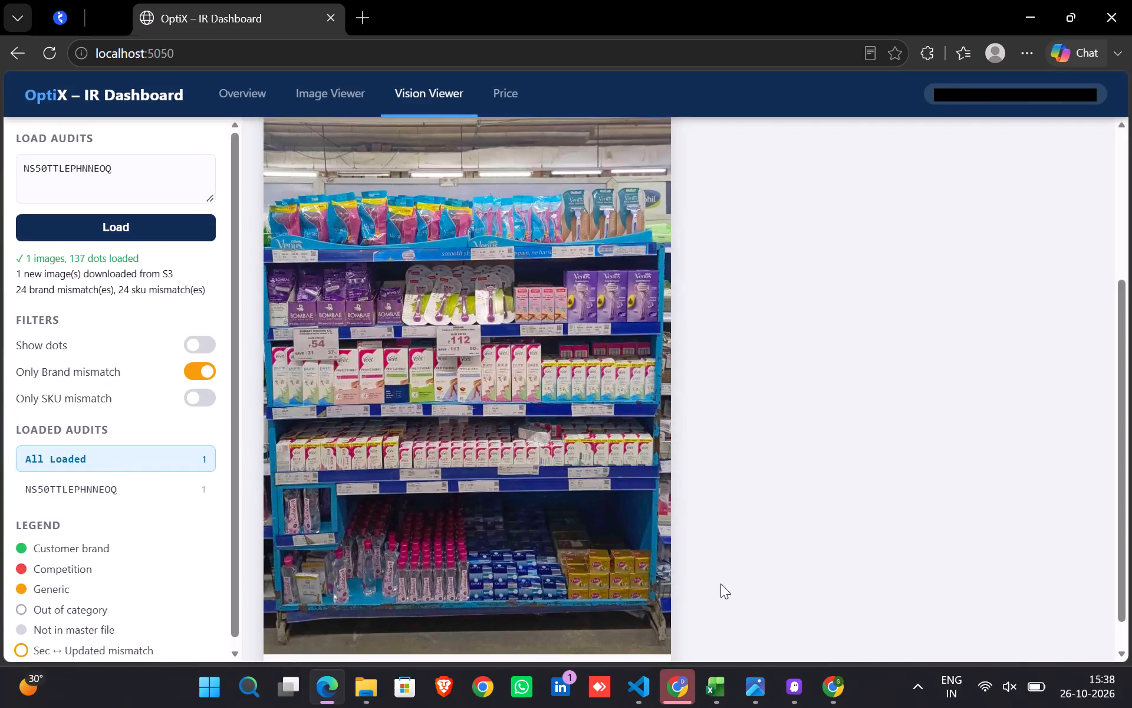
left_click(199, 345)
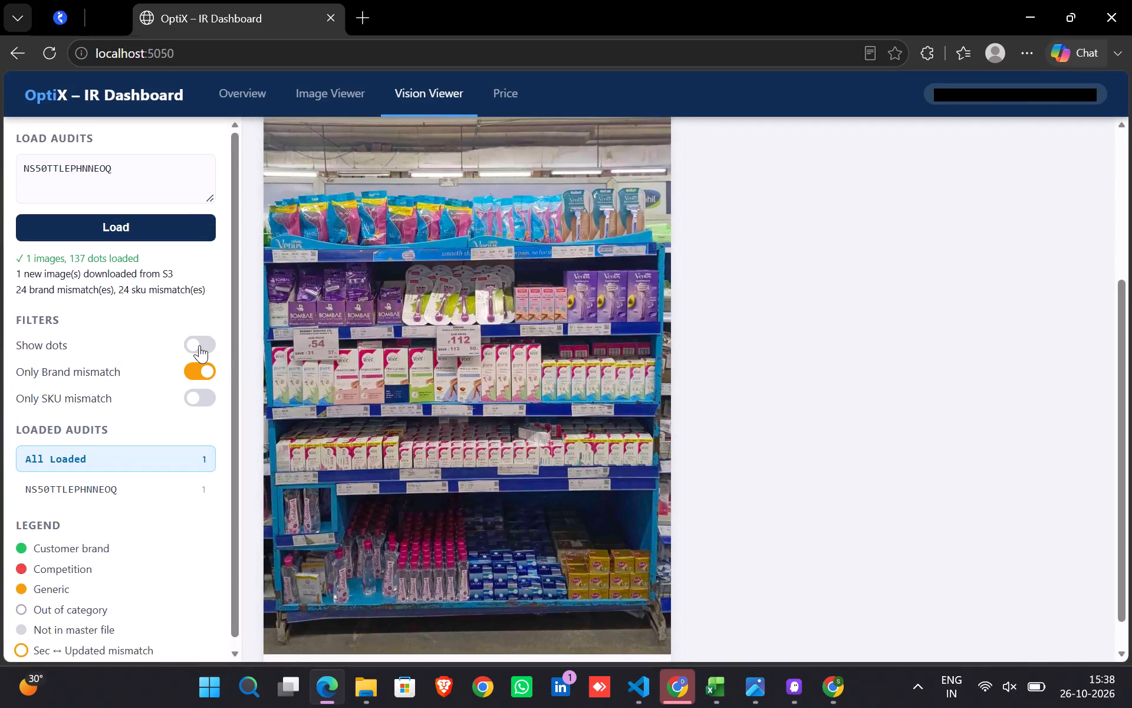
Switch to the AI_vs_HI_oct_100_accuracy workbook in Excel and compare AI and HI client SKU names across the filtered rows.
key("alt+Tab")
key("alt+Tab")
key("alt+Tab")
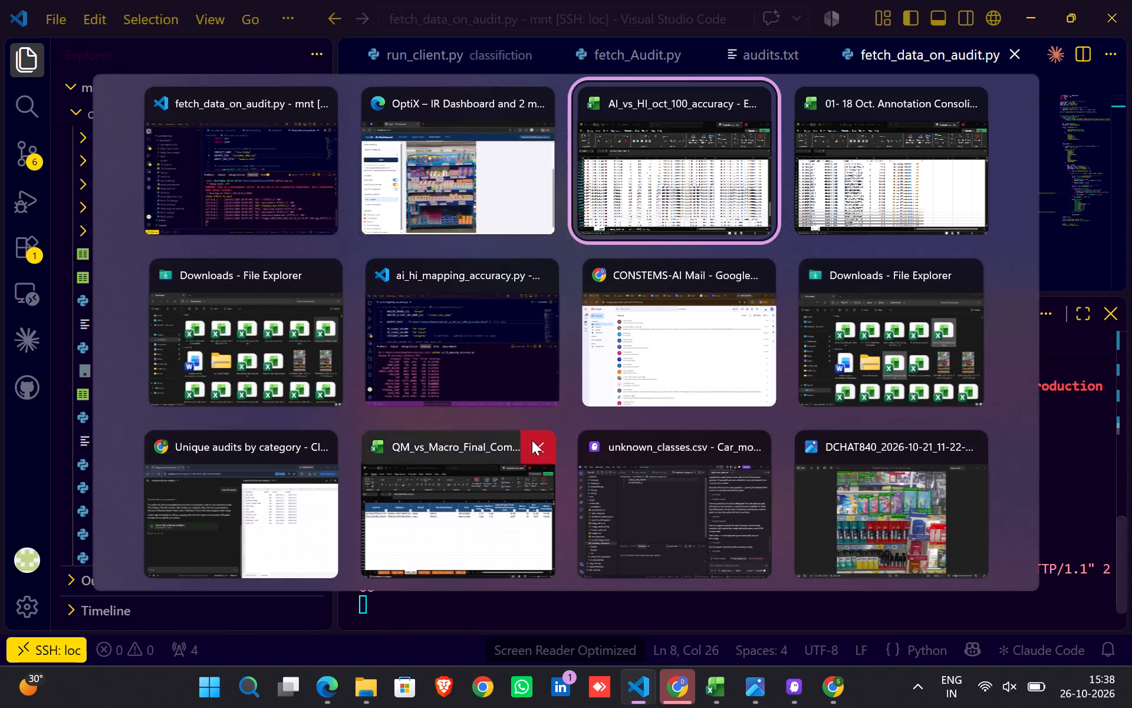
scroll(435, 475, "down", 5)
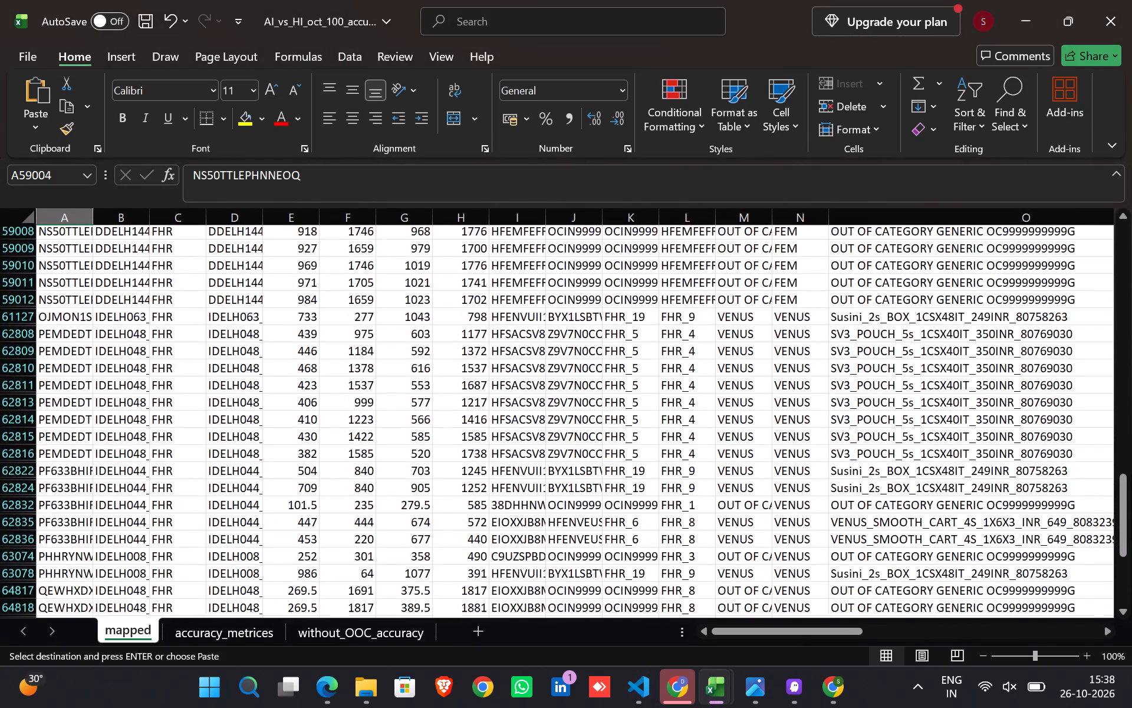
scroll(435, 475, "down", 1)
scroll(435, 475, "left", 4)
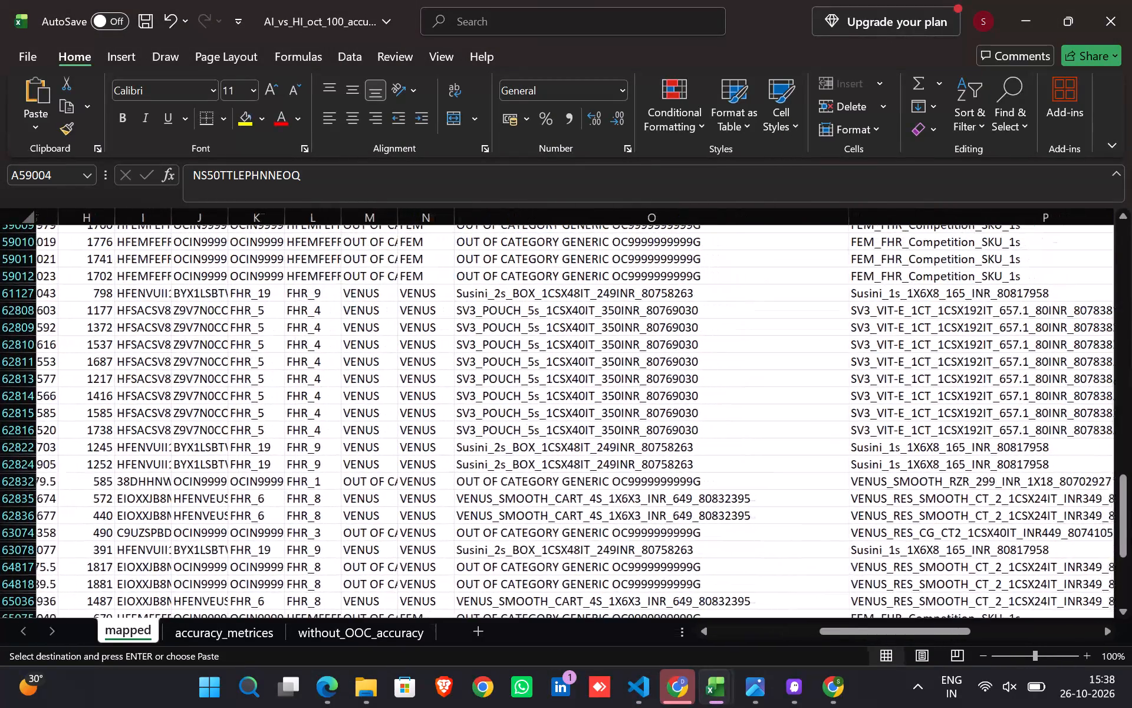
scroll(435, 475, "down", 4)
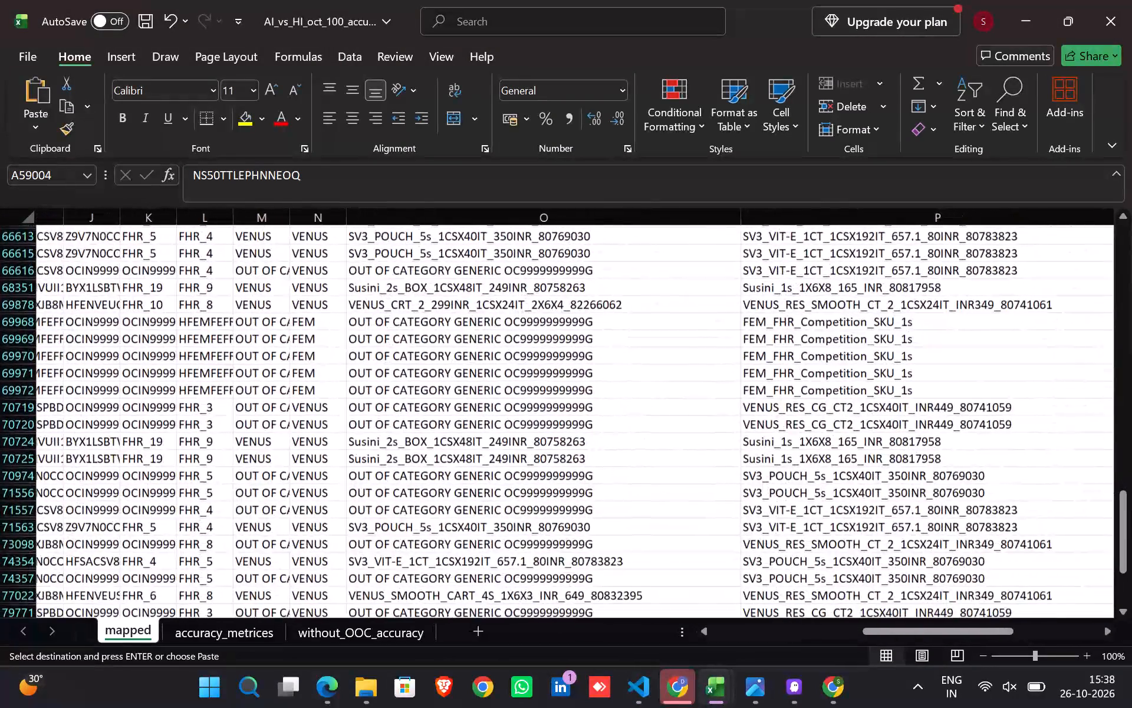
scroll(435, 475, "down", 3)
scroll(435, 475, "up", 2)
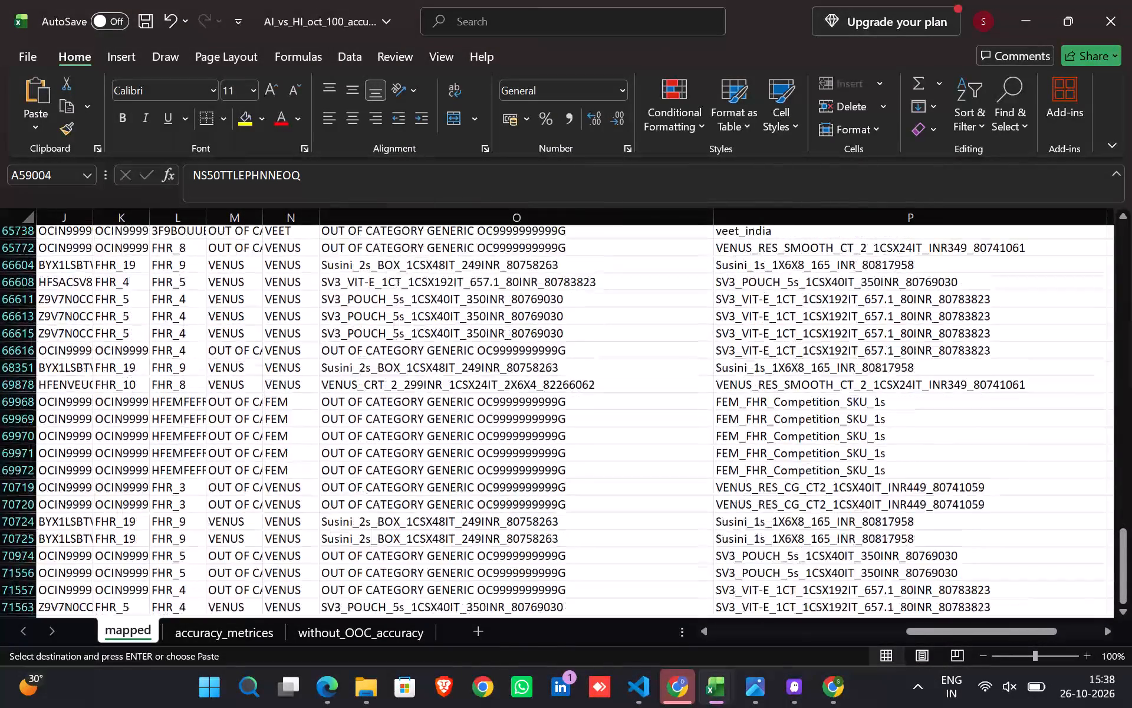
scroll(435, 475, "up", 4)
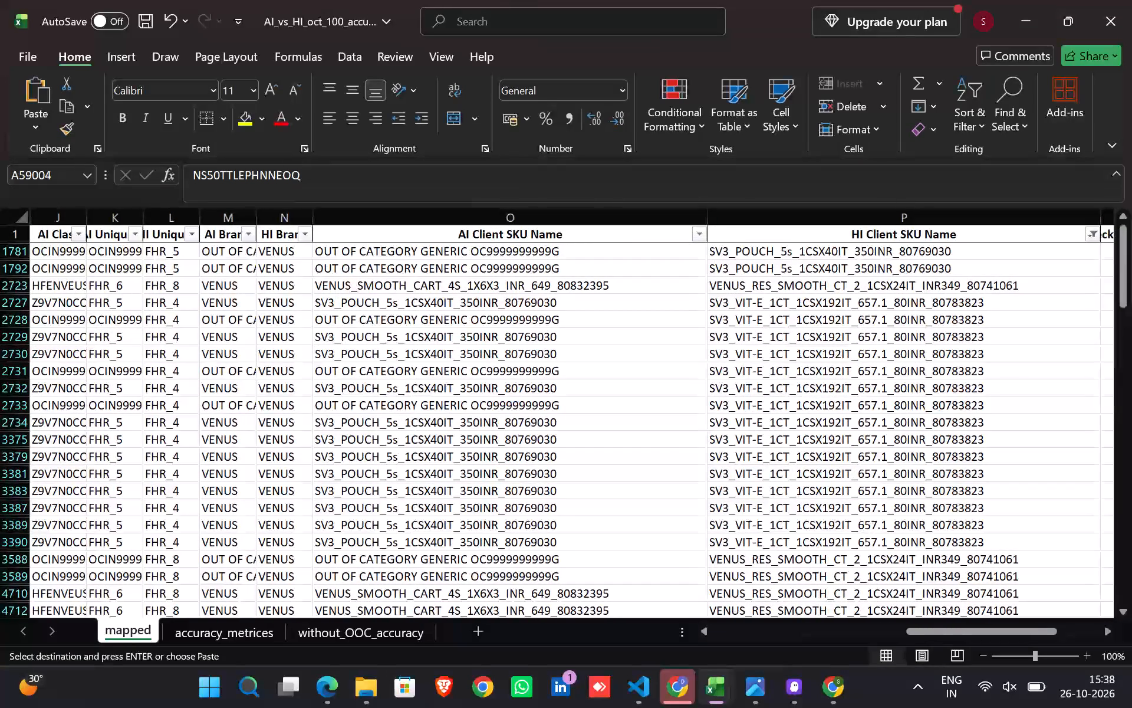
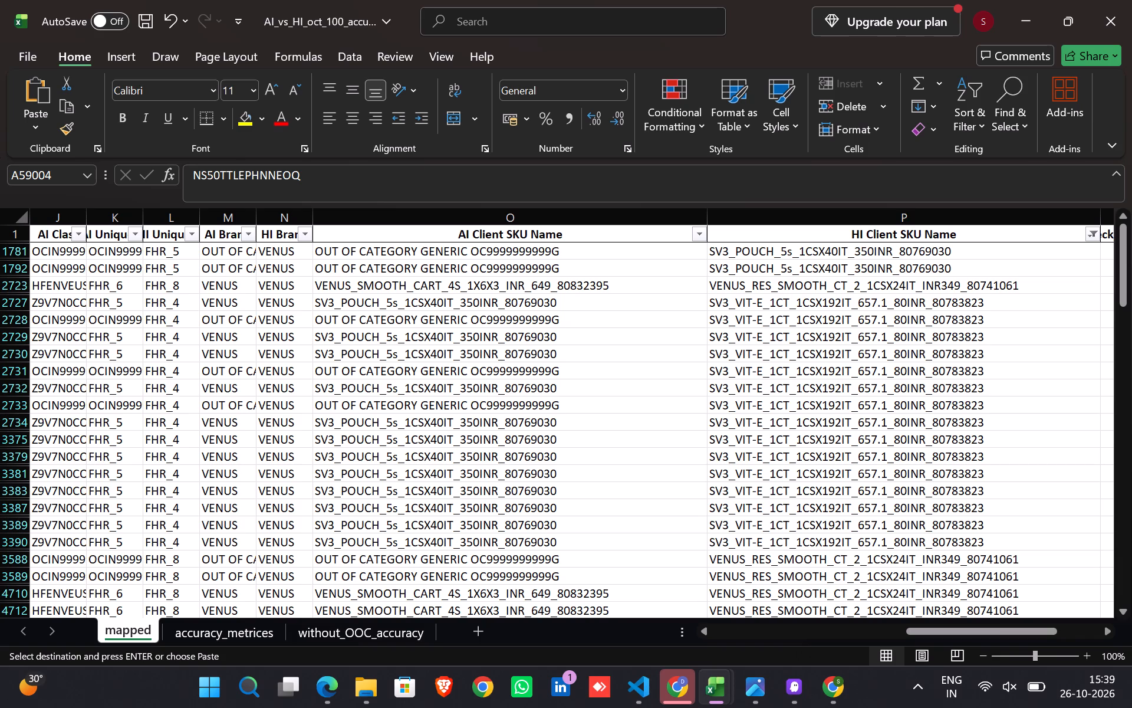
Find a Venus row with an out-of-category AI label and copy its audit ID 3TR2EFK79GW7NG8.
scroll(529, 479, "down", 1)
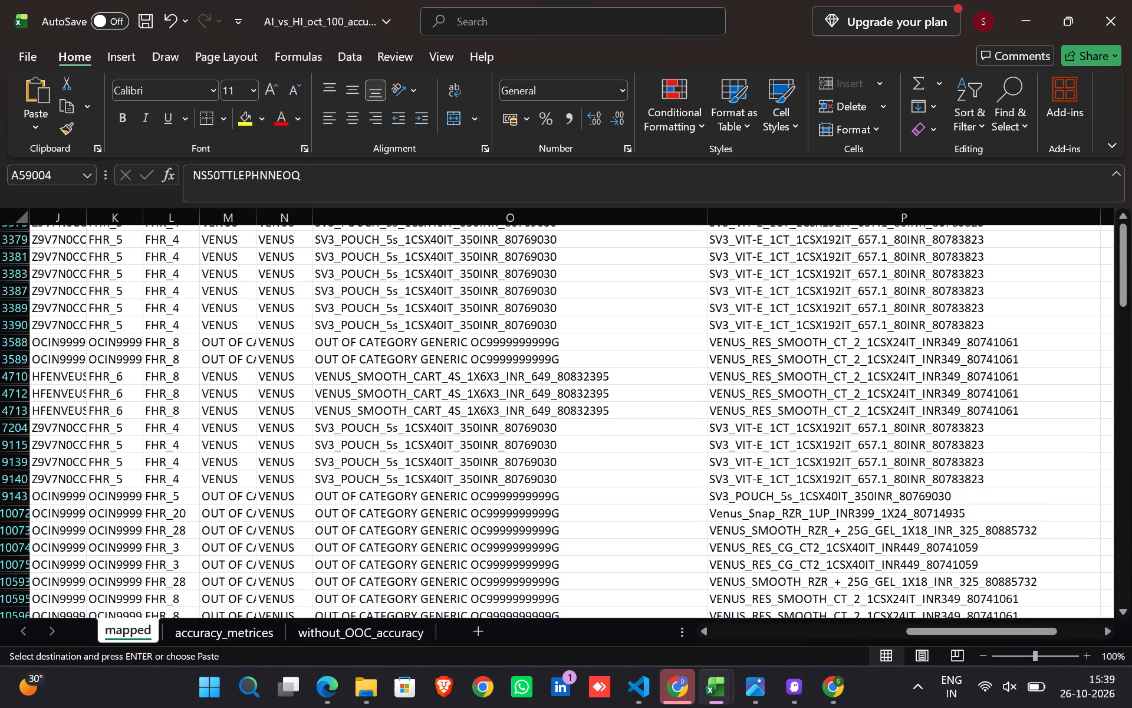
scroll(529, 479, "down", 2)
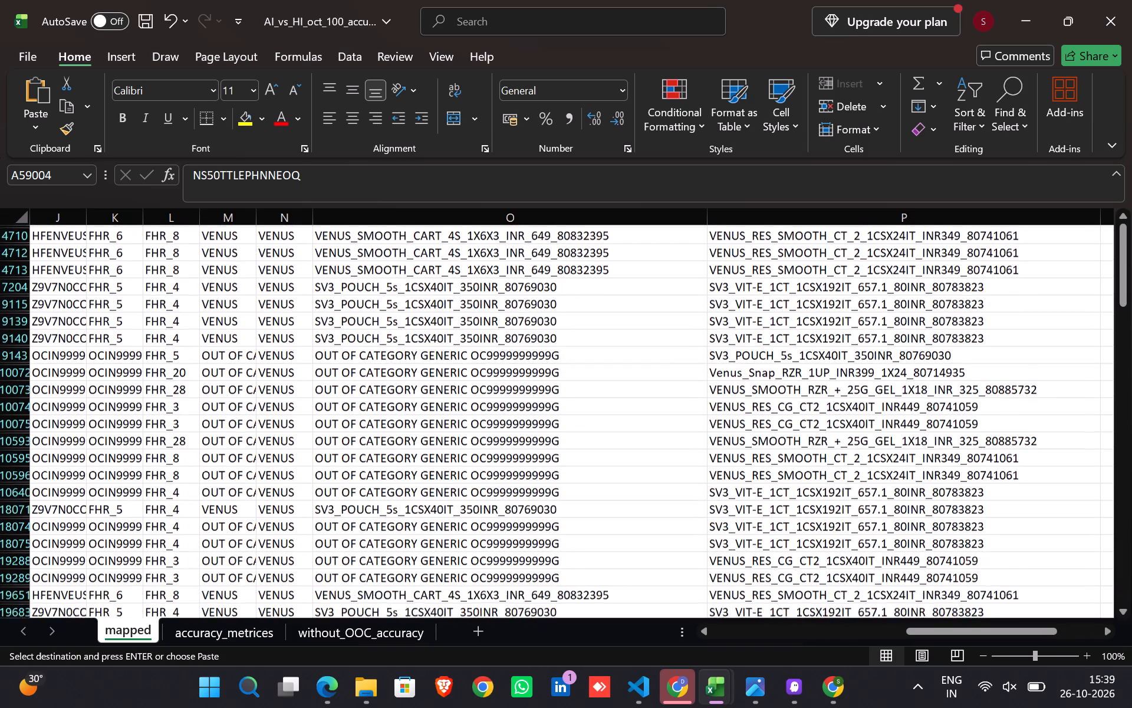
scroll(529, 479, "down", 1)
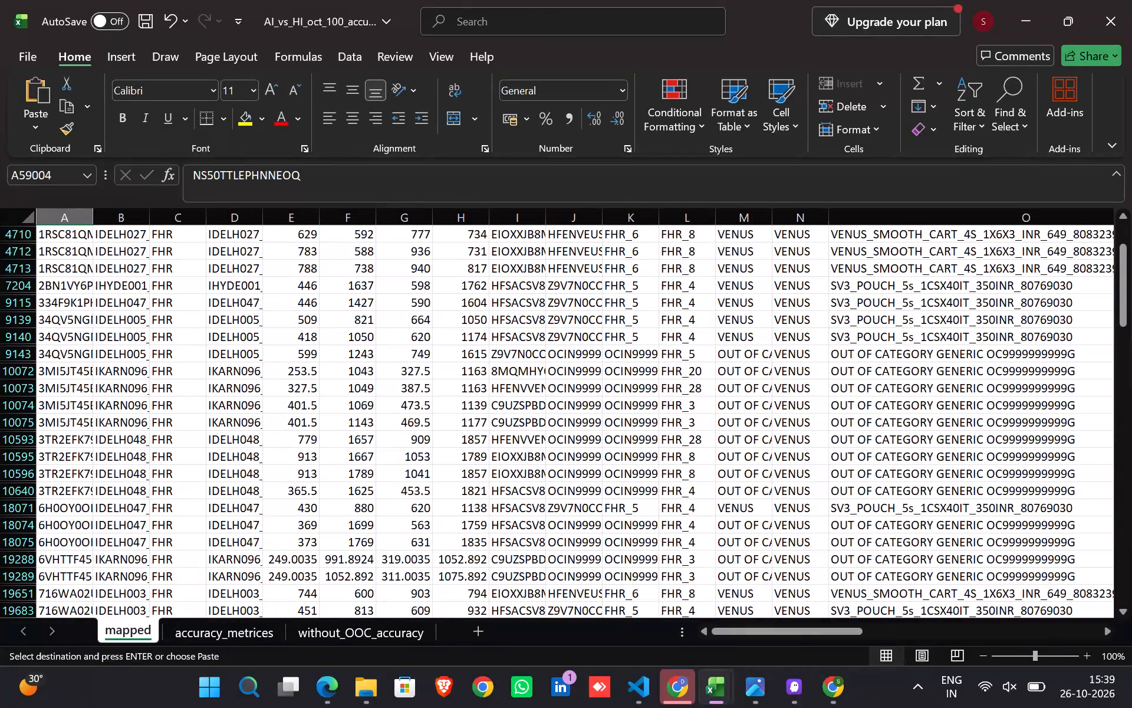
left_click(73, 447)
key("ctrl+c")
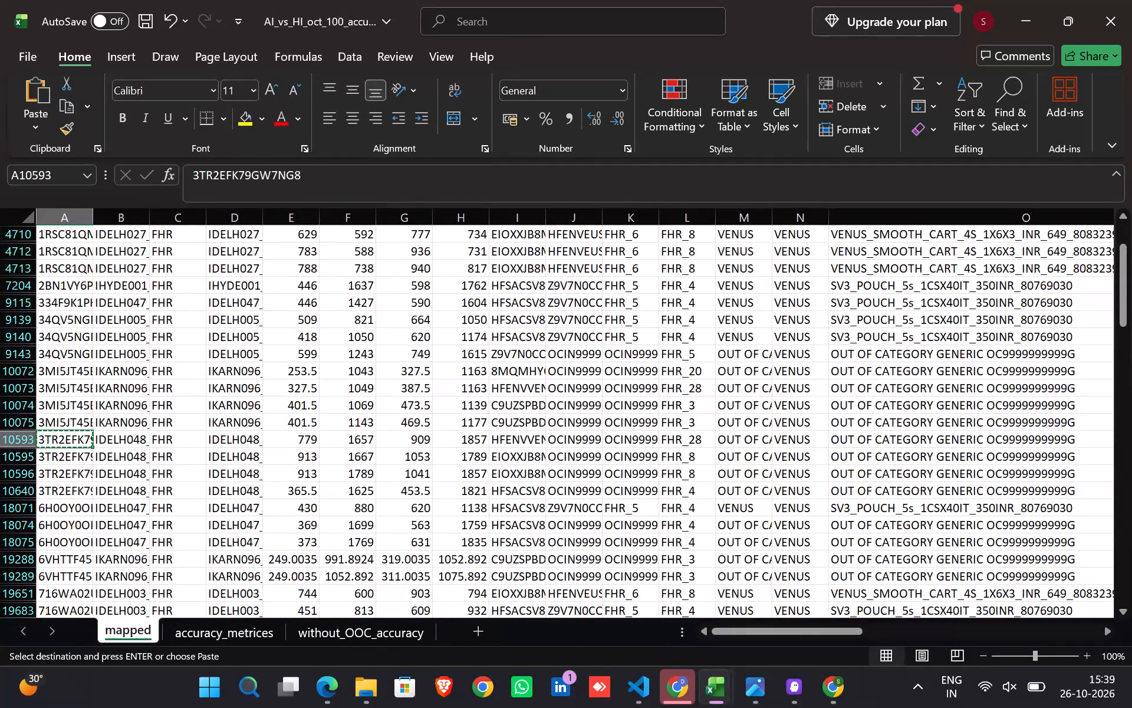
Review the remaining filtered FHR rows and copy audit ID 0TM05WIZ9XLFKOP from row 2729.
scroll(90, 484, "down", 6)
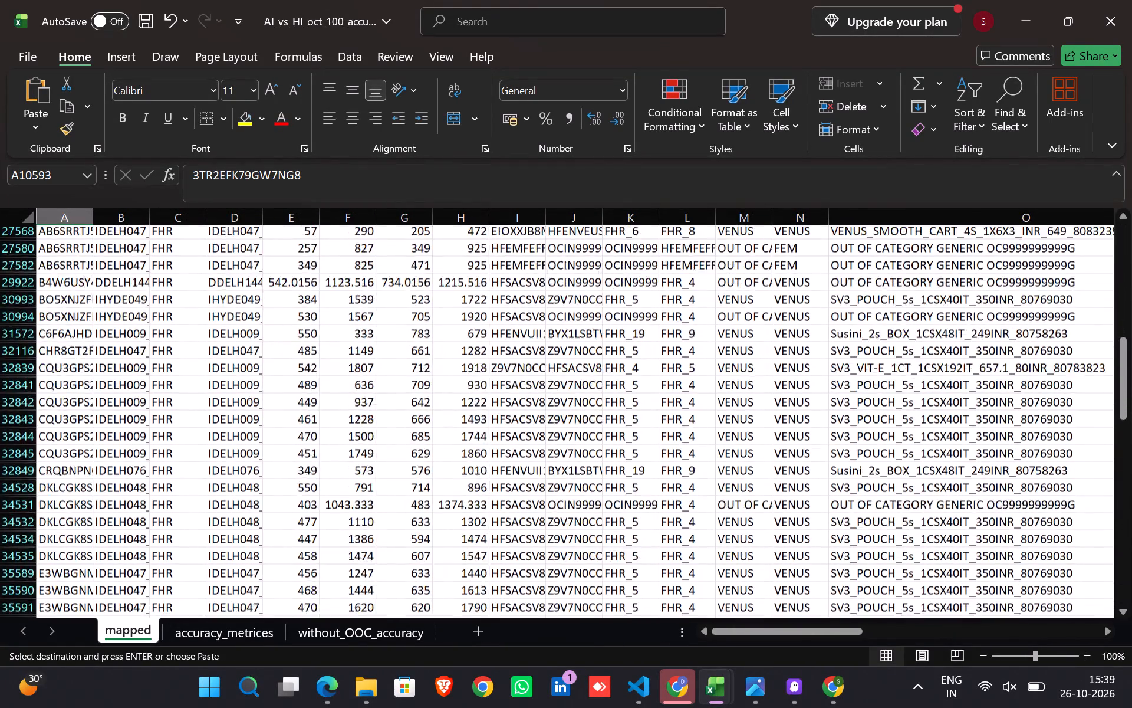
scroll(90, 484, "down", 5)
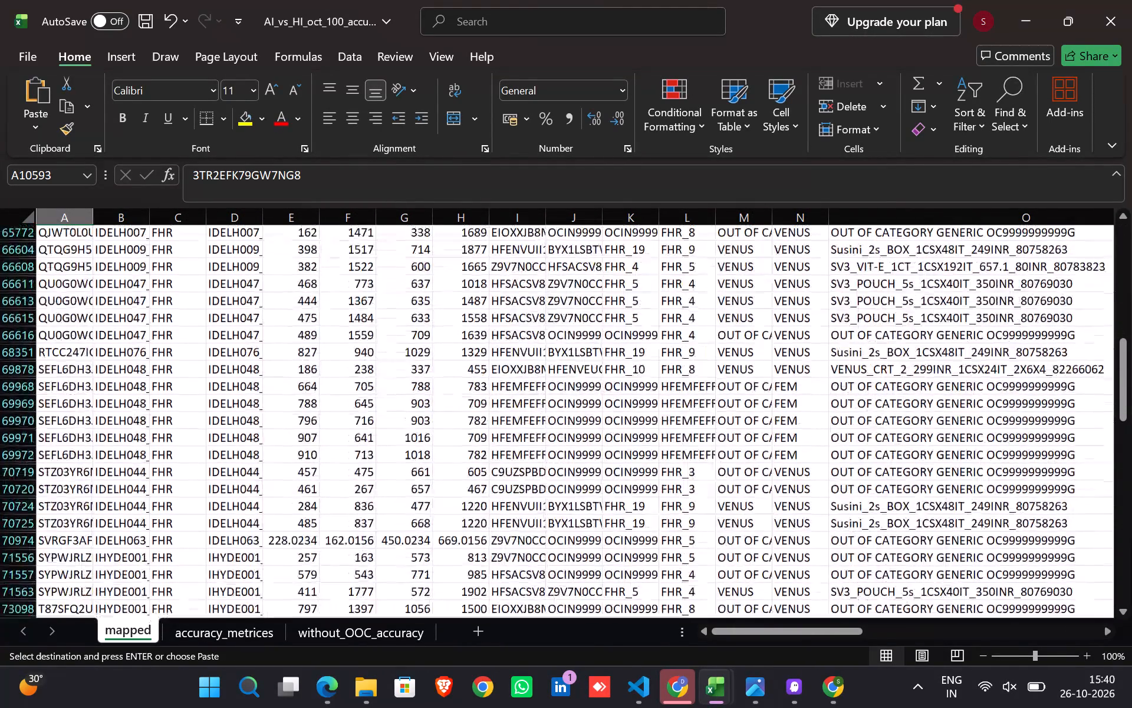
scroll(90, 484, "down", 2)
scroll(90, 484, "up", 2)
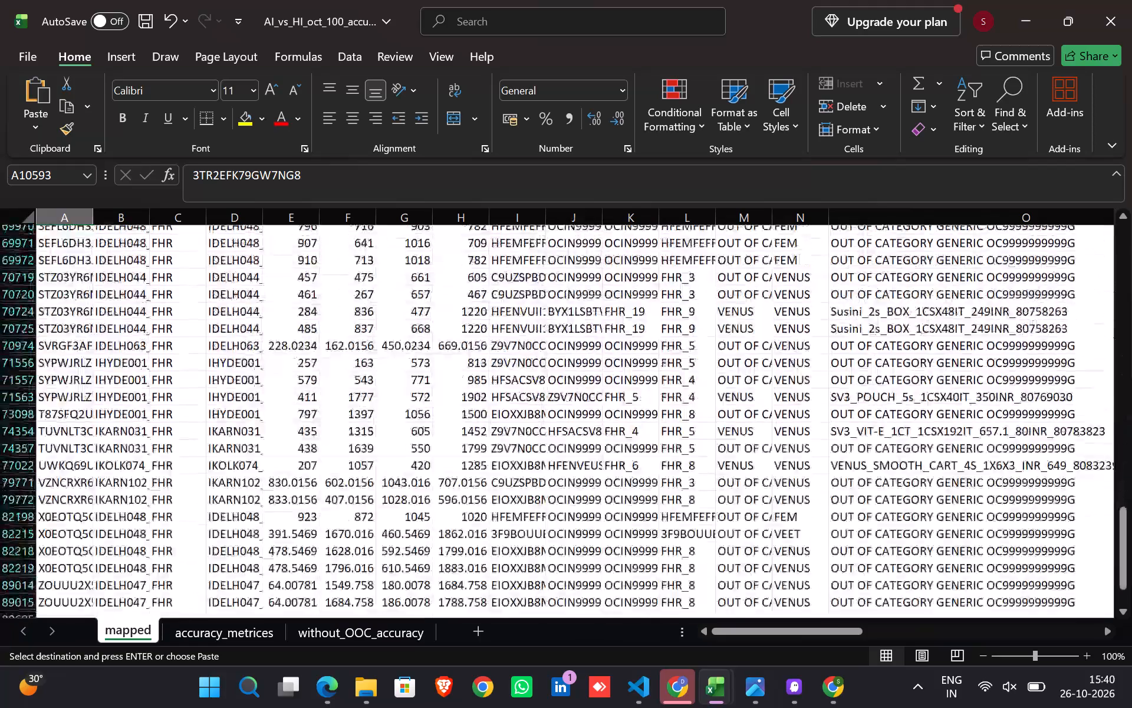
scroll(90, 484, "up", 14)
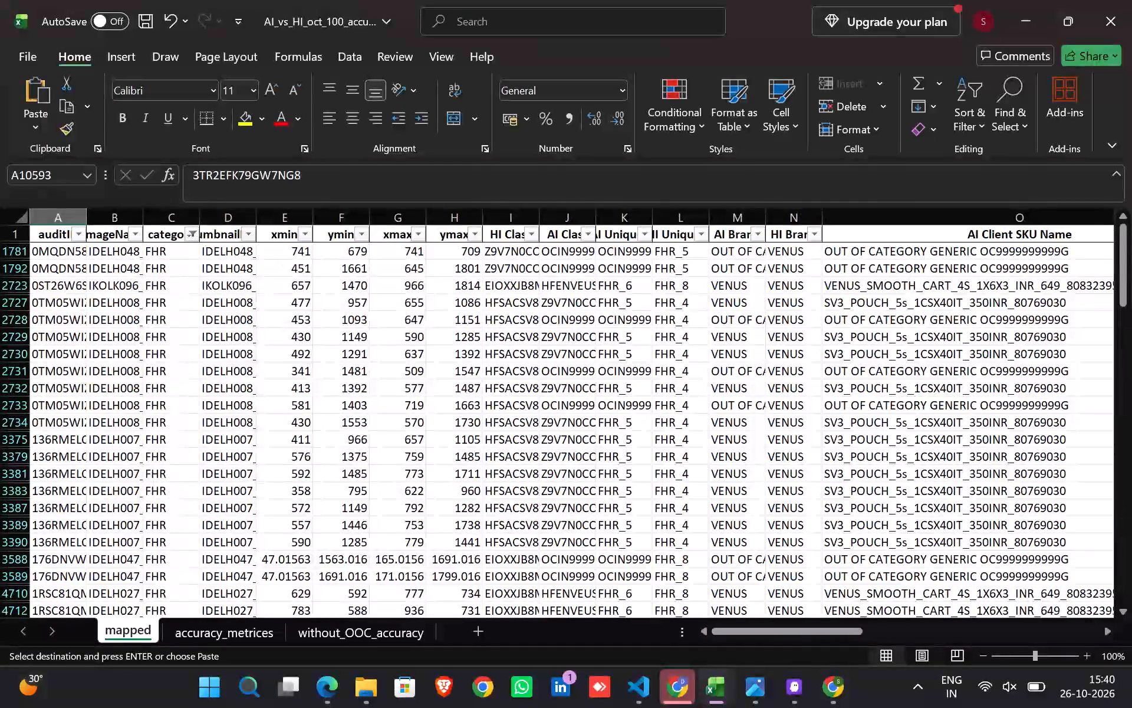
left_click(51, 337)
key("ctrl+c")
scroll(51, 337, "left", 2)
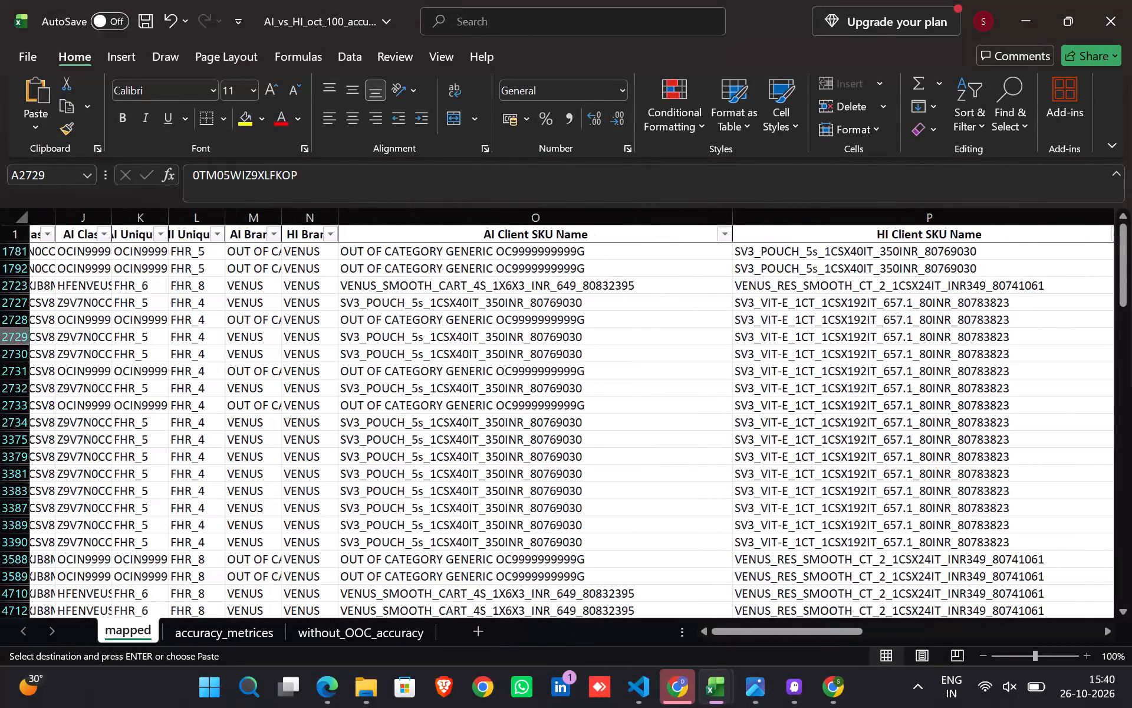
scroll(51, 337, "left", 1)
Switch to the OptiX IR Dashboard and load audit 0TM05WIZ9XLFKOP in the Vision Viewer in place of the current one.
key("alt+Tab")
key("alt+Tab")
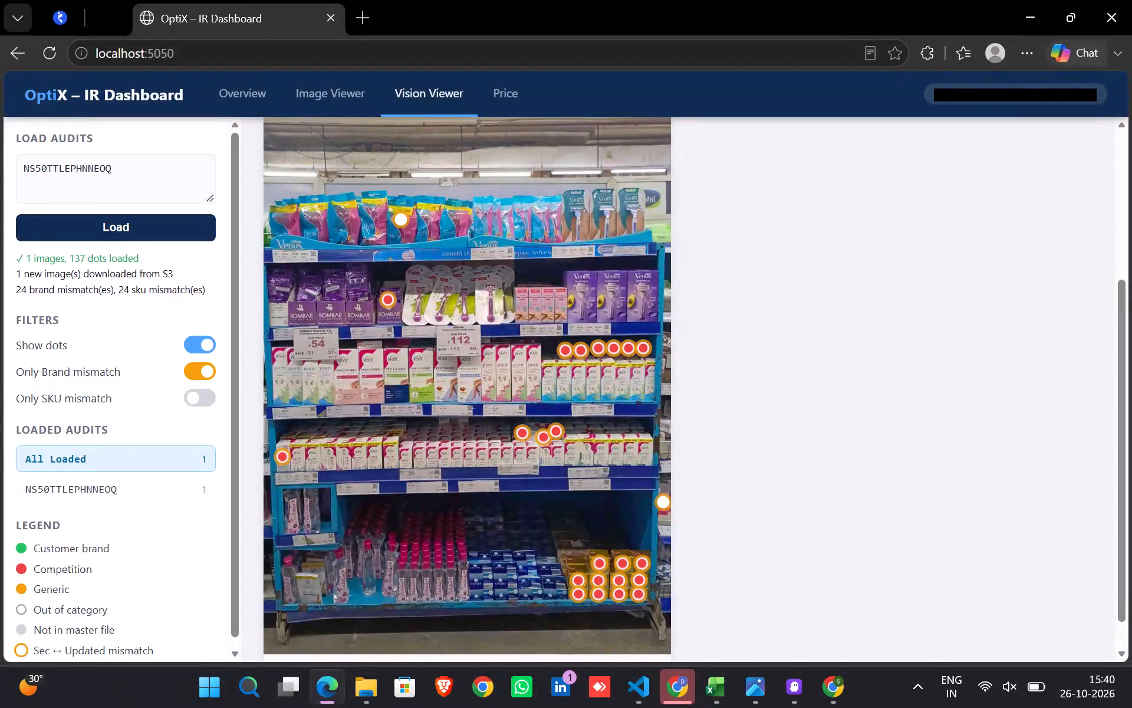
left_click_drag(135, 159, 9, 167)
key("ctrl+v")
left_click(71, 215)
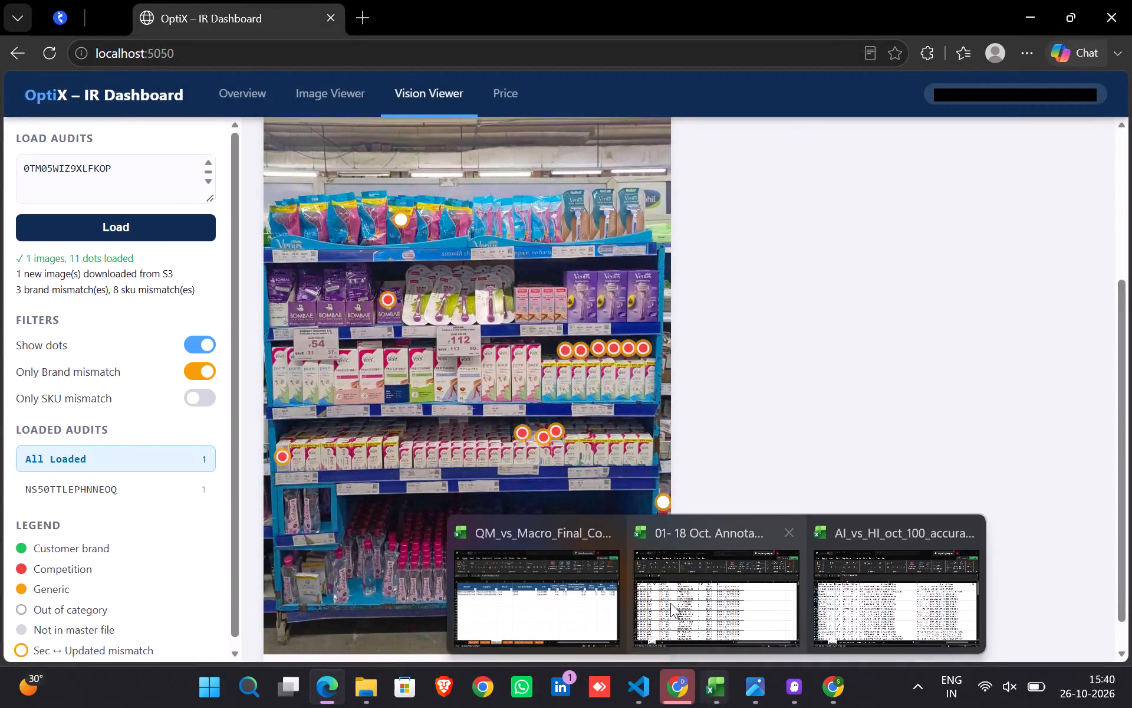
Switch to the QM_vs_Macro_Final_Comparison workbook and filter the MAC_SOD sheet's Category column to FEMALE HAIR REMOVAL only.
left_click(591, 594)
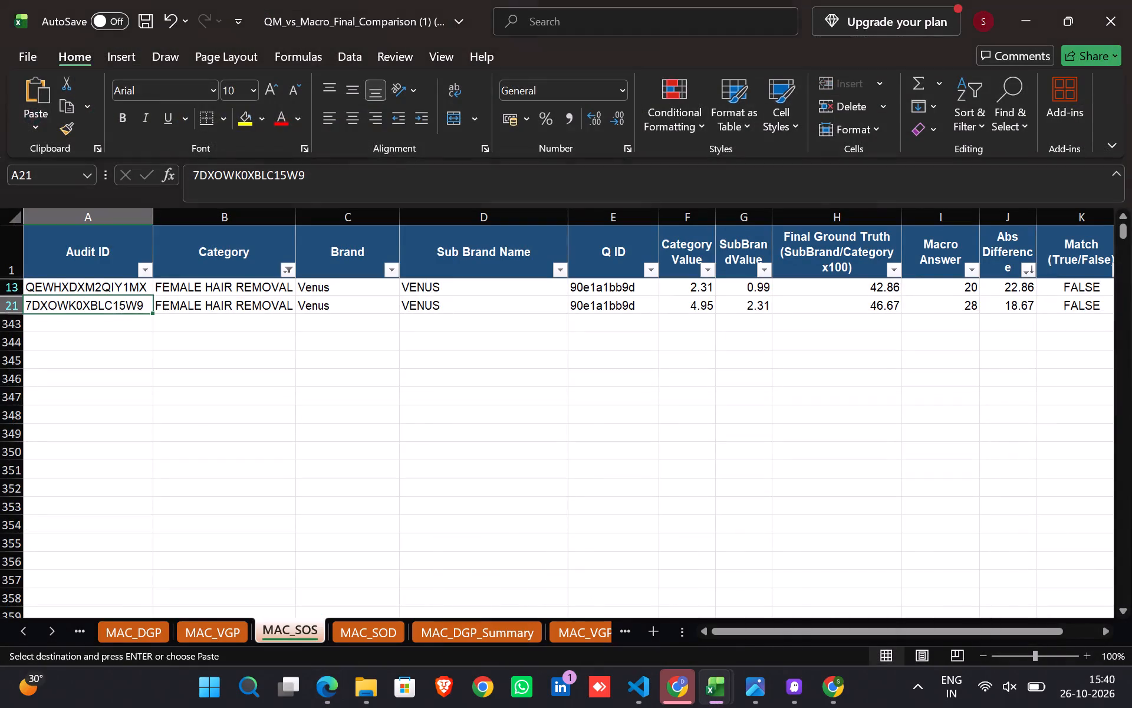
left_click(379, 640)
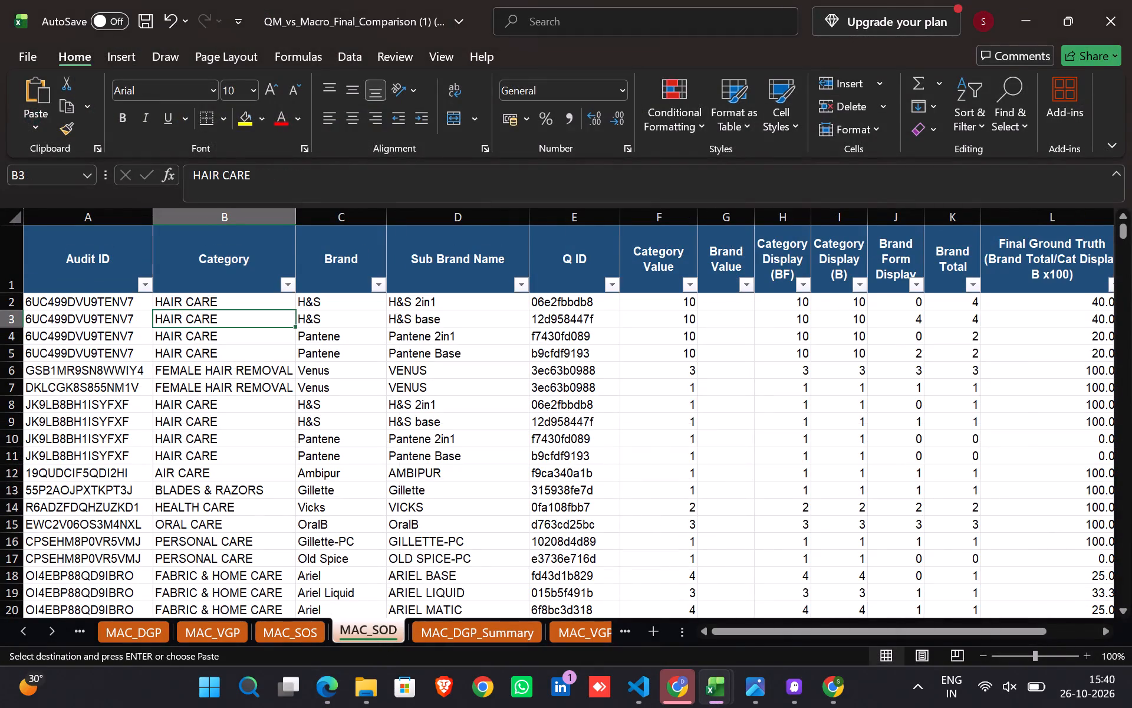
left_click(288, 286)
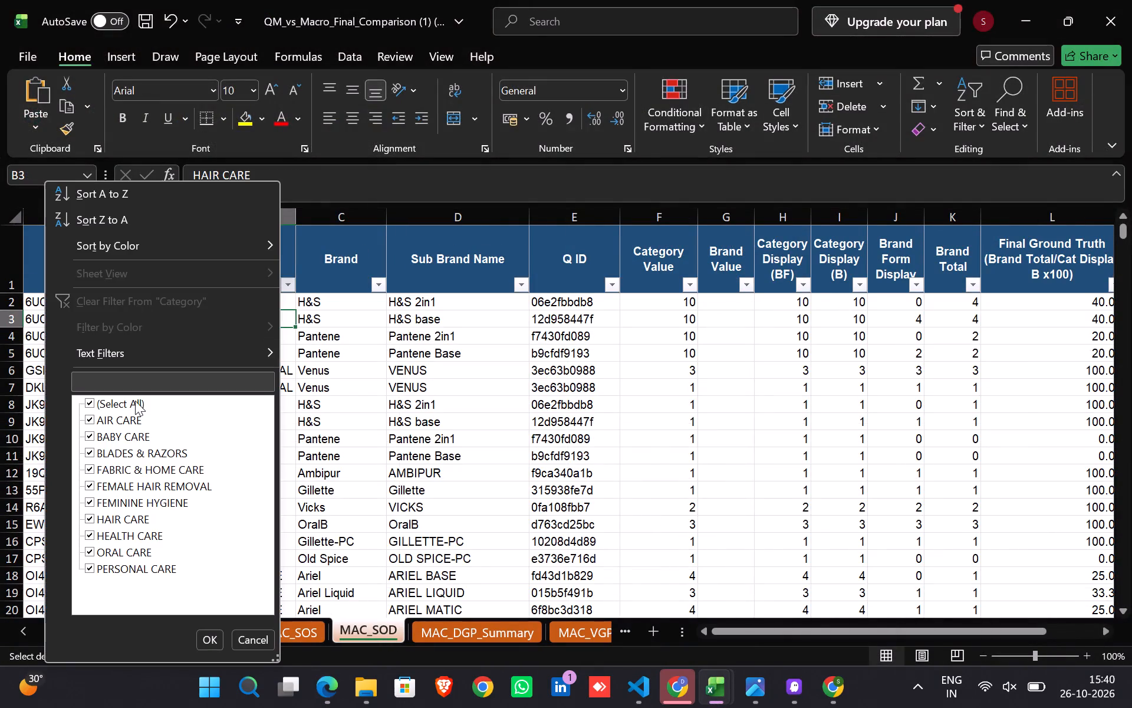
left_click(135, 401)
left_click(145, 481)
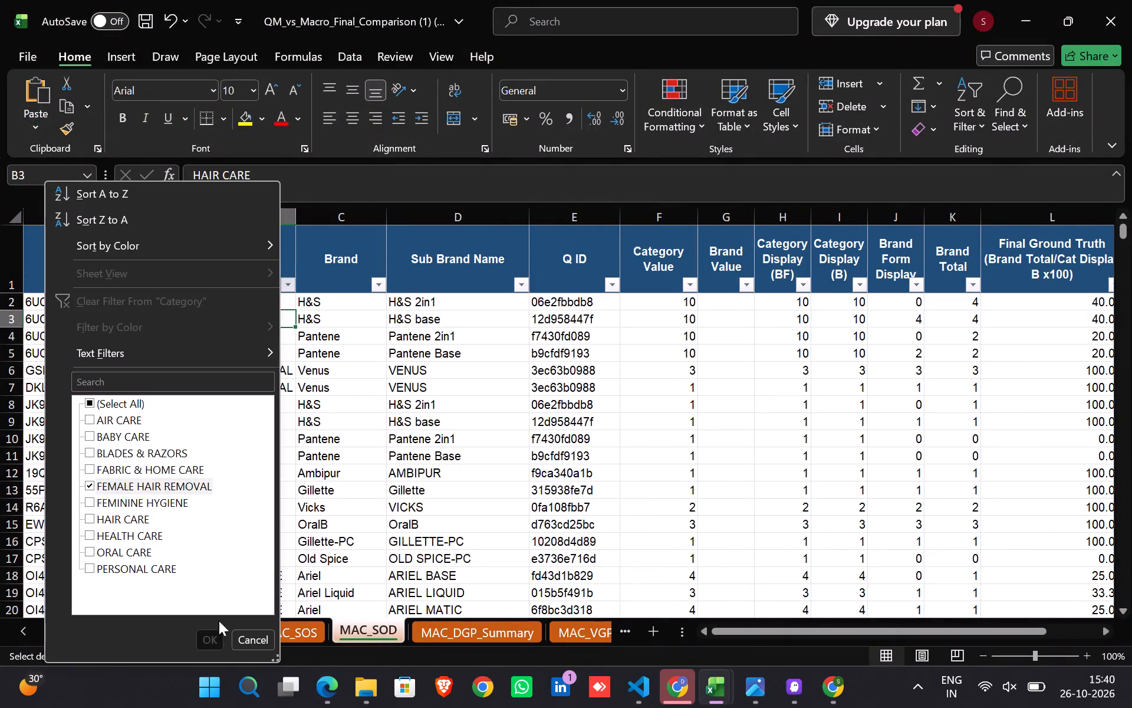
left_click(203, 635)
scroll(402, 547, "left", 2)
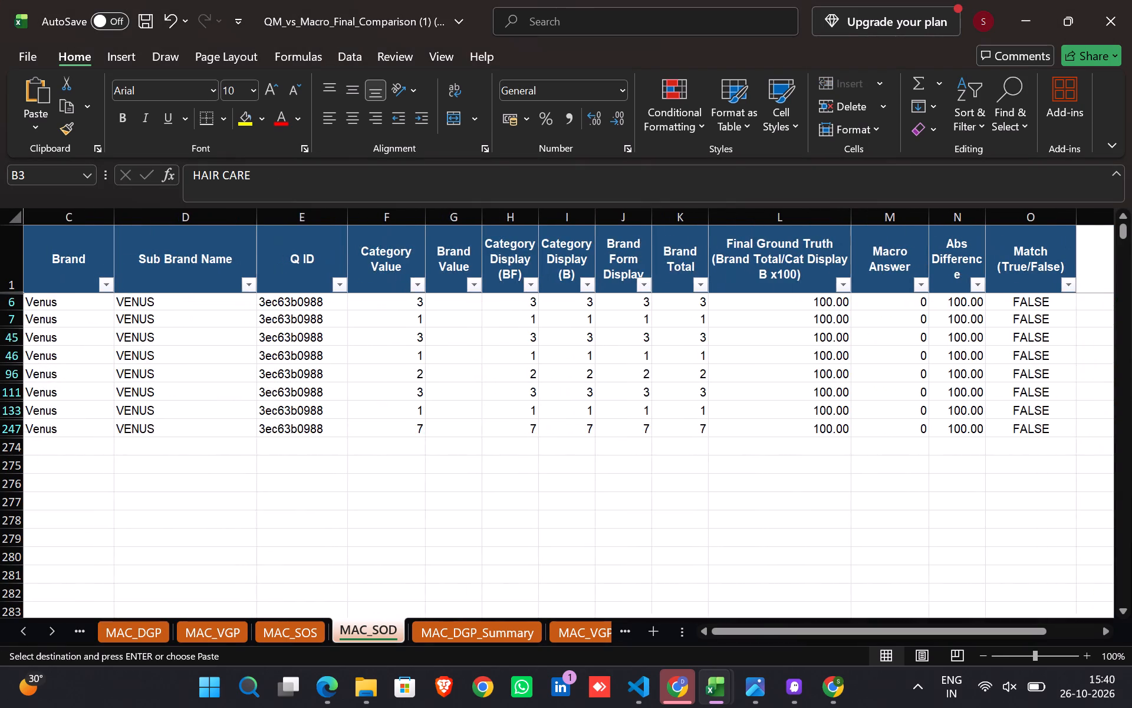
Review the filtered FEMALE HAIR REMOVAL rows on the MAC_SOD sheet and copy audit ID GSB1MR9SN8WWIY4 from row 6.
scroll(402, 547, "right", 2)
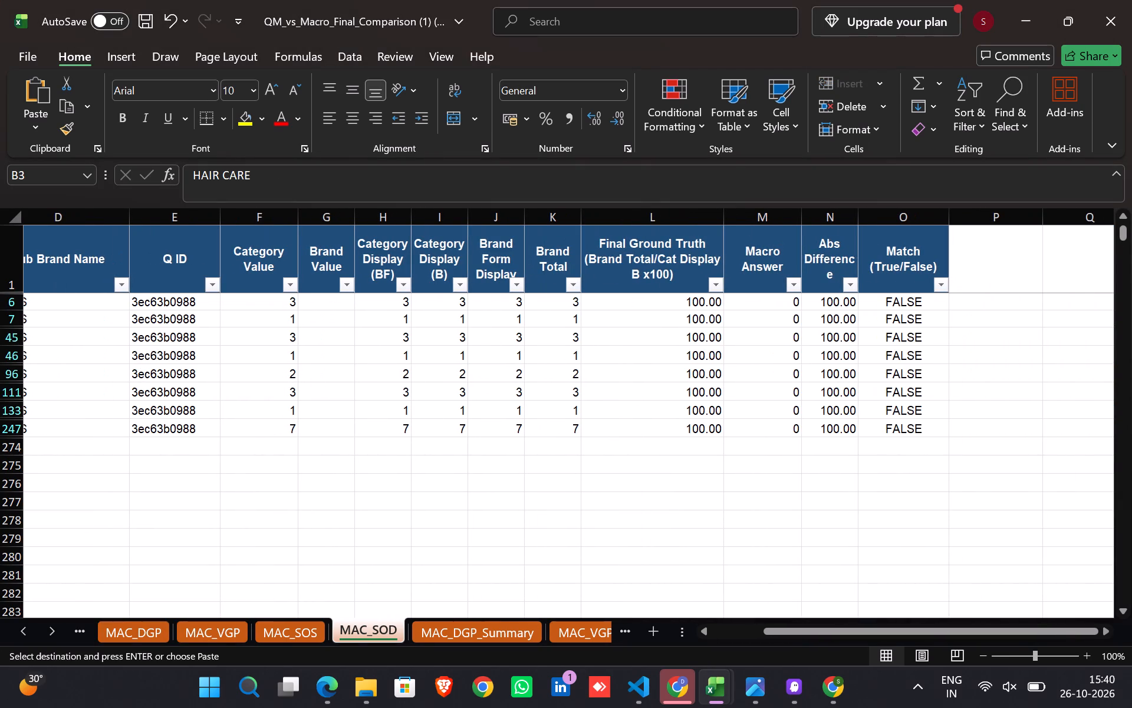
scroll(402, 547, "right", 1)
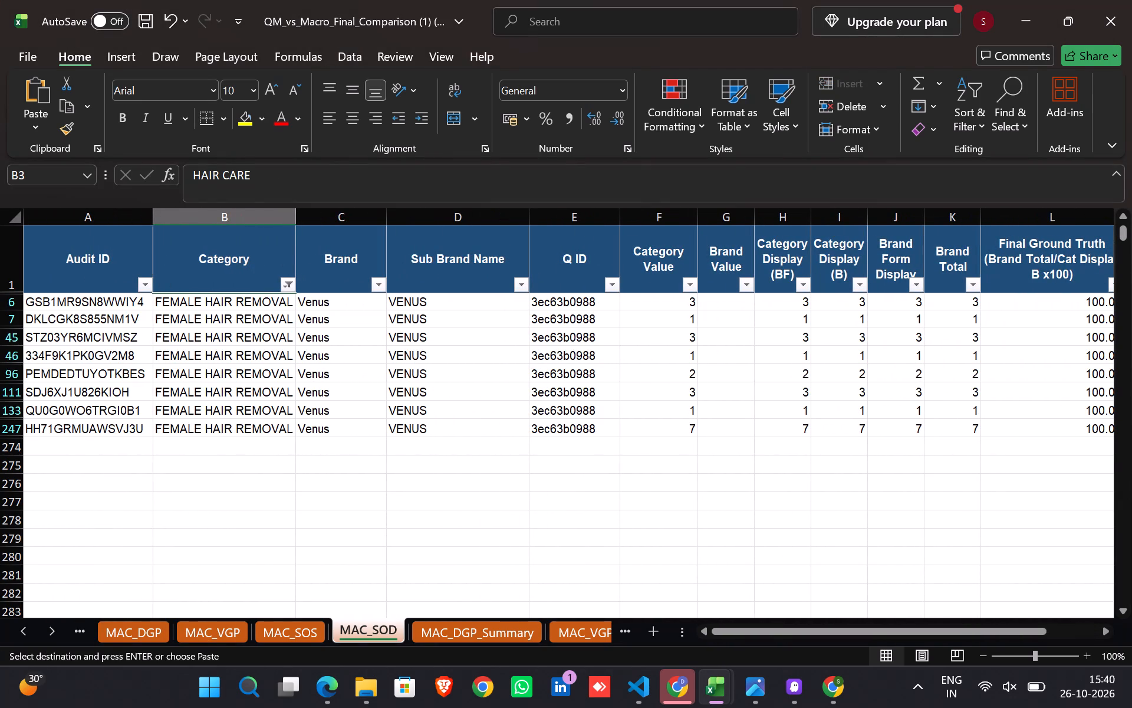
left_click(100, 307)
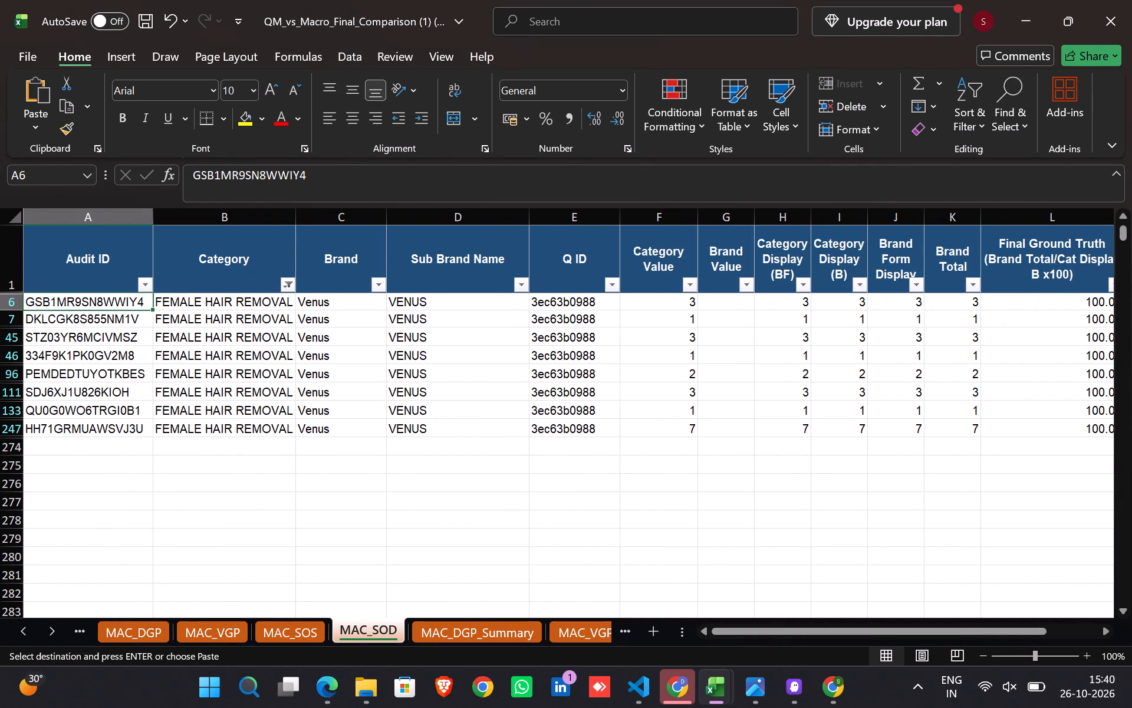
key("ctrl+c")
Switch to the Audit QA macro dashboard in Chrome and load audit GSB1MR9SN8WWIY4 in place of the current one.
key("alt+Tab")
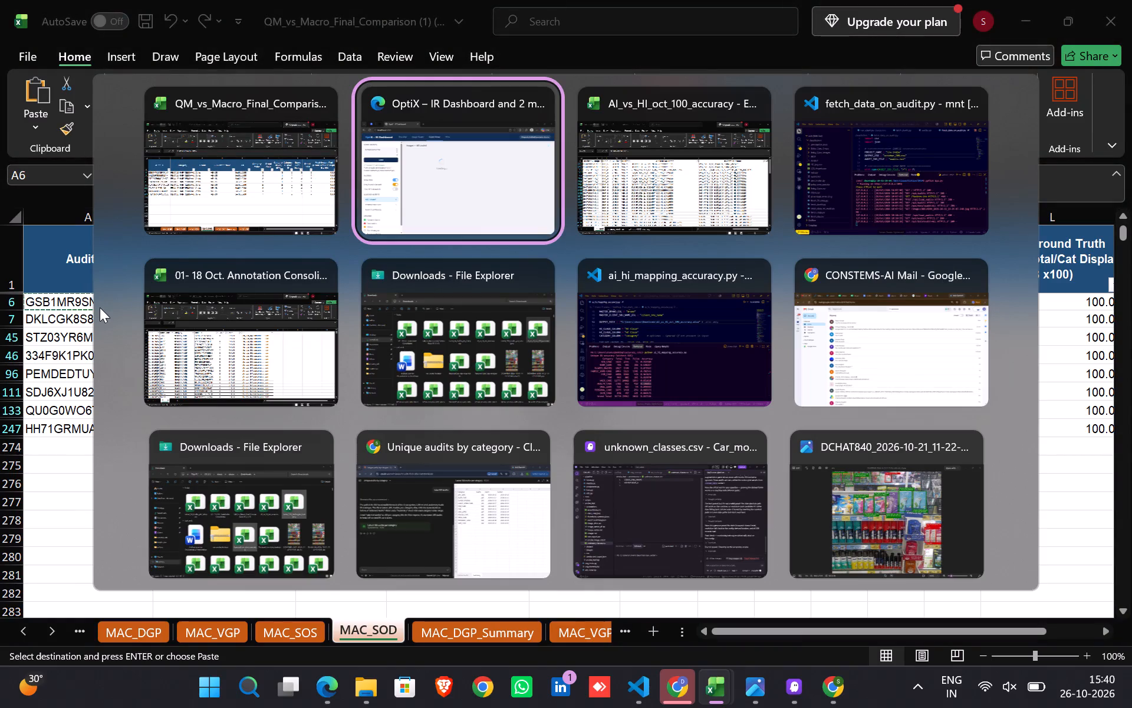
key("alt+Tab")
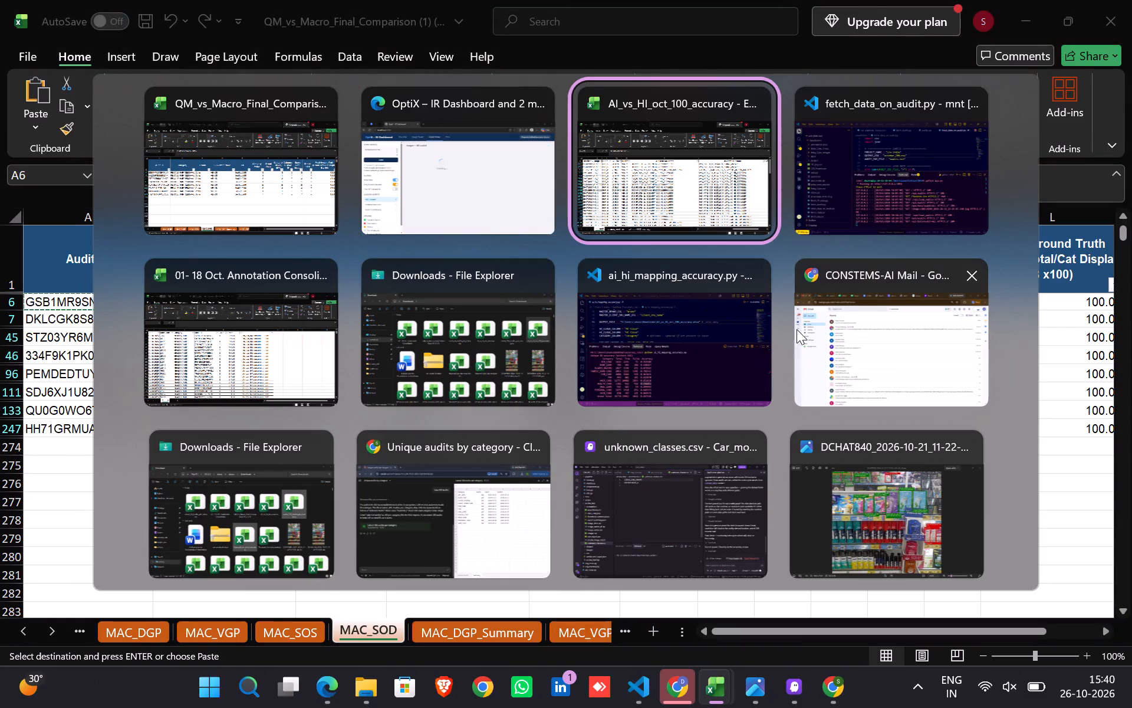
left_click(856, 329, "alt")
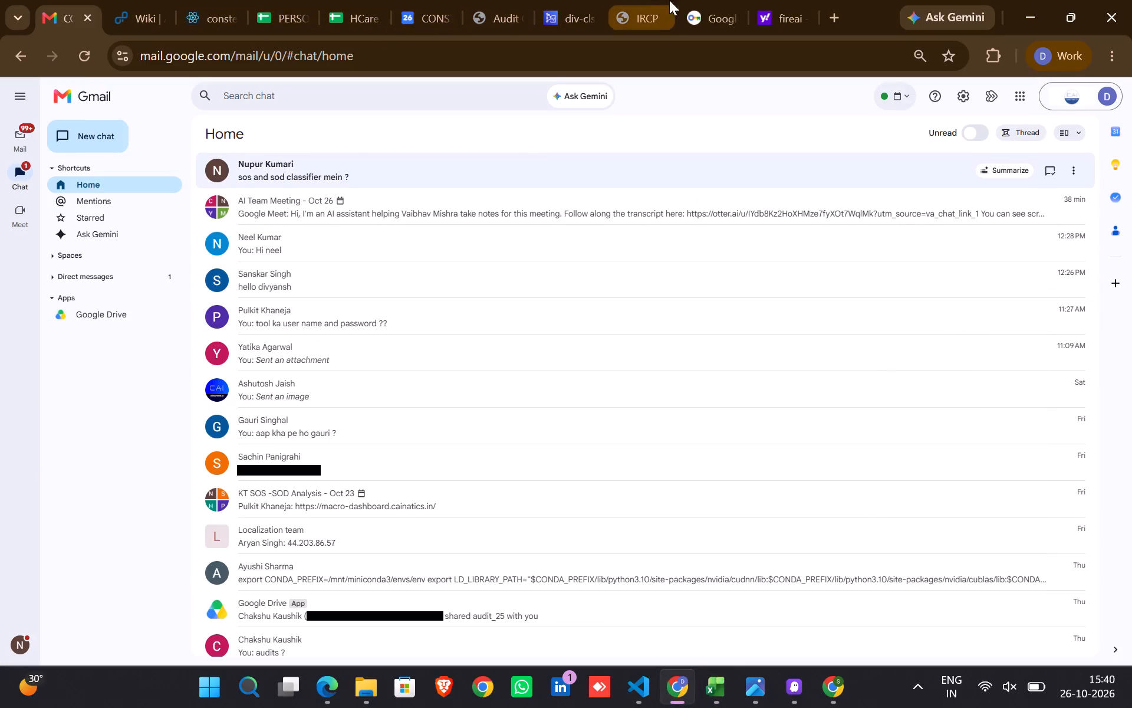
left_click(524, 0)
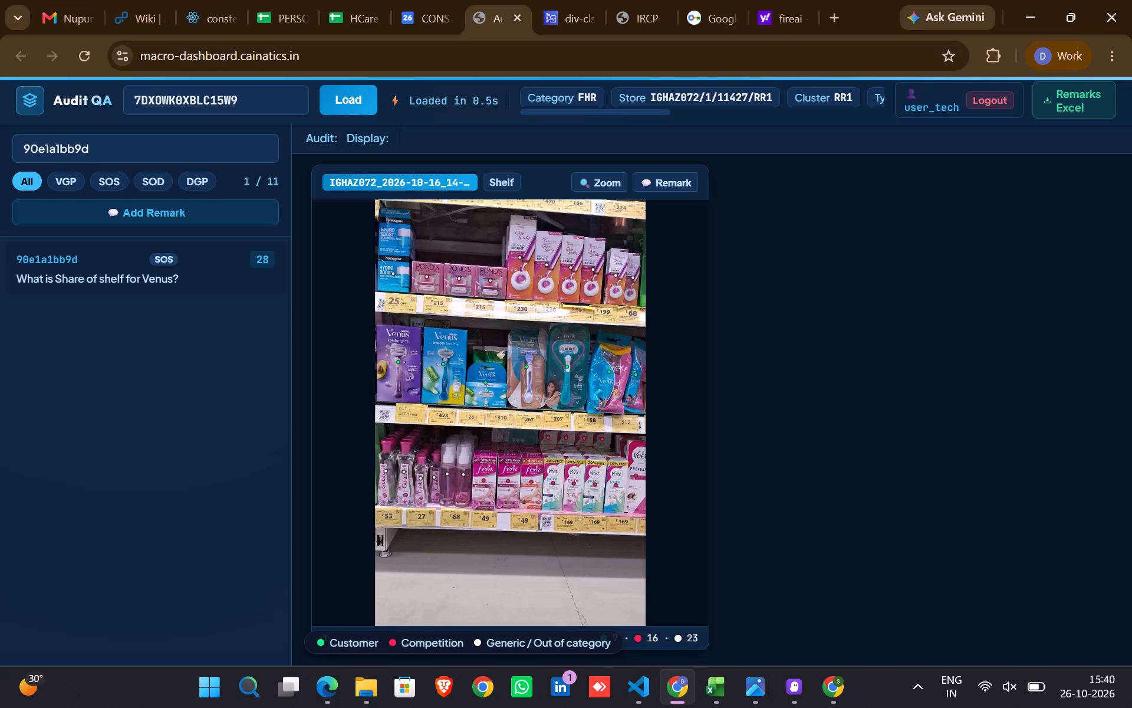
left_click_drag(239, 96, 116, 103)
key("ctrl+v")
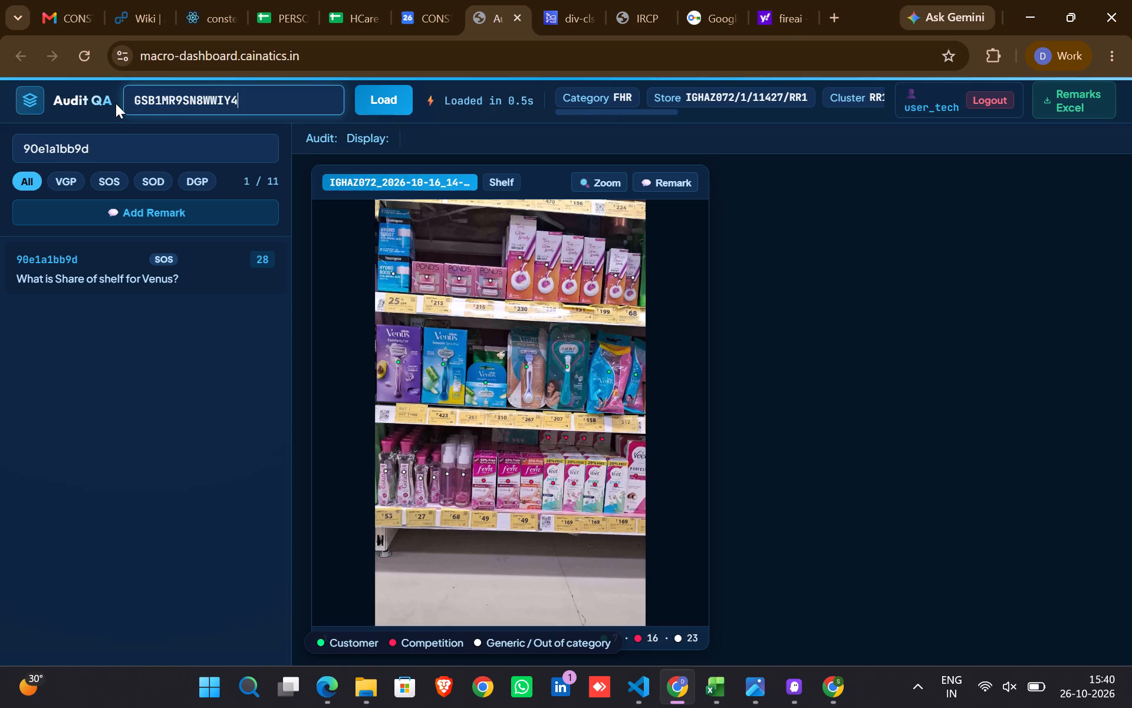
left_click(374, 93)
Switch back to the MAC_SOD sheet of the QM_vs_Macro_Final_Comparison workbook.
key("alt+Tab")
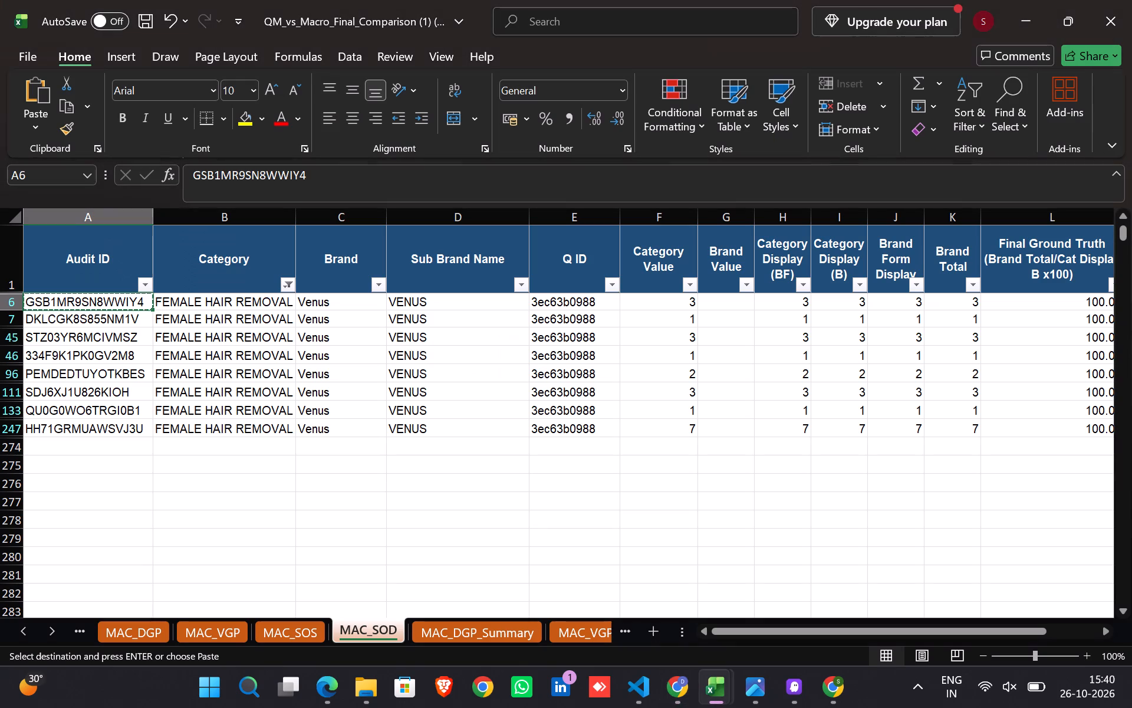
Copy Q ID 3ec63b0988 from row 6, look it up in the Audit QA dashboard and open its Venus Share of Display question.
left_click(575, 307)
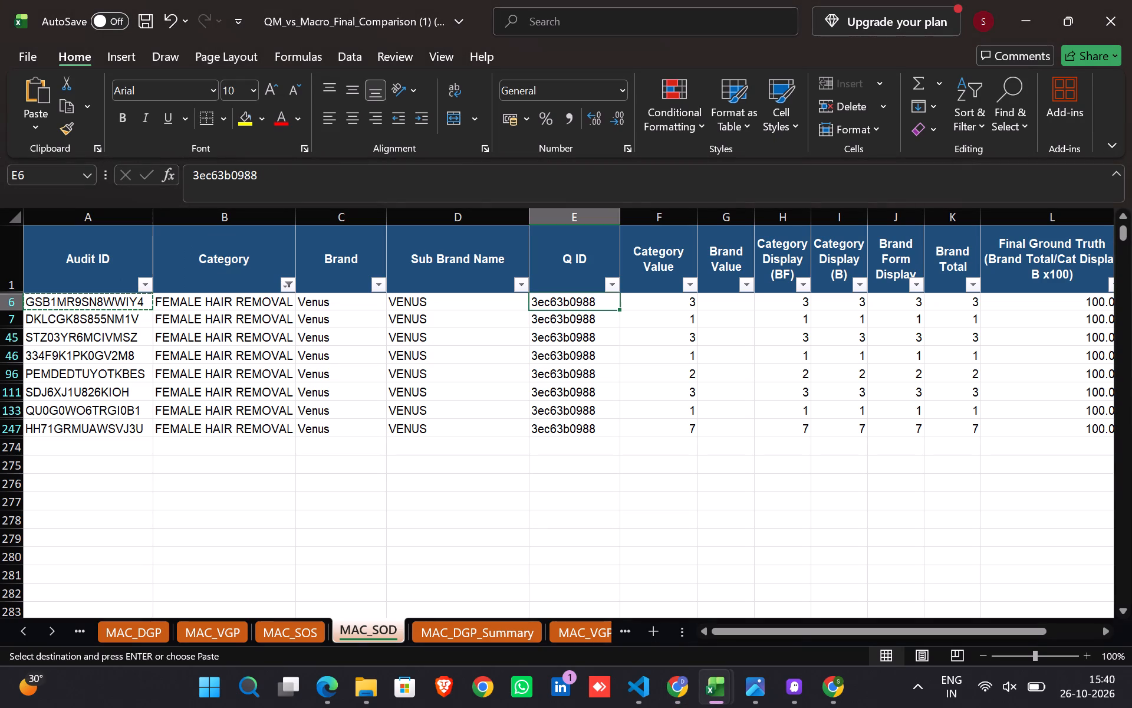
key("ctrl+c")
key("alt+Tab")
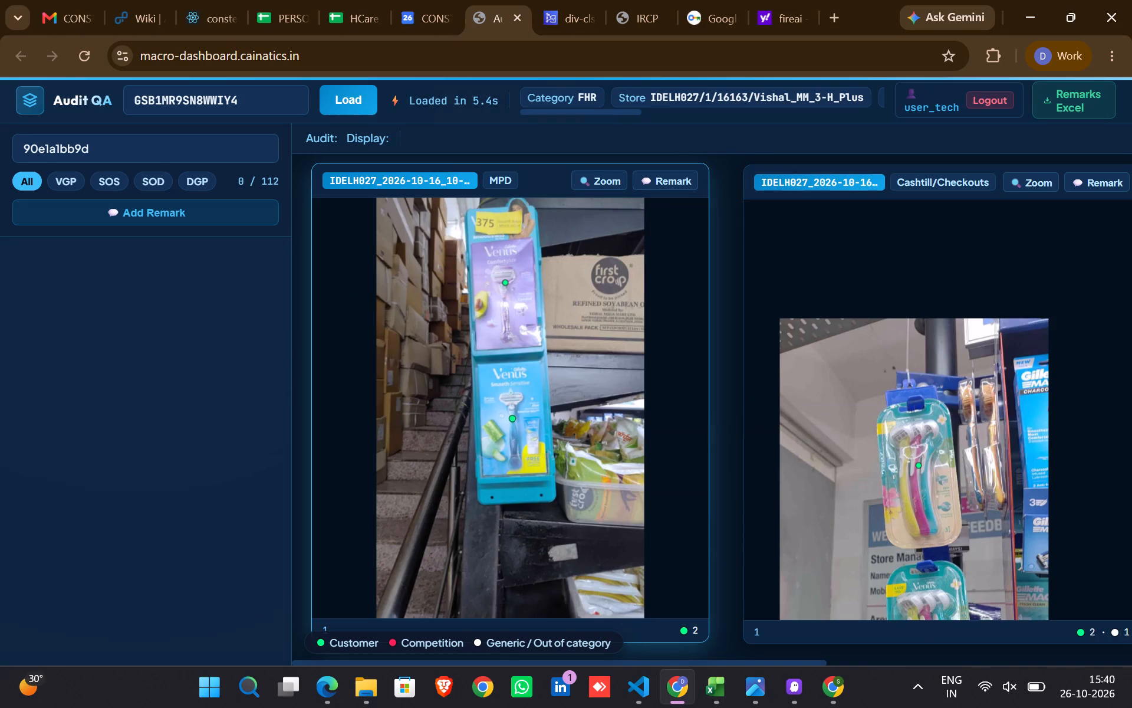
scroll(861, 535, "down", 2)
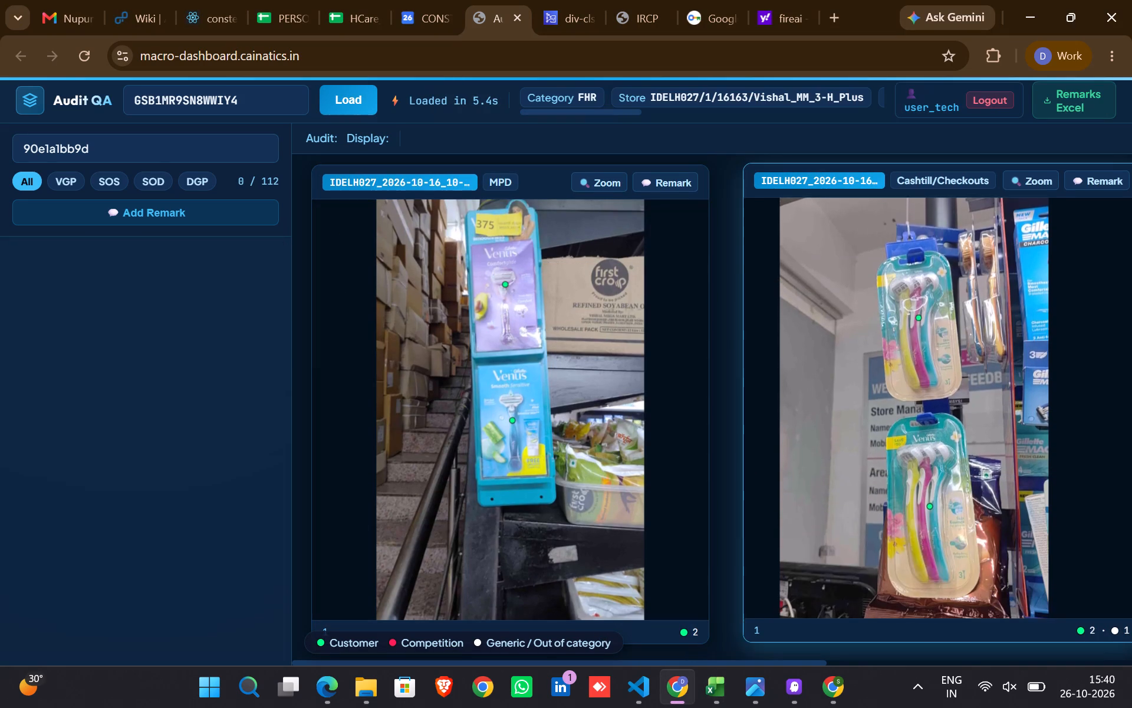
scroll(861, 535, "down", 3)
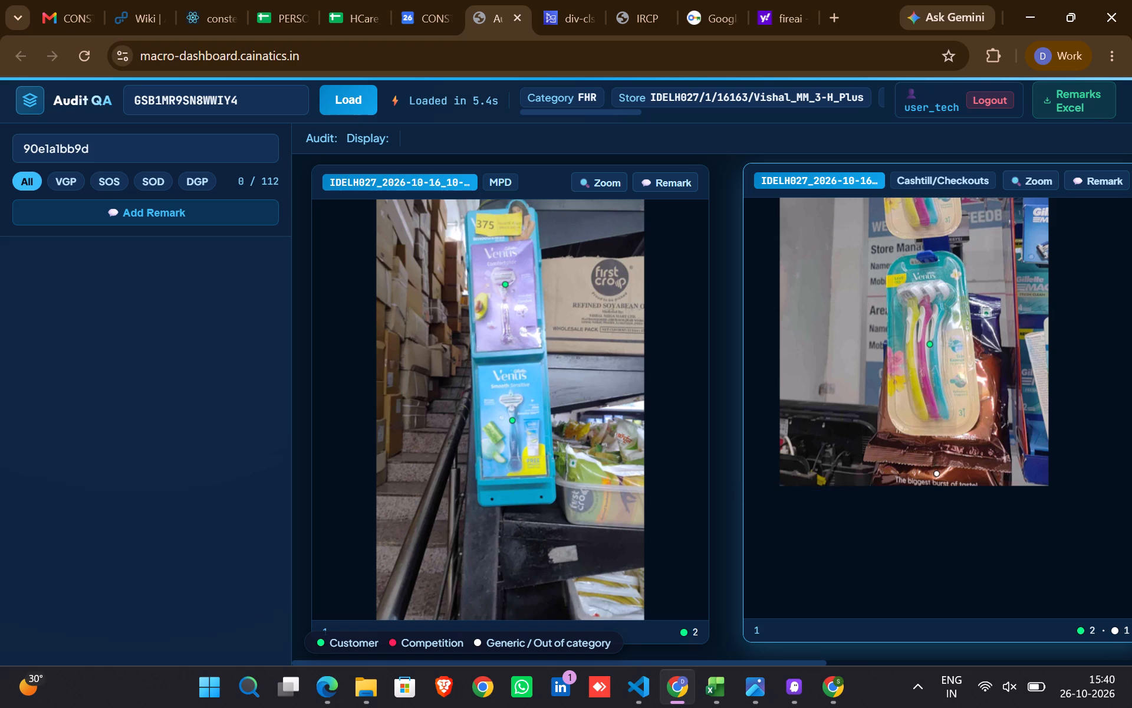
scroll(802, 355, "up", 3)
scroll(802, 355, "left", 2)
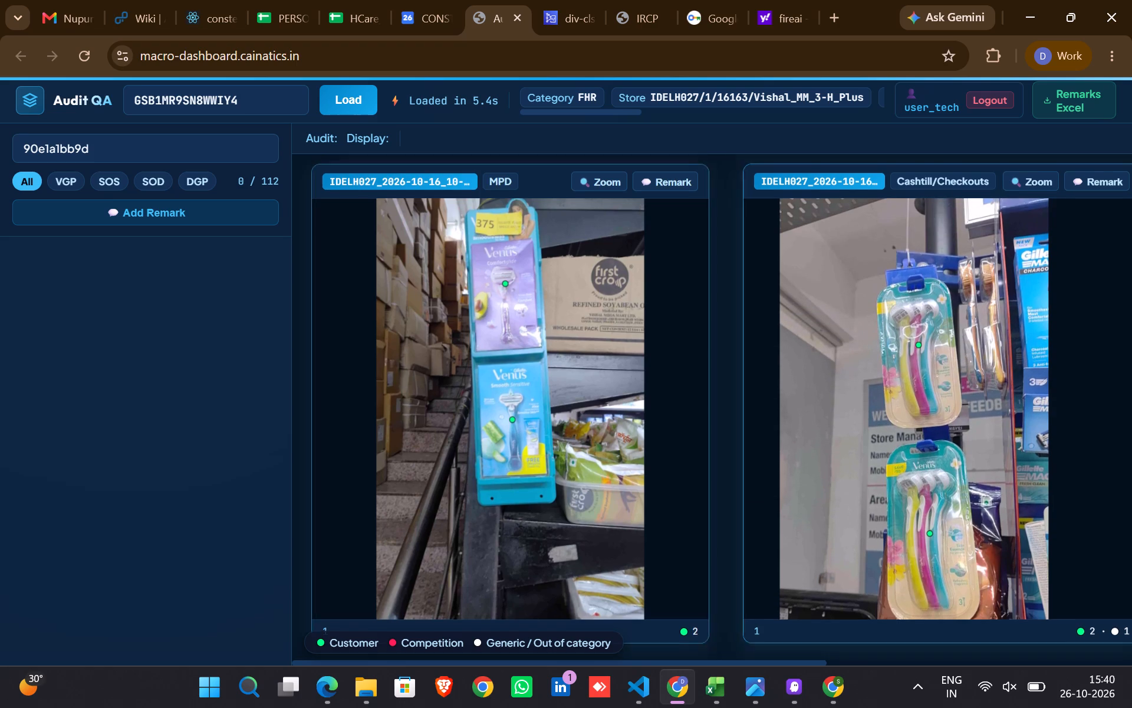
left_click_drag(216, 152, 0, 145)
key("ctrl+v")
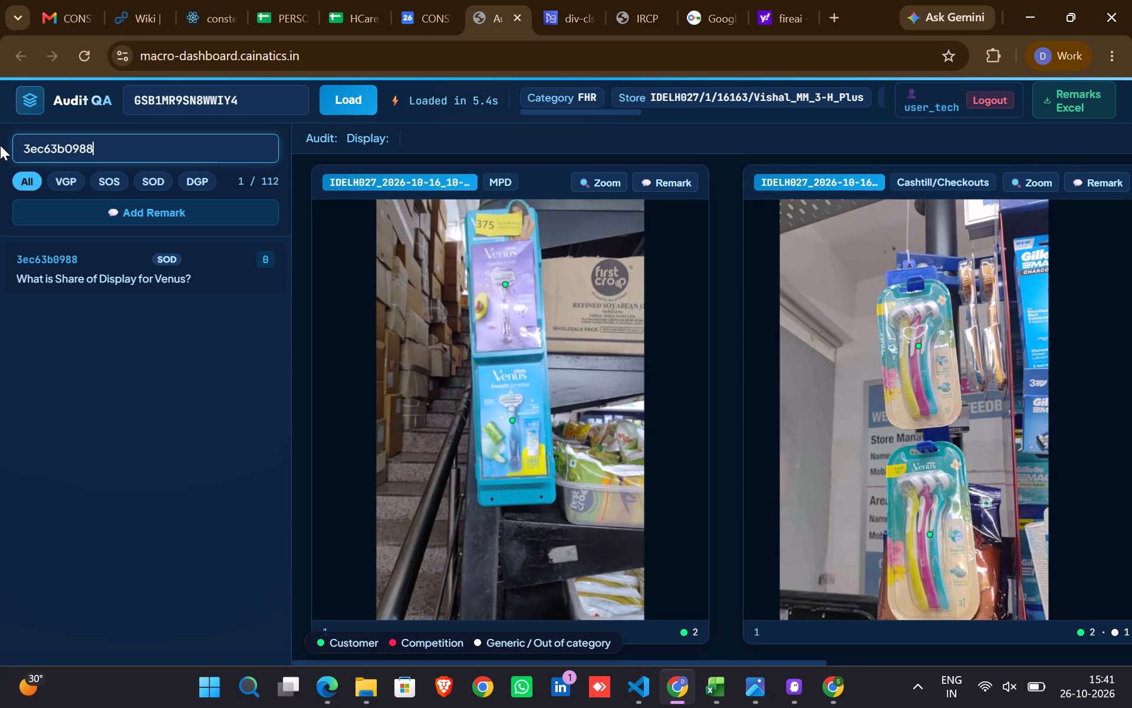
left_click(193, 273)
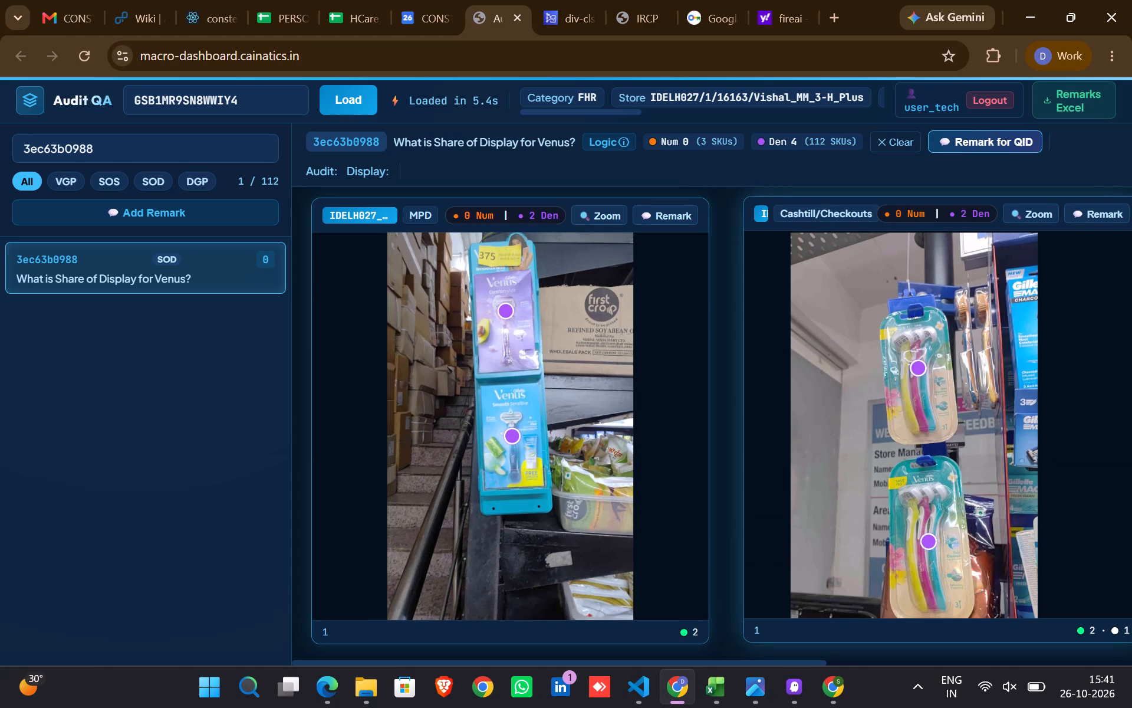
Check the FHR rows' ground truth and macro answers in the MAC_SOD sheet, copy audit ID DKLCGK8S855NM1V and return to Audit QA.
key("alt+Tab")
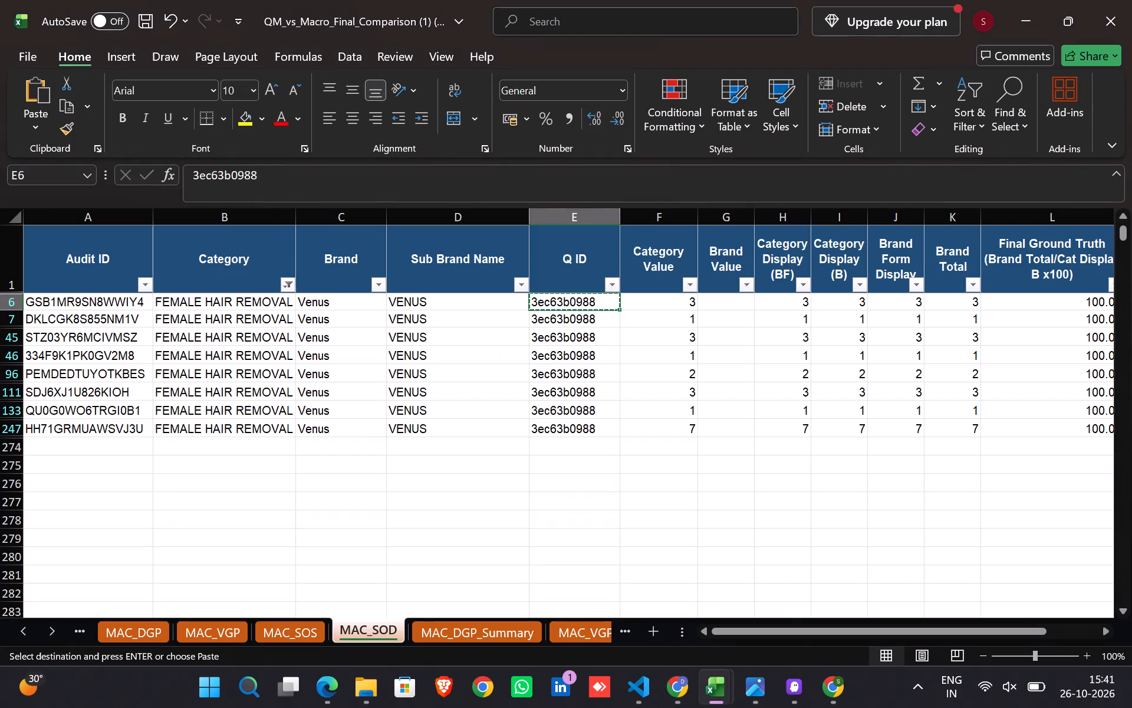
scroll(570, 316, "left", 1)
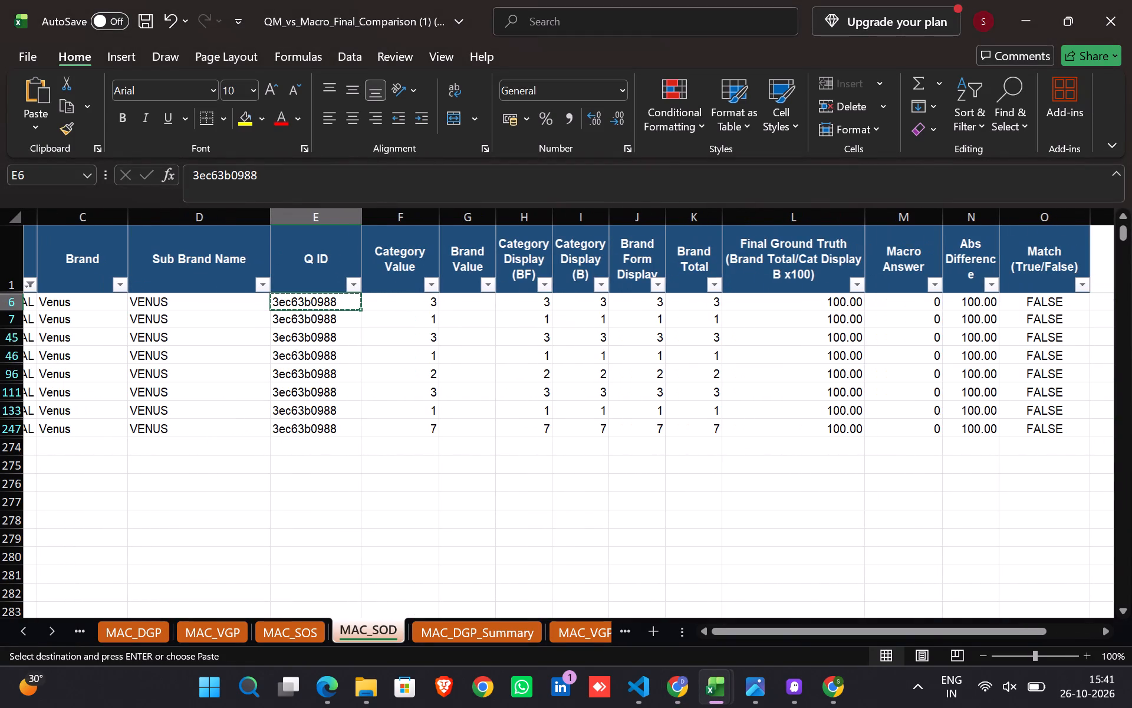
scroll(570, 316, "left", 2)
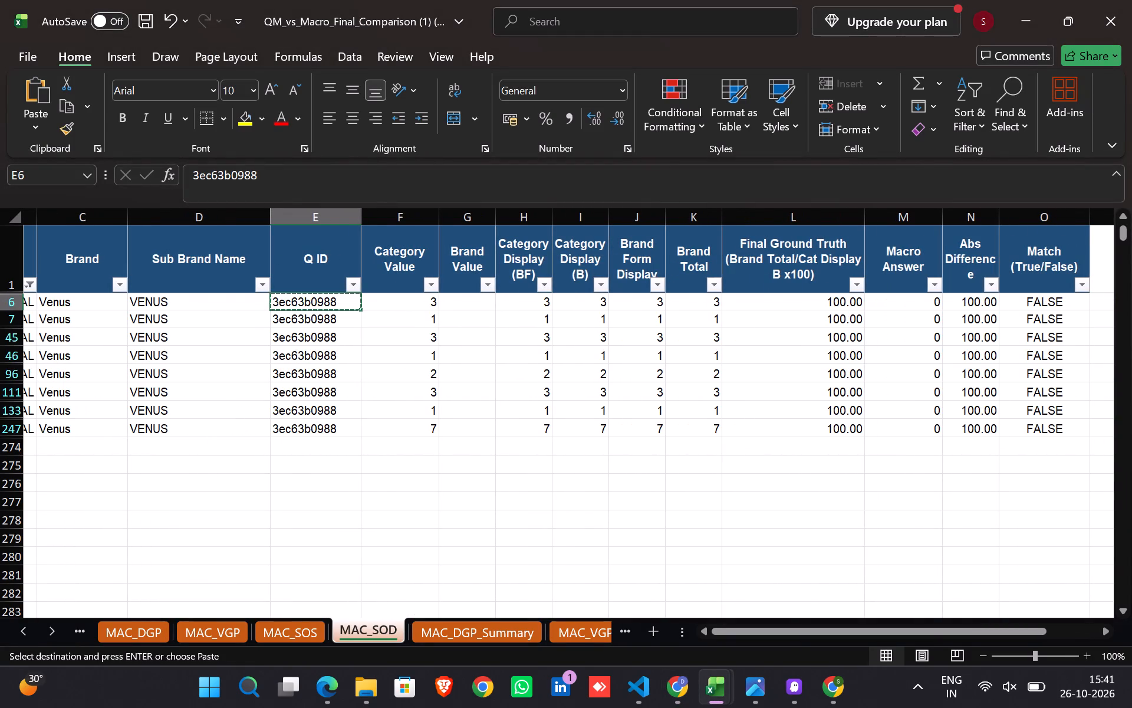
scroll(570, 316, "left", 1)
left_click(86, 324)
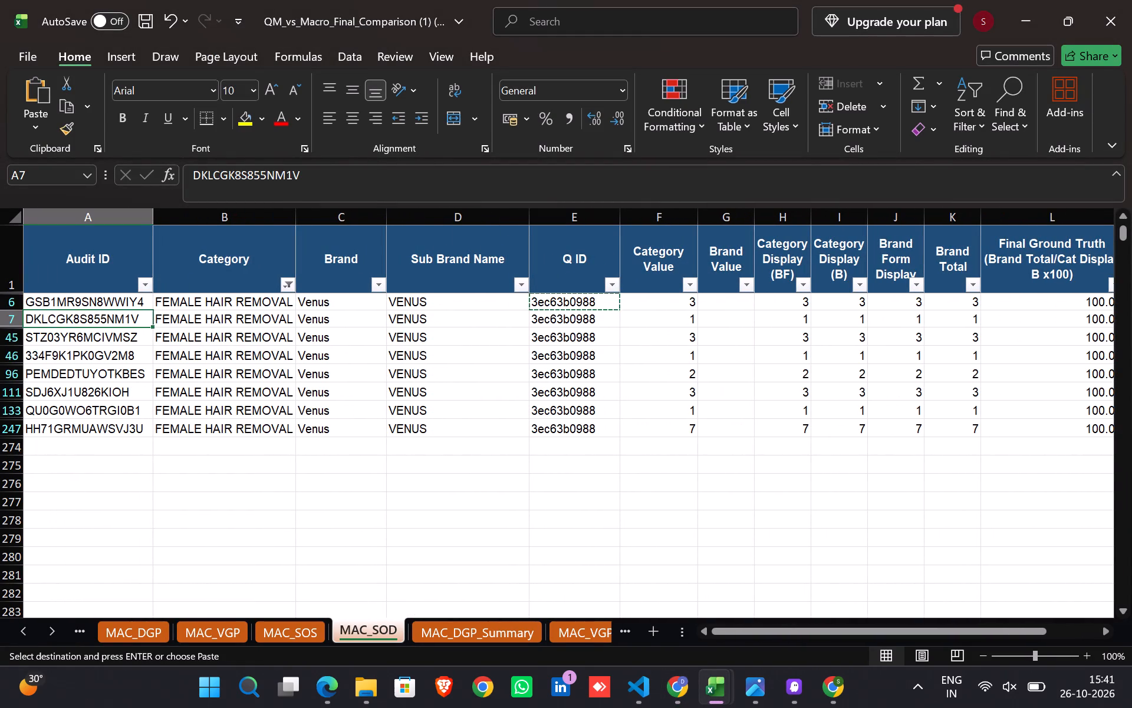
key("ctrl+c")
key("alt+Tab")
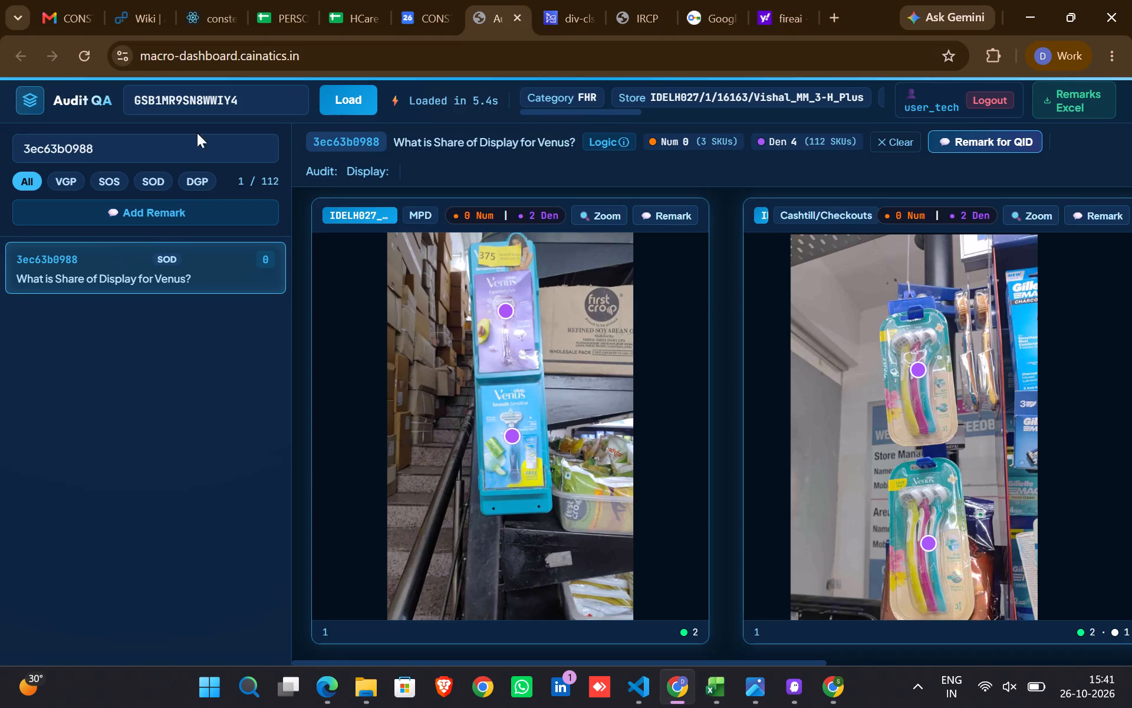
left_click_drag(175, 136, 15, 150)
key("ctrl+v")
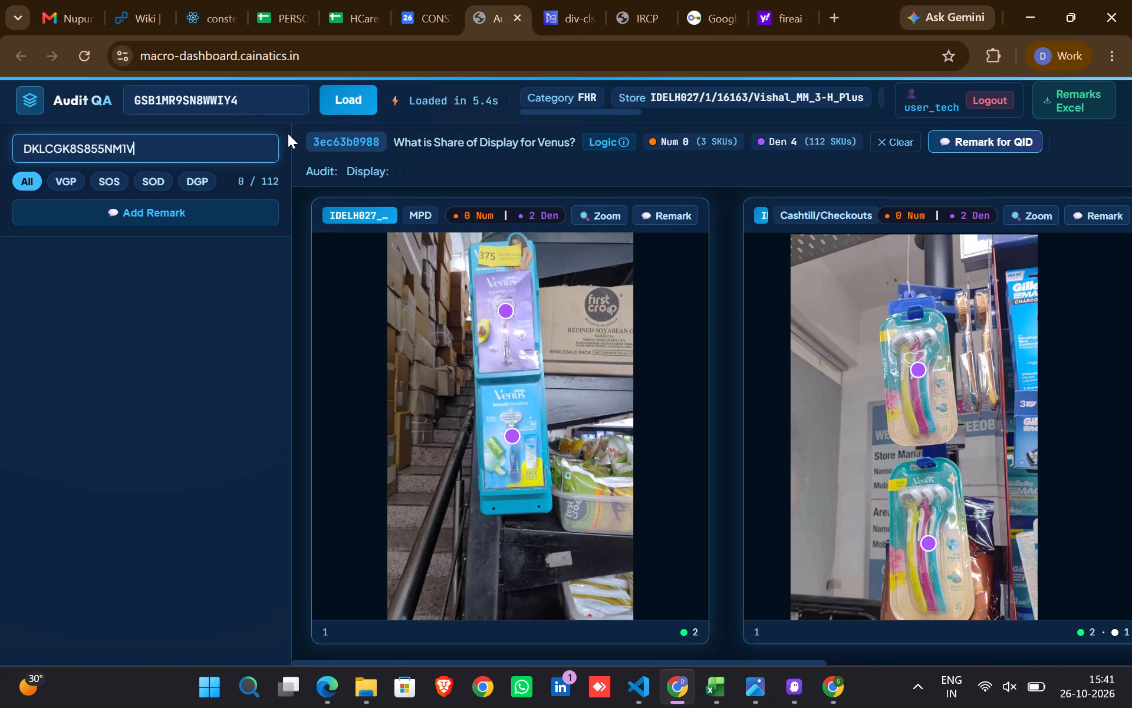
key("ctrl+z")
left_click_drag(243, 103, 132, 99)
key("ctrl+v")
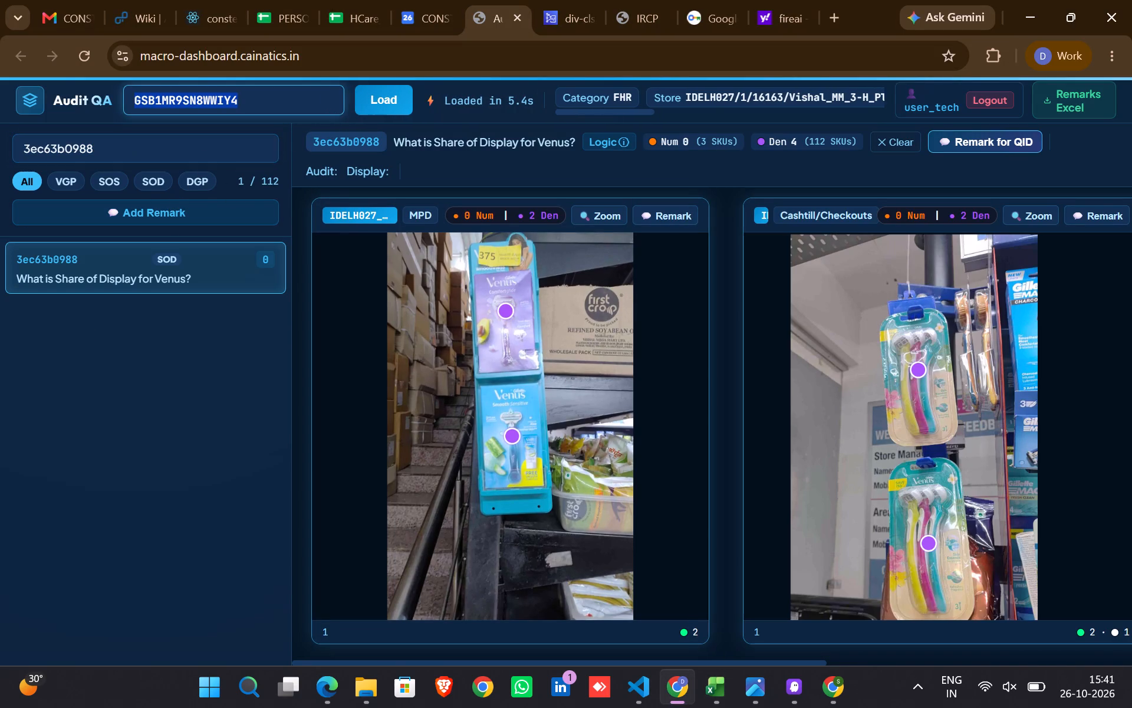
left_click(391, 93)
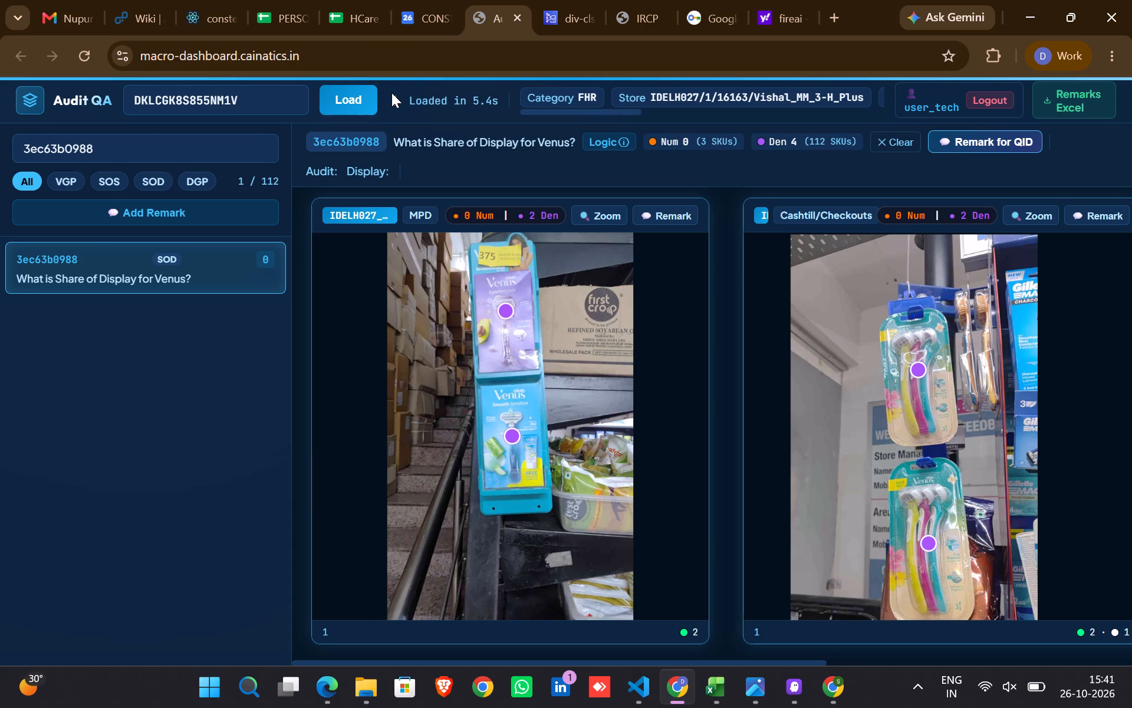
left_click(320, 92)
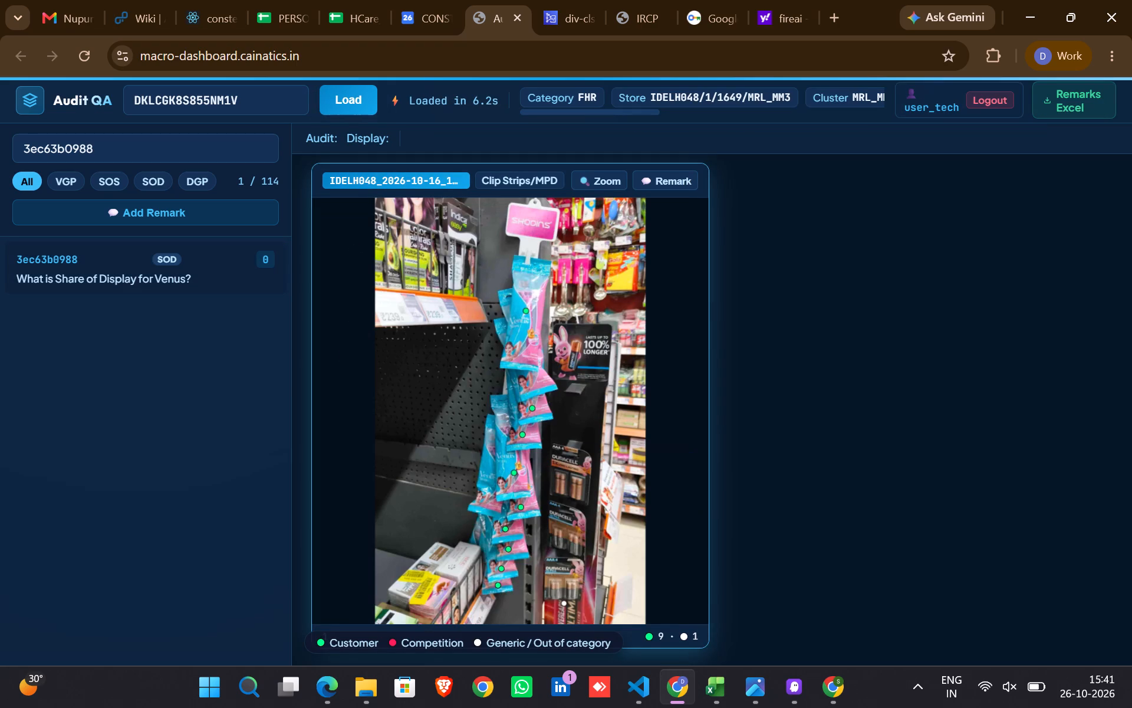
Examine the product markers on the clip strip image of audit DKLCGK8S855NM1V.
scroll(545, 488, "down", 3)
scroll(545, 488, "up", 1)
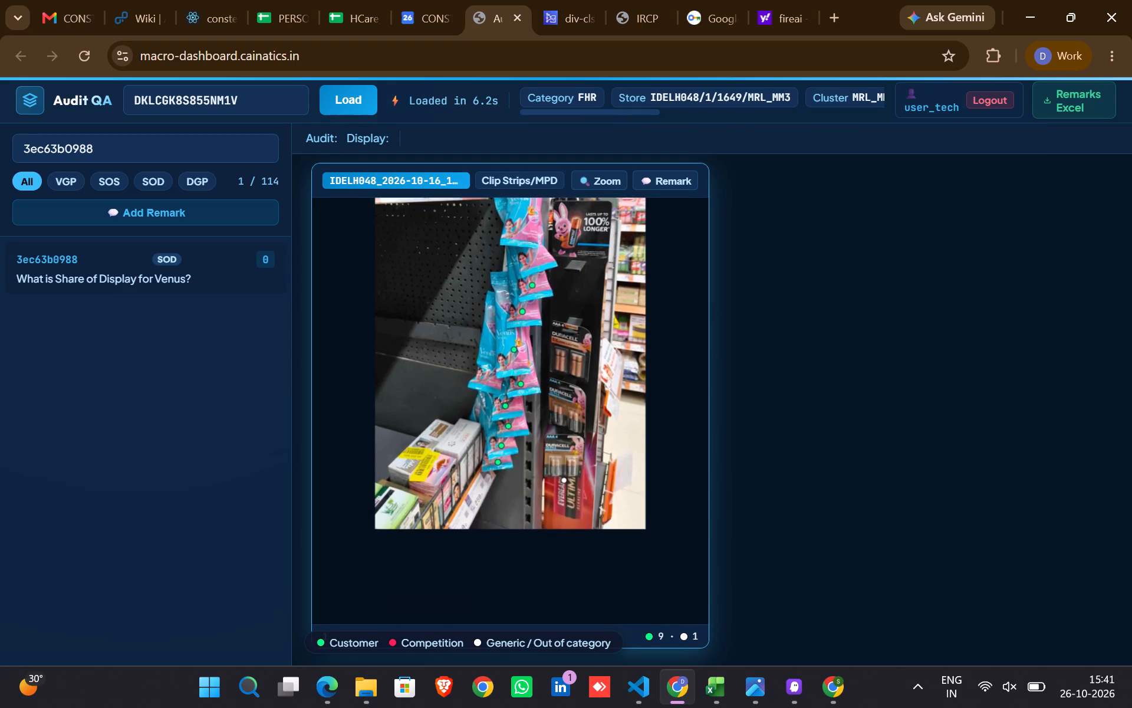
scroll(545, 488, "up", 2)
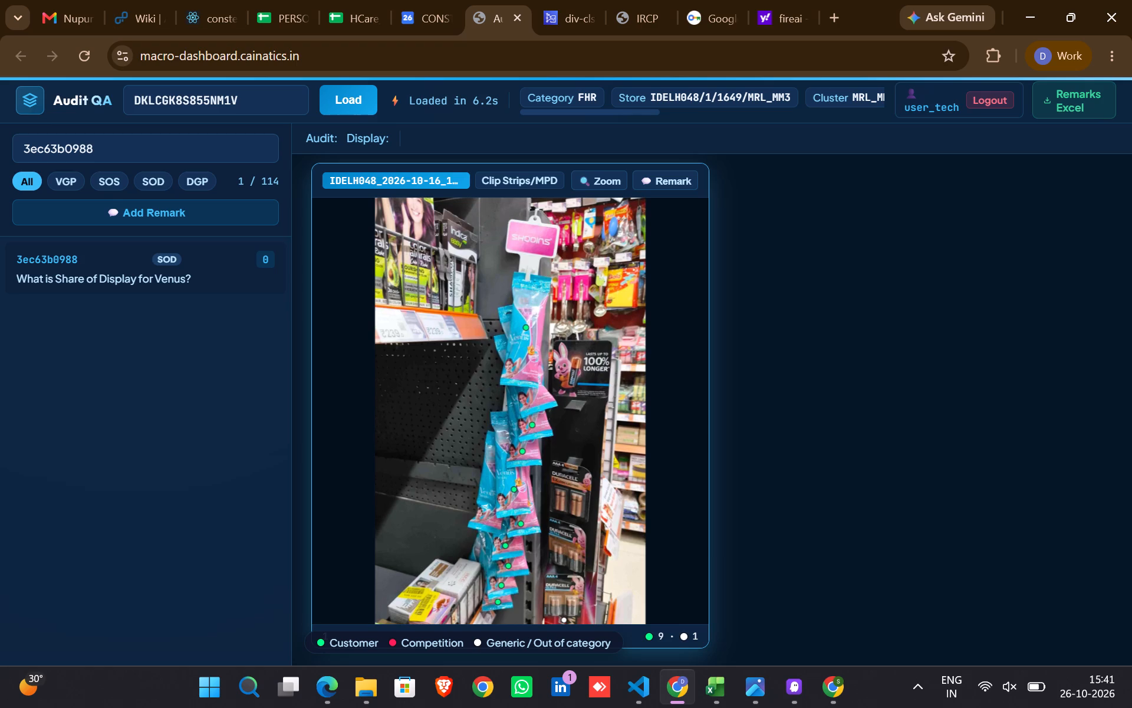
Copy audit ID STZ03YR6MCIVMSZ from row 45 of the MAC_SOD sheet into Audit QA and try to load that audit.
key("alt+Tab")
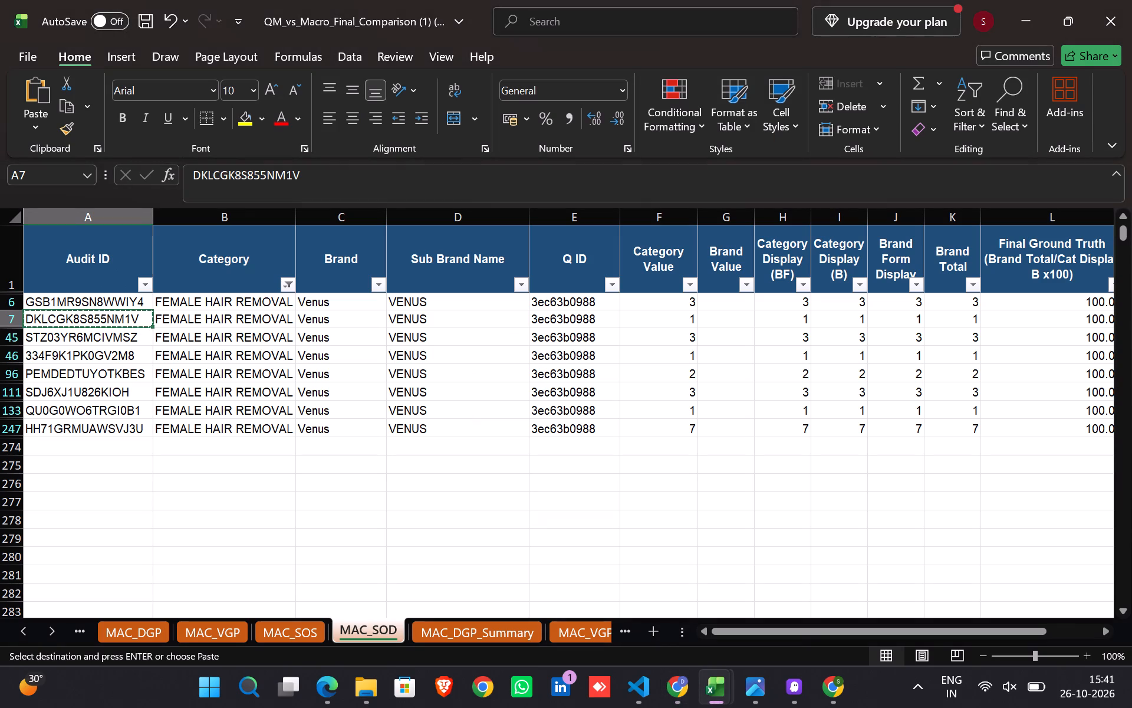
left_click(106, 342)
key("ctrl+c")
key("alt+Tab")
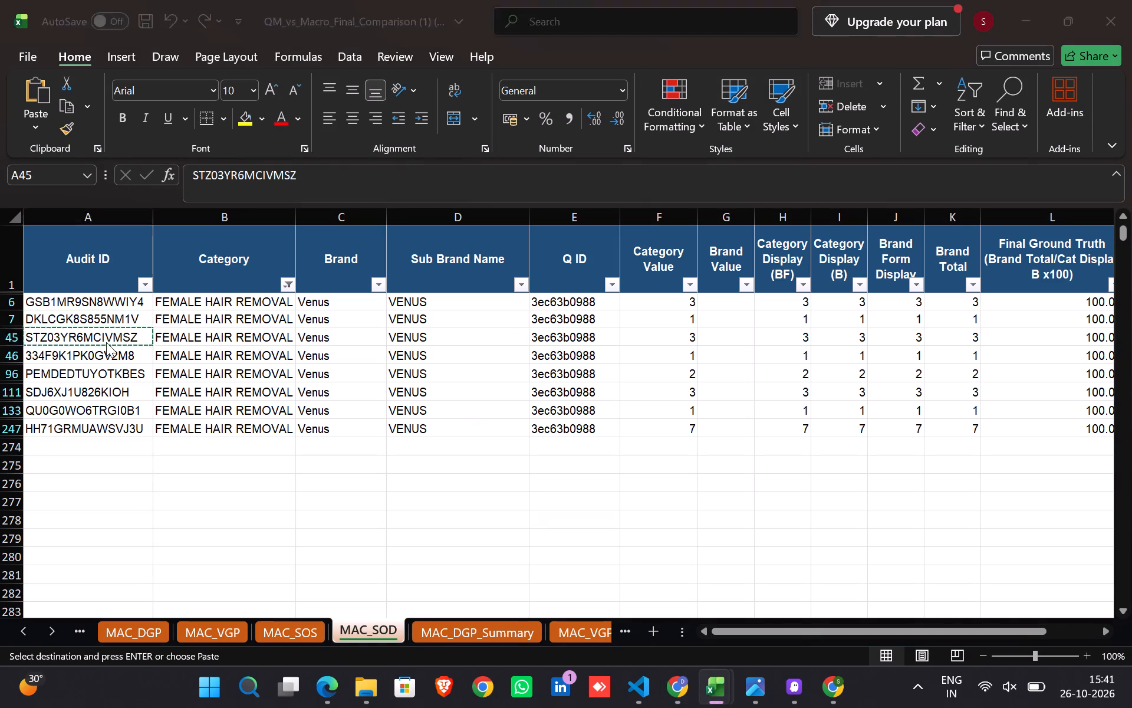
double_click(236, 90)
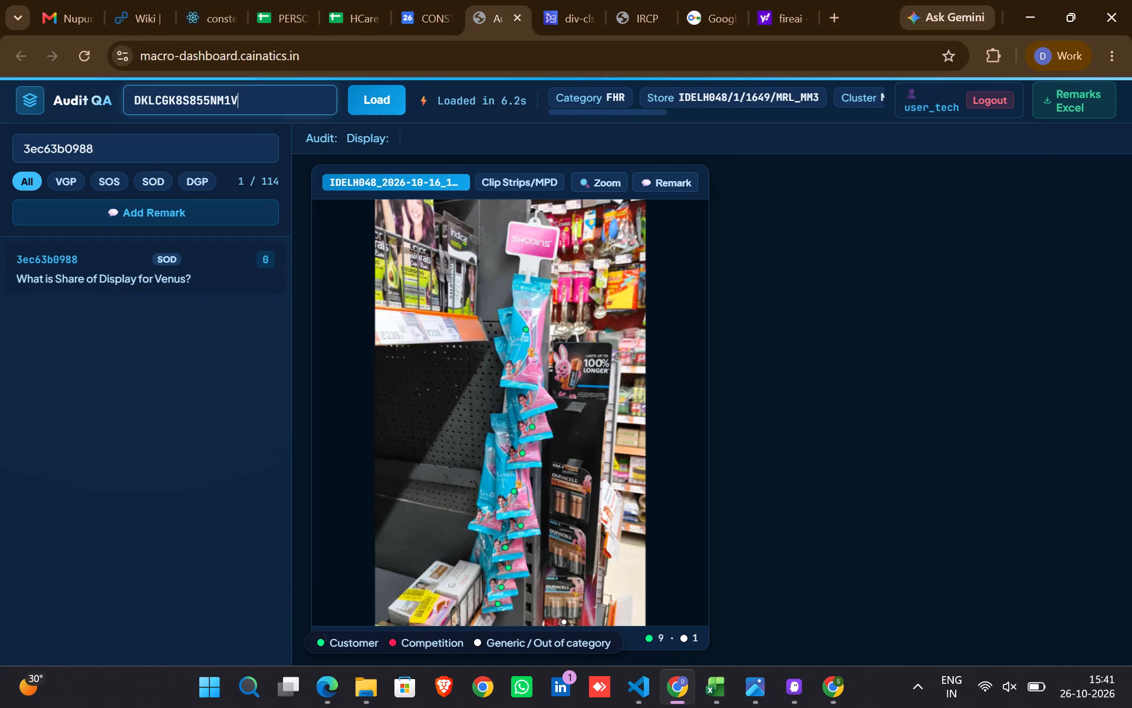
key("ctrl+v")
left_click(389, 92)
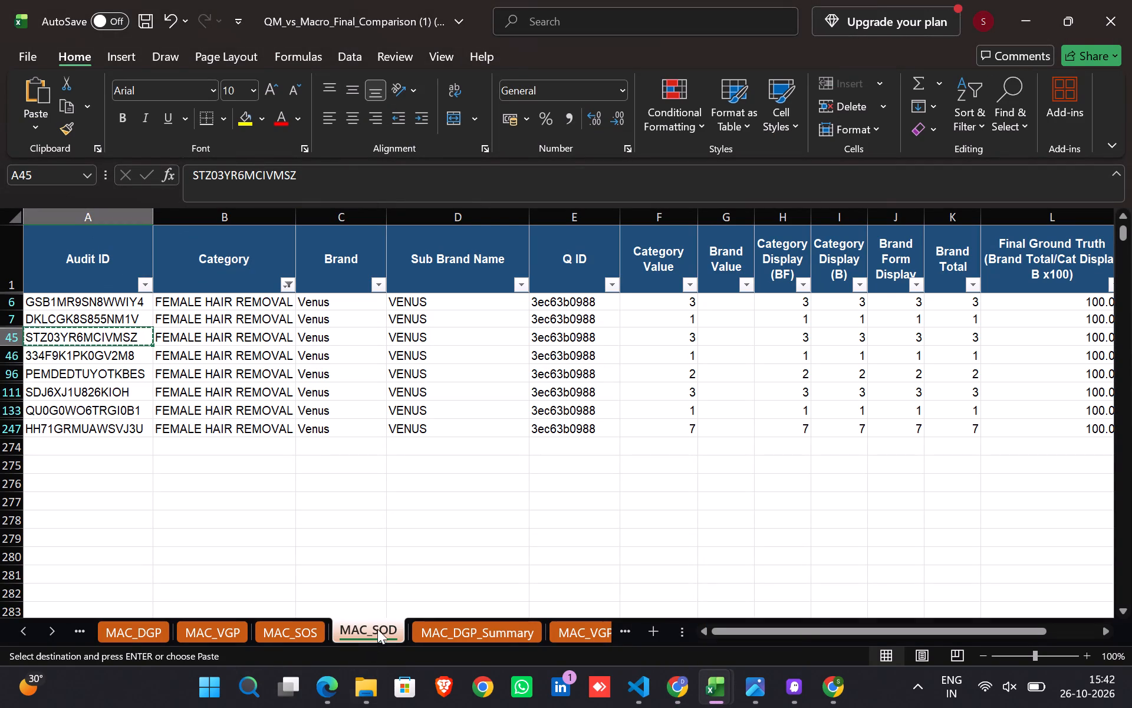
Compare the FHR rows' ground truth and macro answers in MAC_SOD with the Venus Share of Display question in Audit QA.
scroll(317, 386, "left", 2)
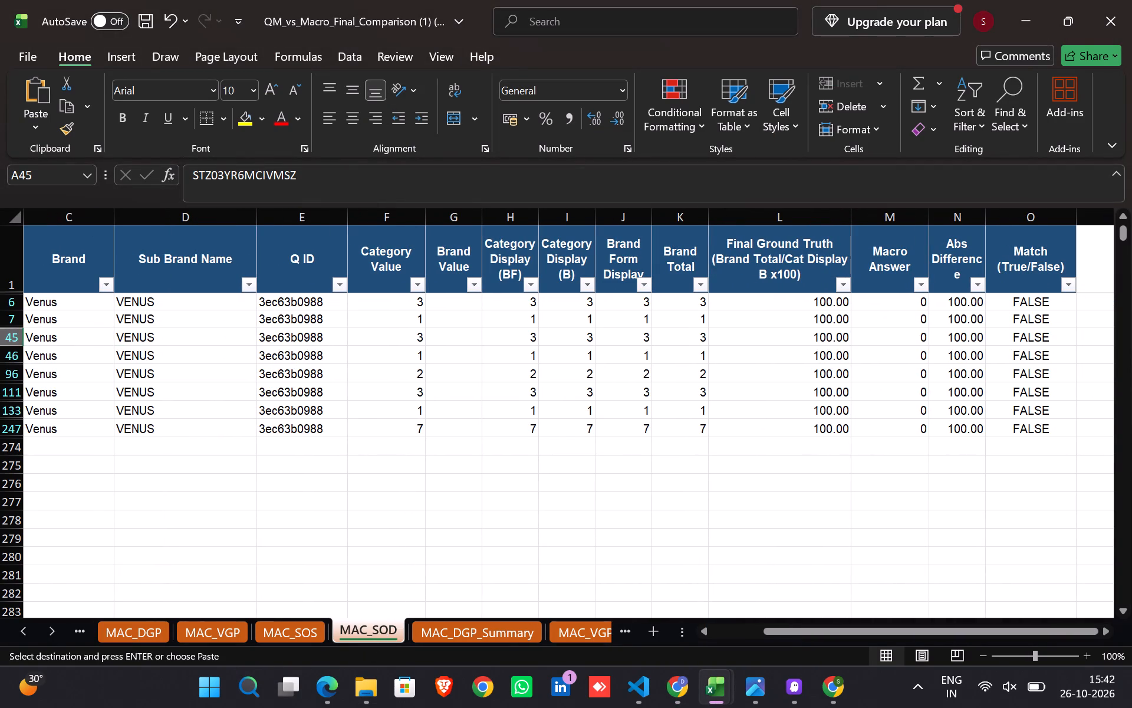
scroll(936, 445, "up", 2)
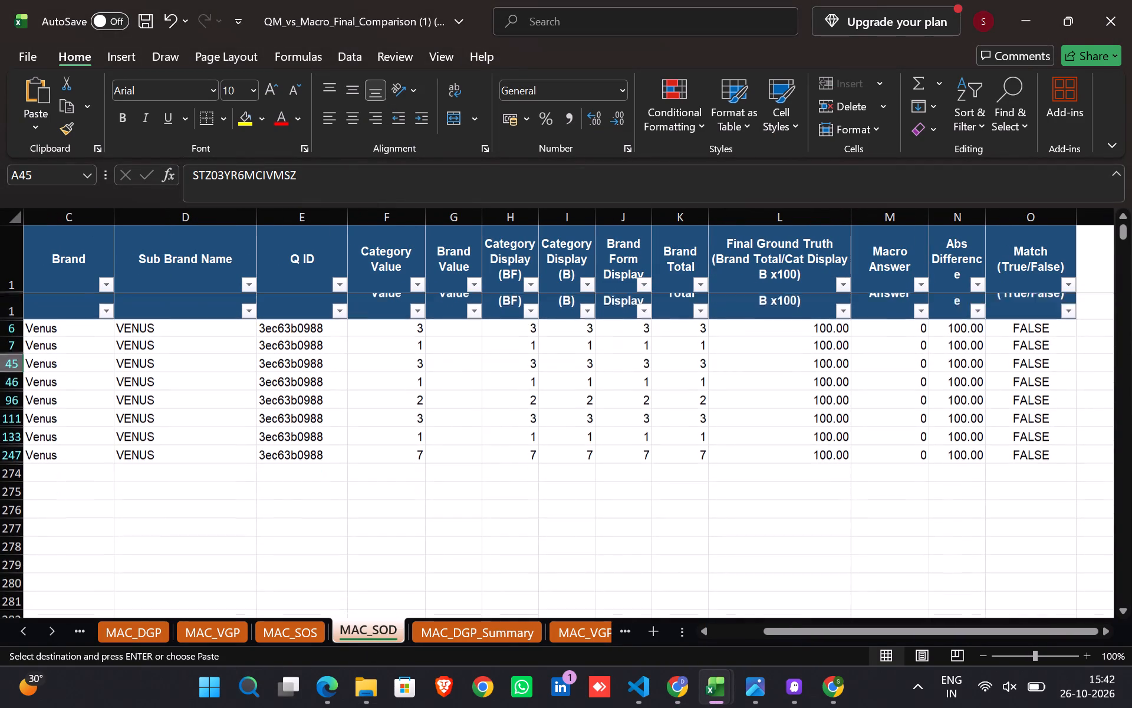
scroll(871, 395, "right", 3)
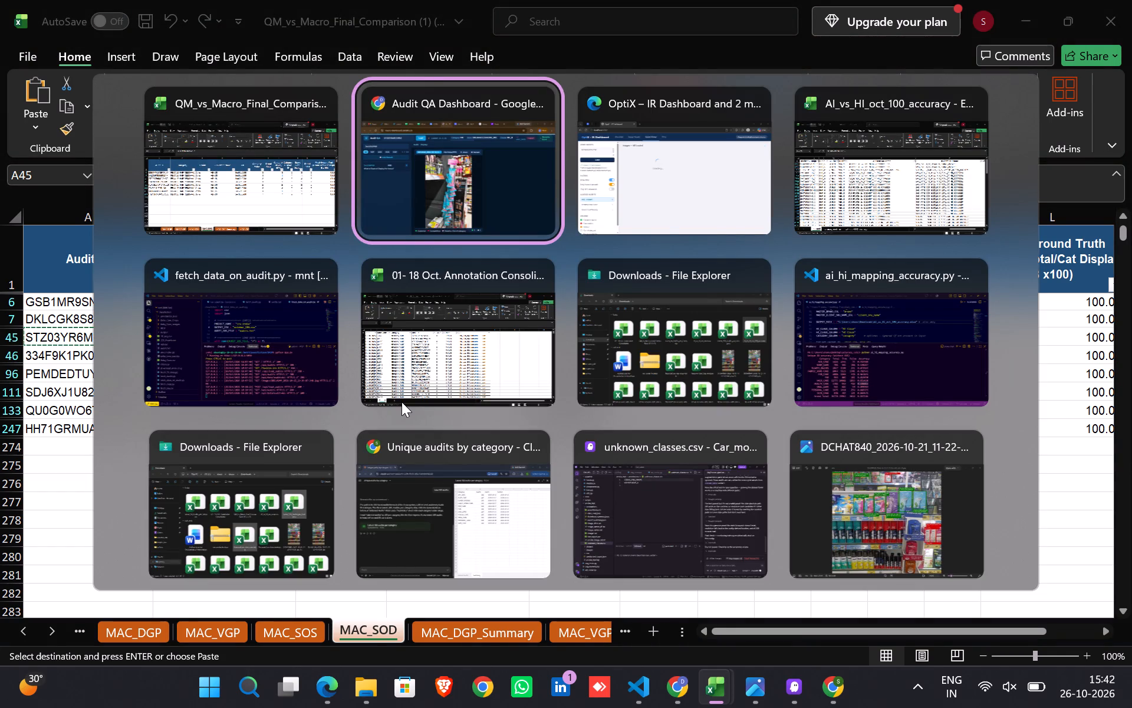
scroll(231, 270, "up", 1)
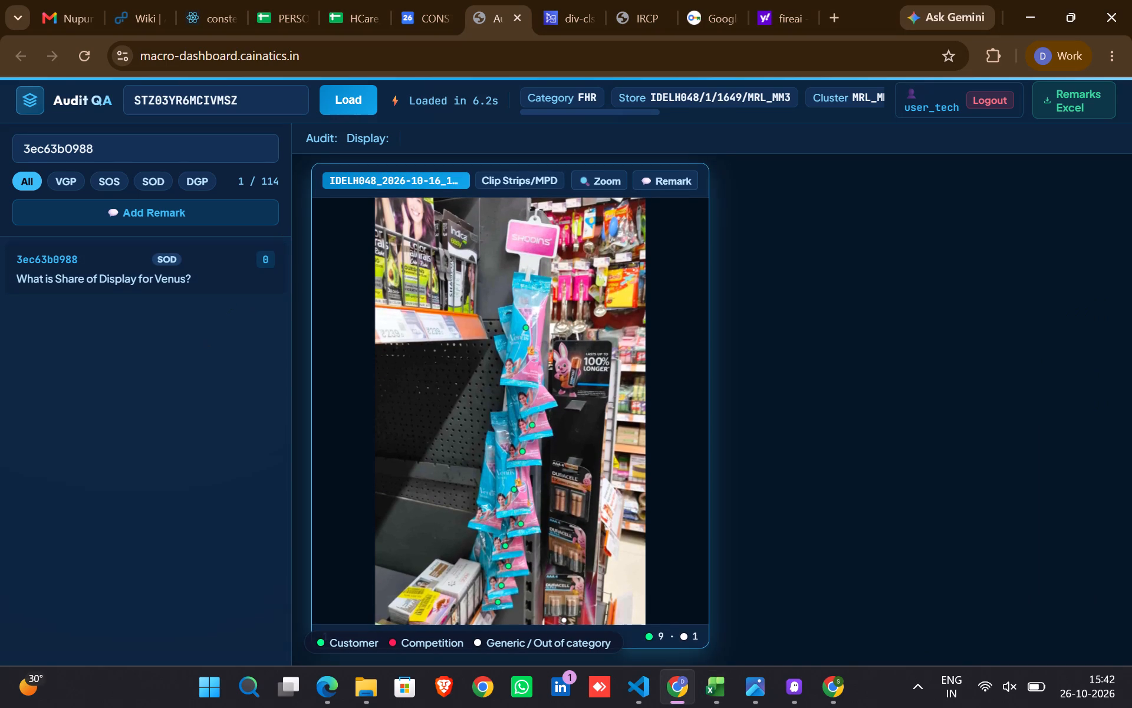
left_click(206, 247)
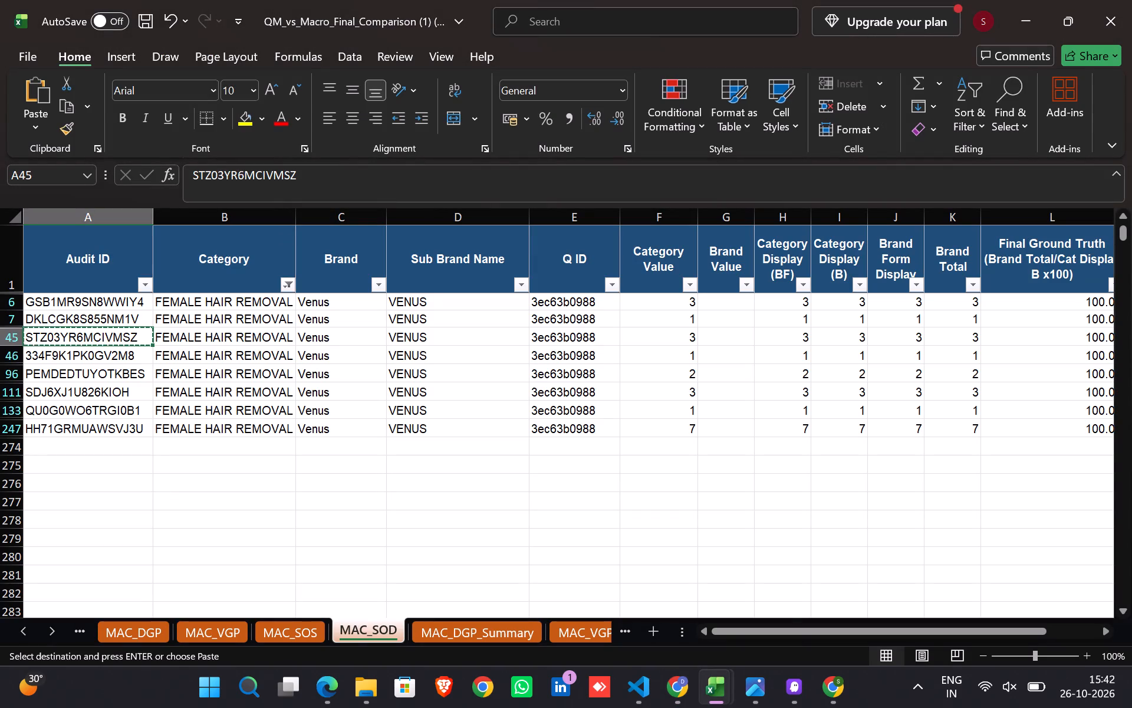
Copy audit ID 334F9K1PK0GV2M8 from row 46 of MAC_SOD, load it in Audit QA and open its Venus Share of Display question.
left_click(64, 360)
key("ctrl+x")
key("ctrl+c")
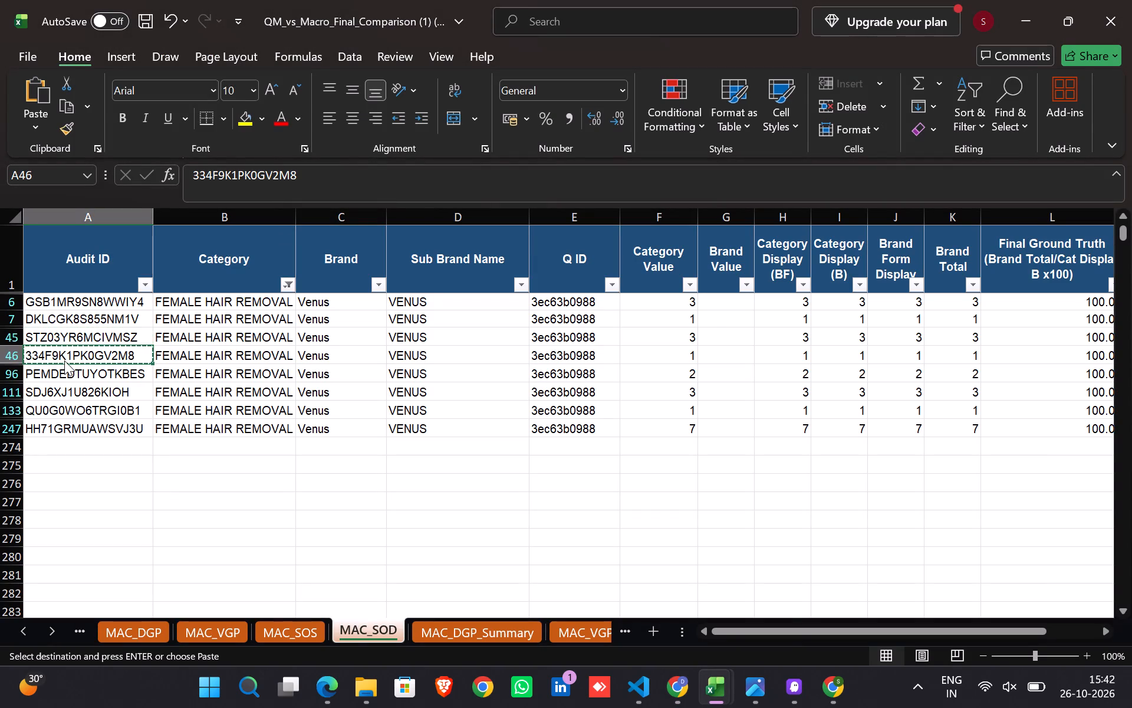
double_click(238, 95)
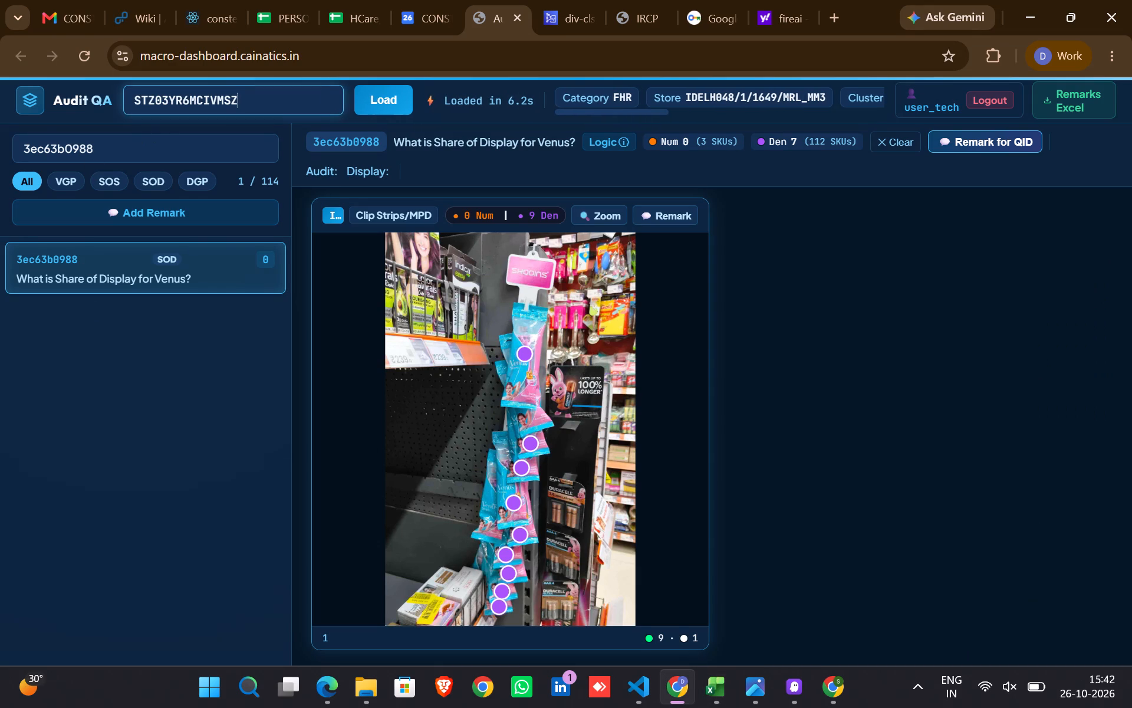
key("ctrl+v")
left_click(391, 101)
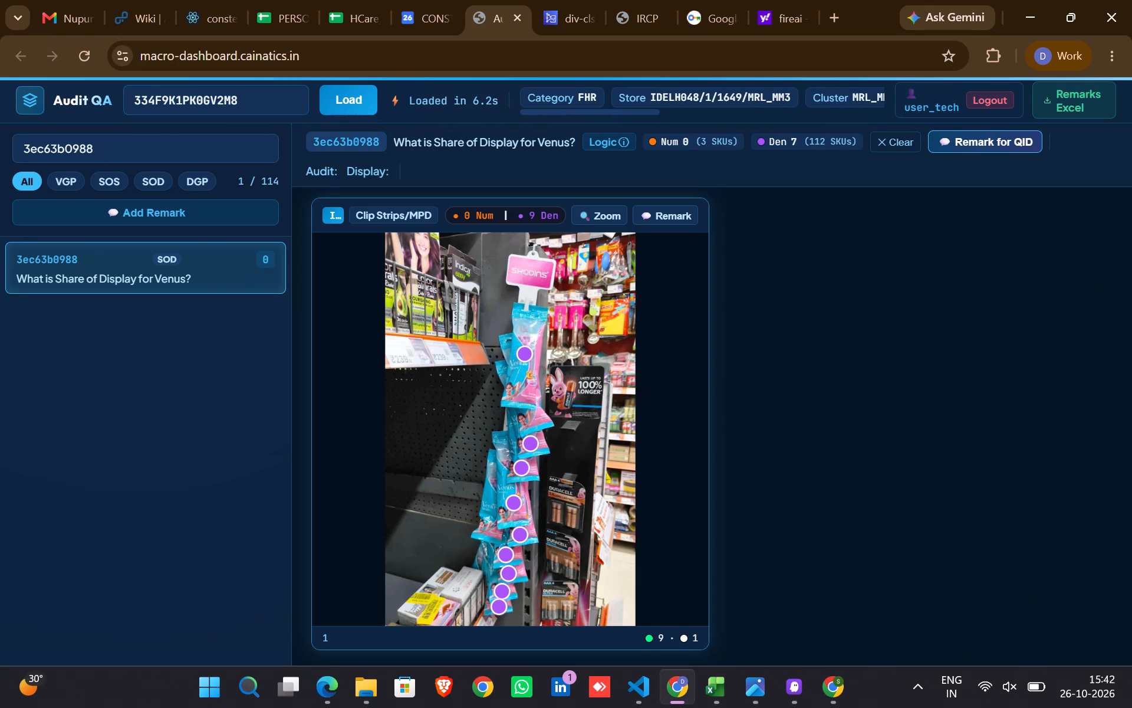
left_click(356, 94)
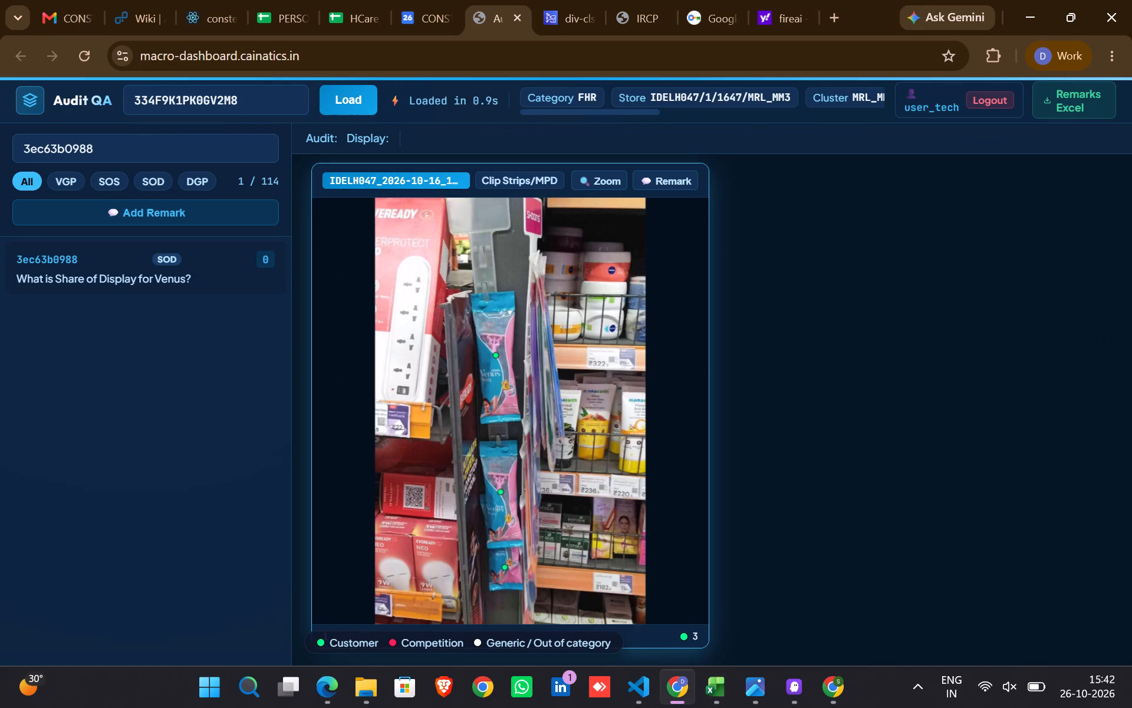
left_click(185, 263)
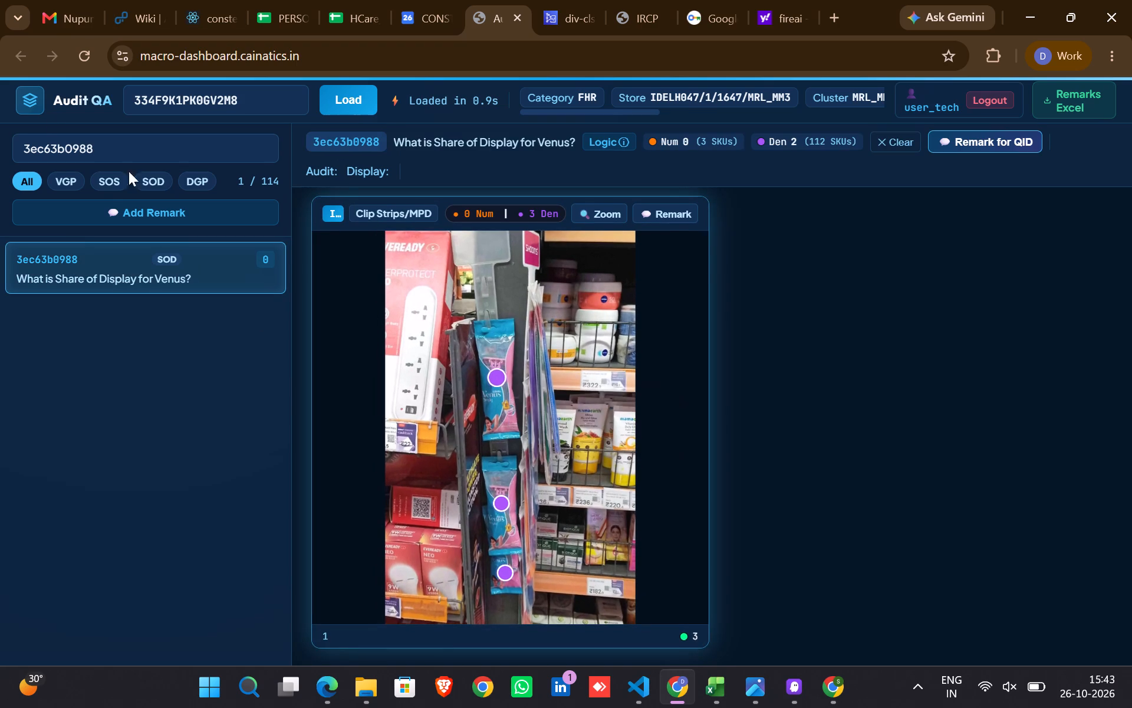
Refresh the Audit QA dashboard and load audit 334F9K1PK0GV2M8 again.
left_click(81, 67)
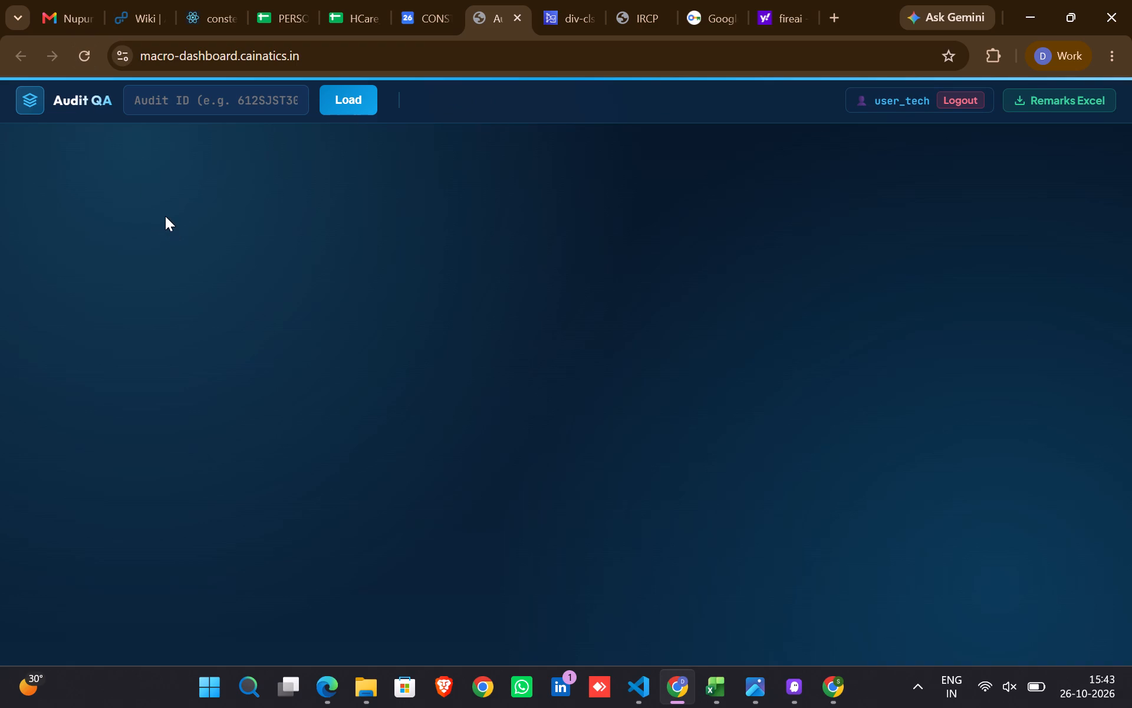
left_click(175, 107)
key("ctrl+v")
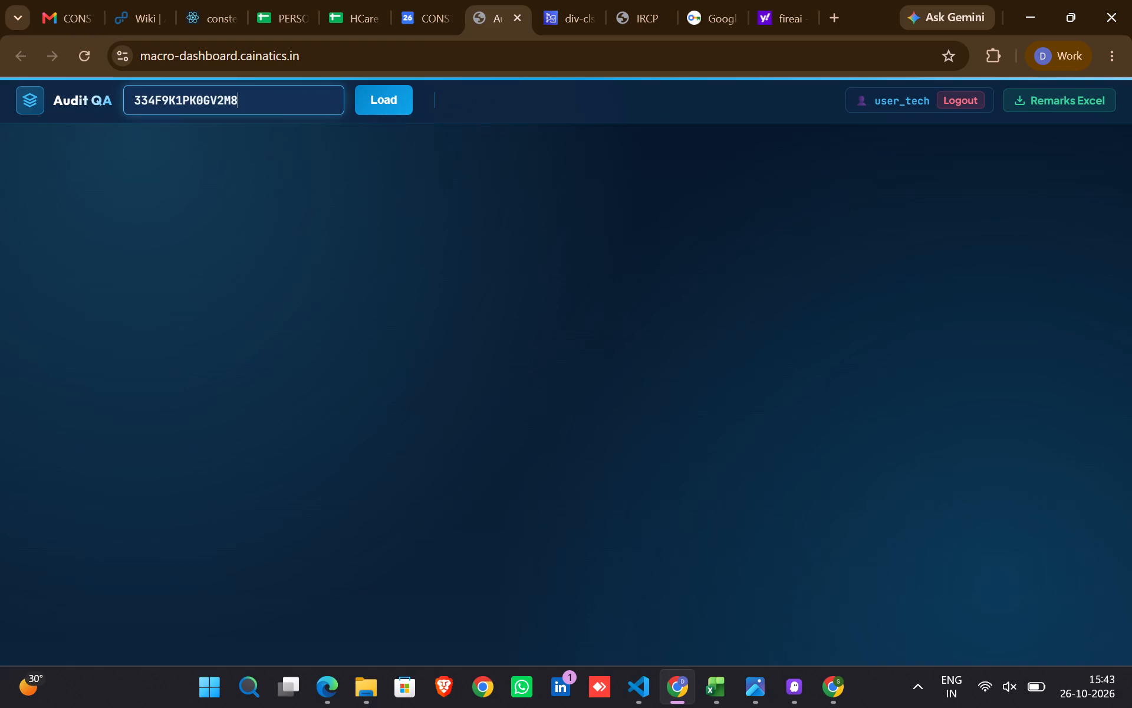
left_click(370, 100)
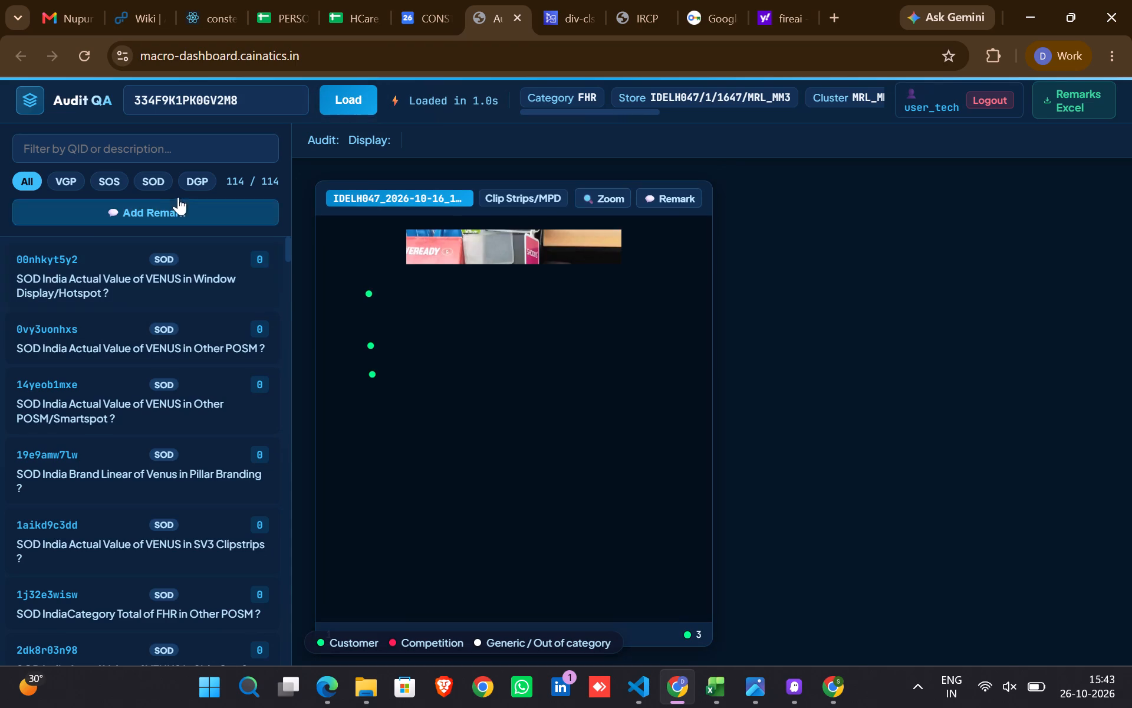
Limit the questions to SOD, filter them by Q ID 3ec63b0988 copied from MAC_SOD row 96, and open the Venus Share of Display question.
left_click(152, 177)
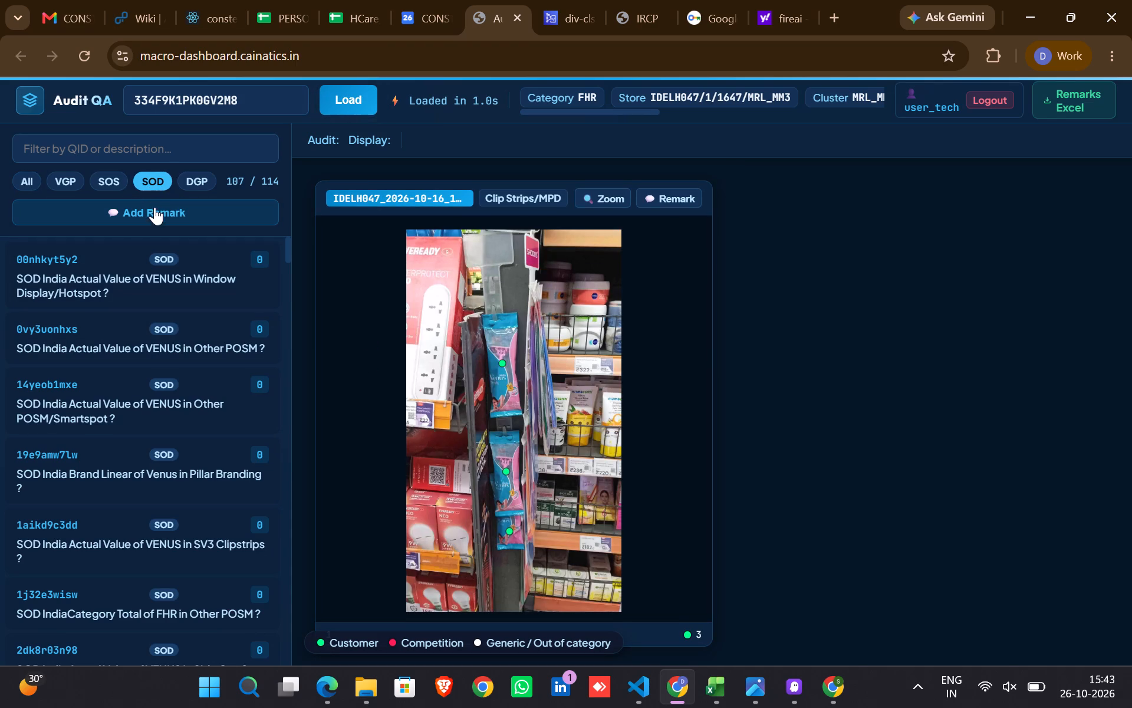
key("alt+Tab")
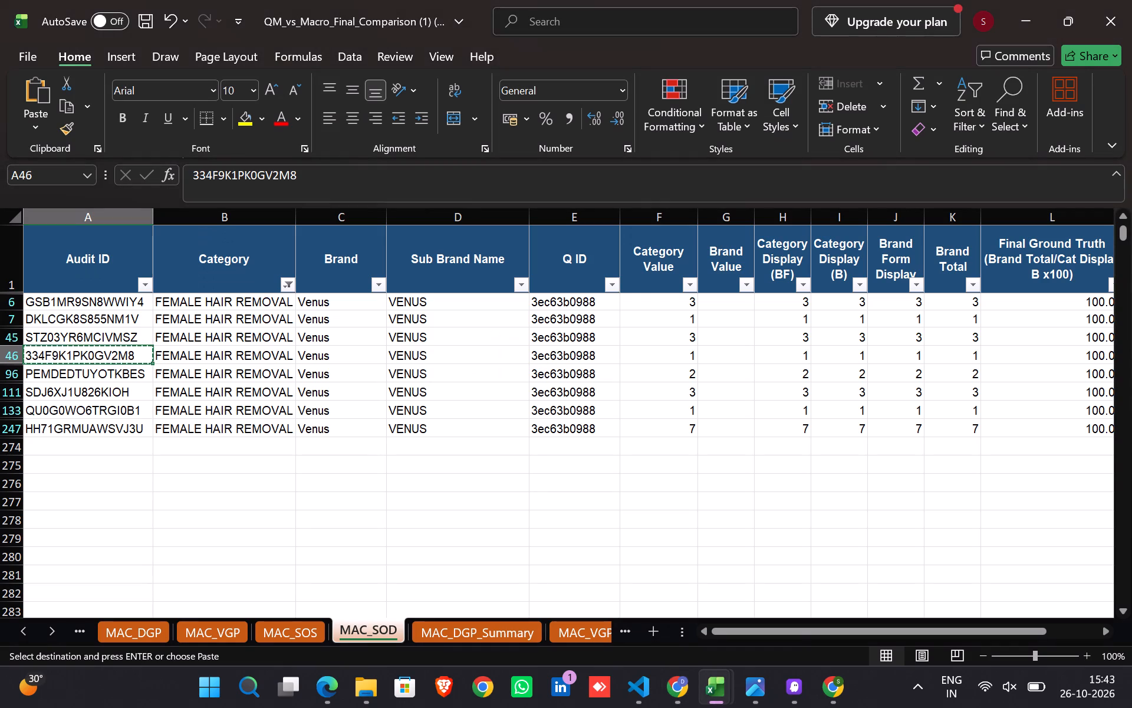
left_click(553, 368)
key("ctrl+c")
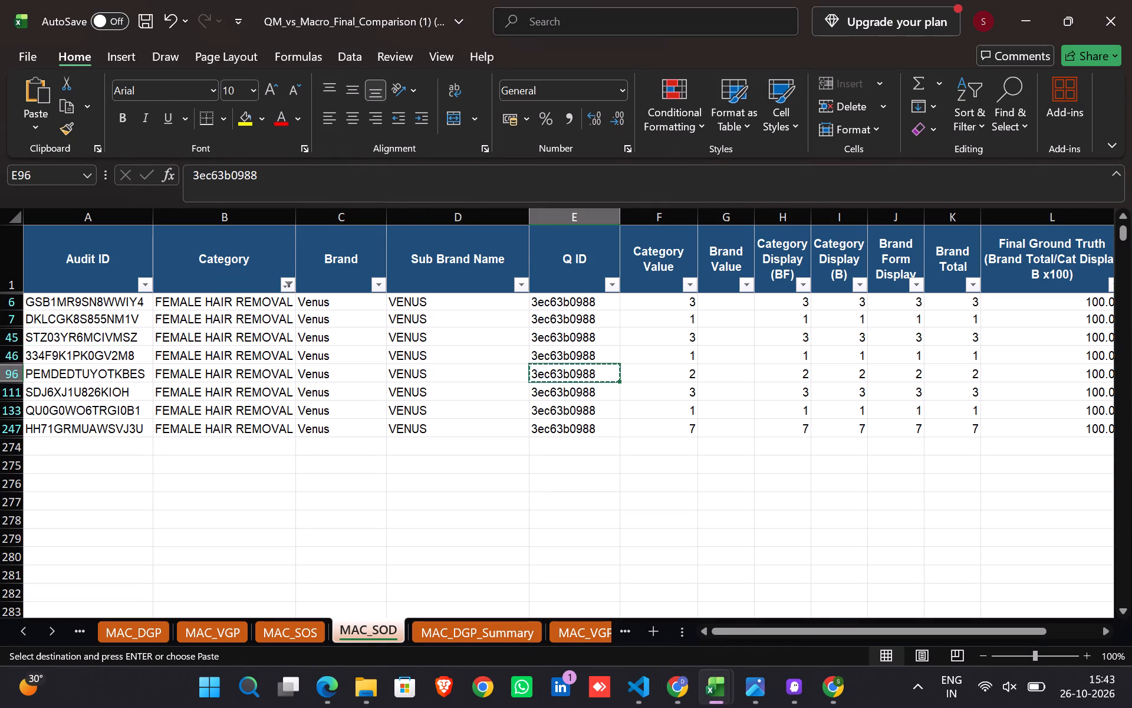
key("alt+Tab")
left_click(146, 151)
key("ctrl+v")
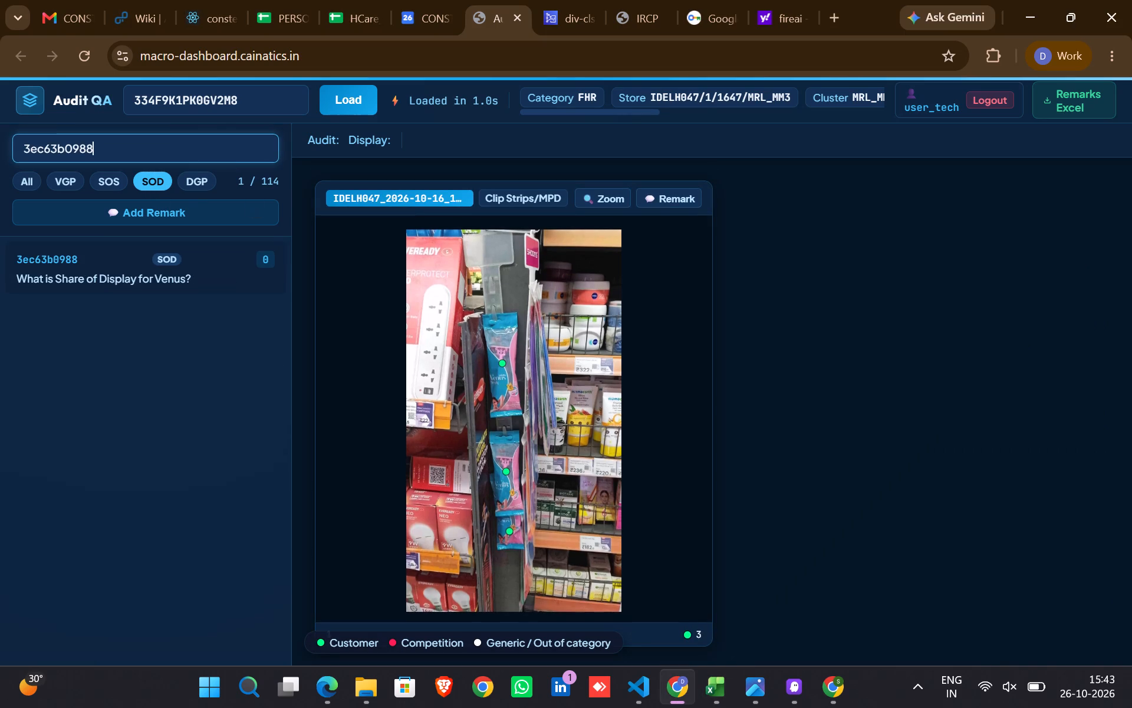
left_click(147, 273)
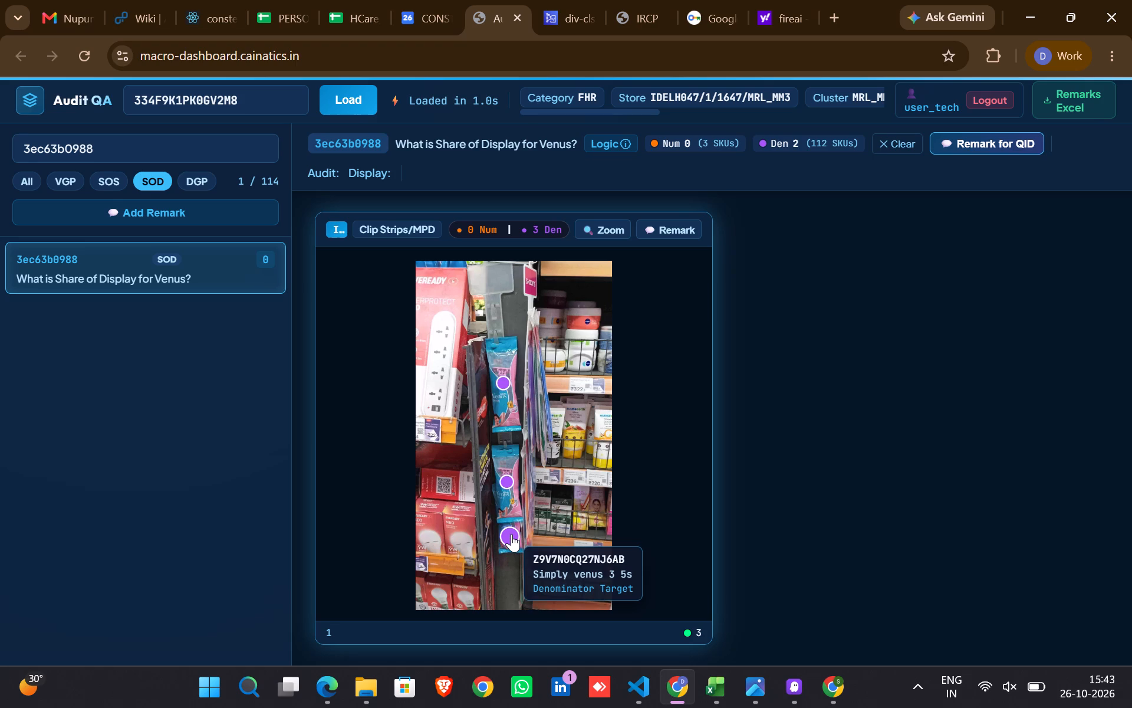
Toggle the Venus Share of Display question to compare its numerator and denominator markers with the customer SKU markers on the image.
left_click(174, 276)
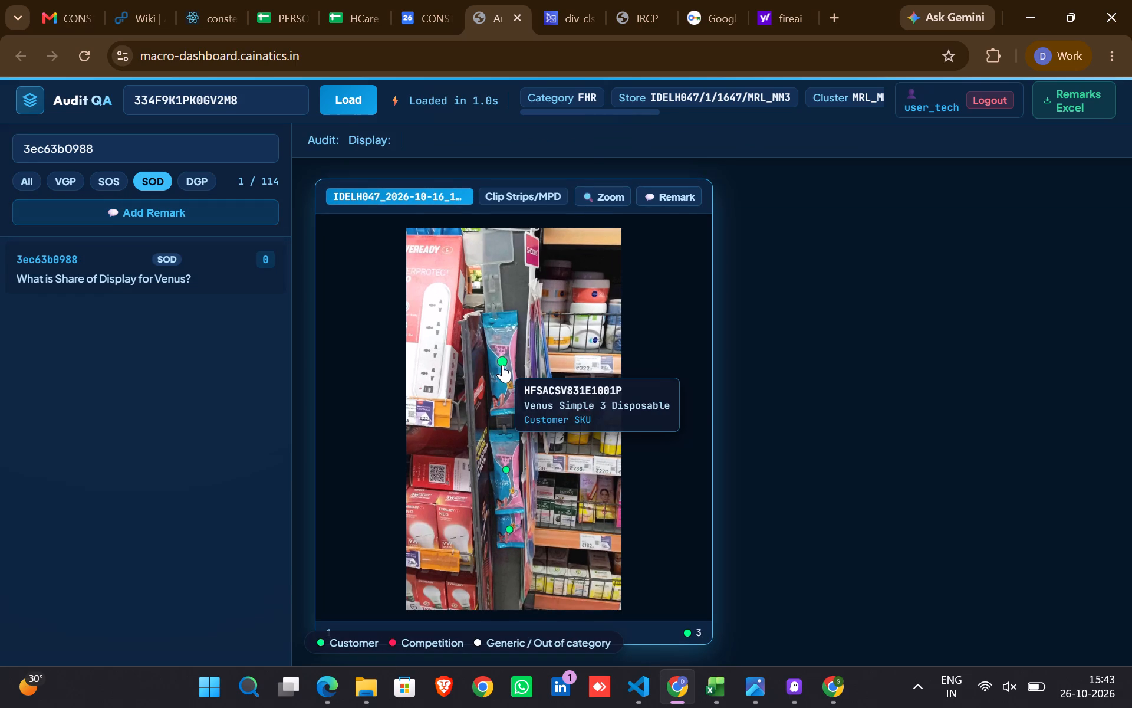
left_click(226, 263)
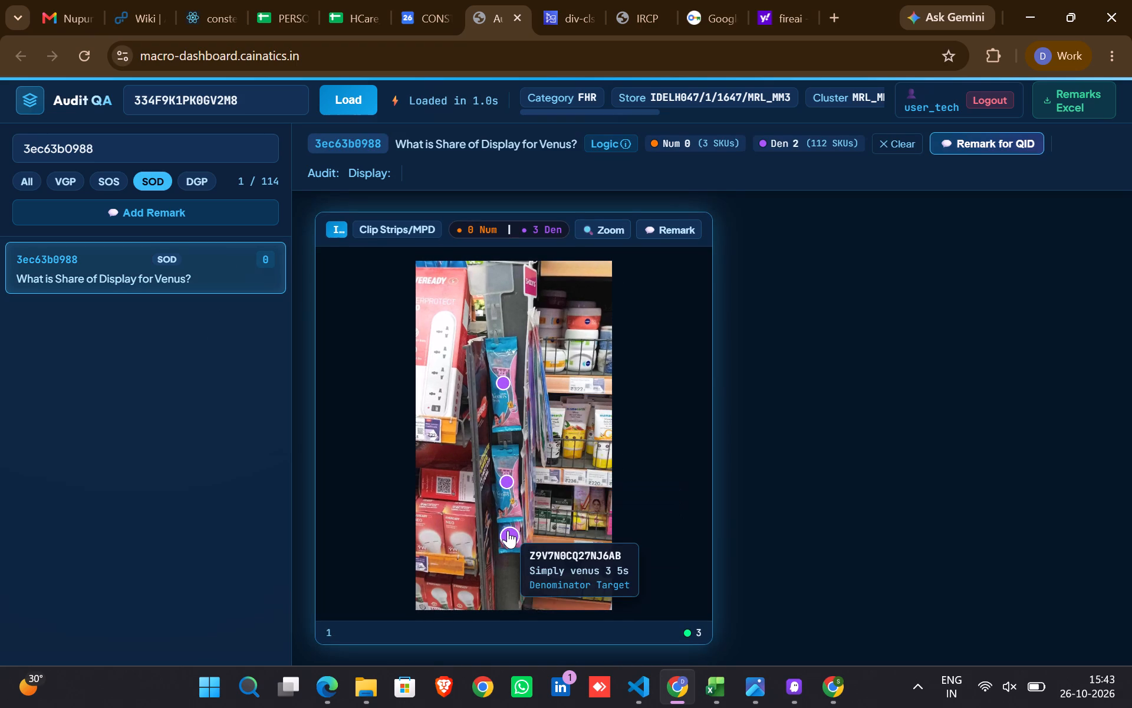
left_click(277, 284)
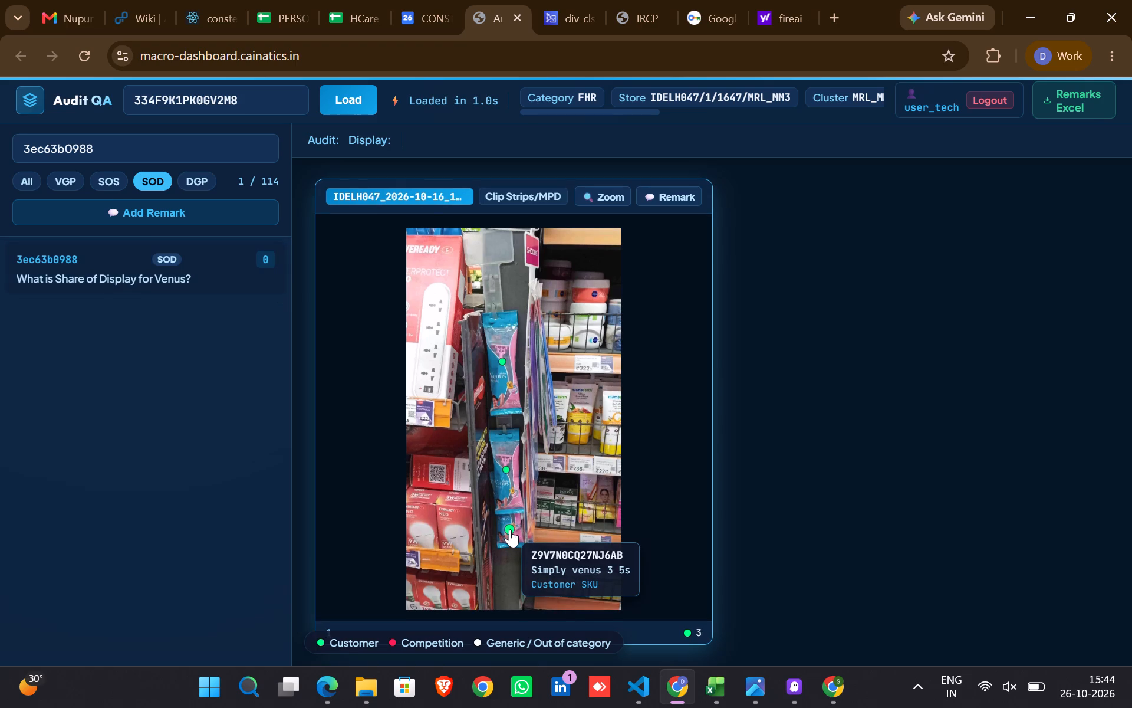
left_click(240, 281)
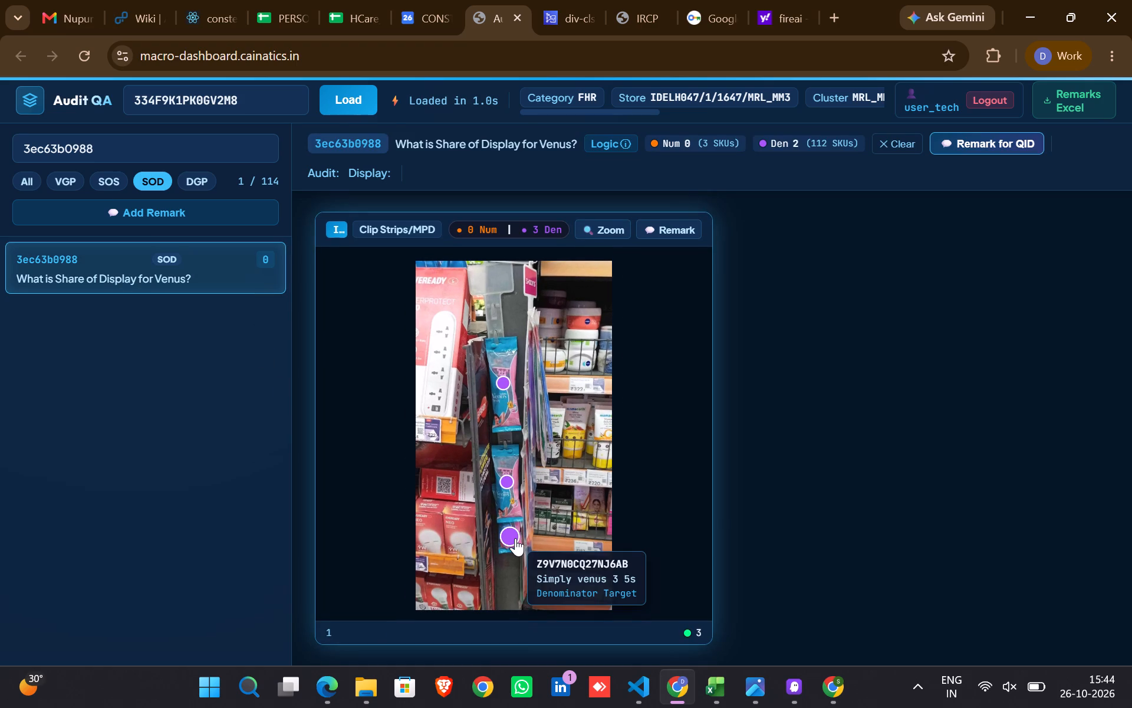
left_click(176, 284)
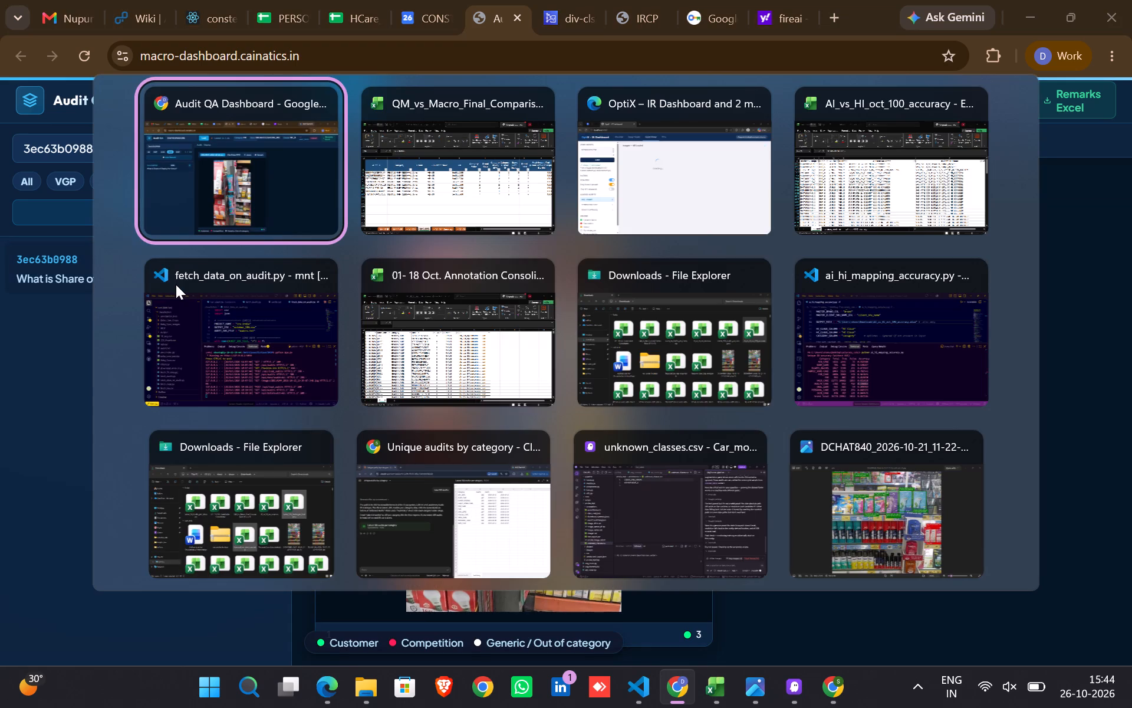
Return to the MAC_SOD sheet and examine the FHR rows' category, brand, ground truth and macro answer values.
scroll(194, 456, "up", 1)
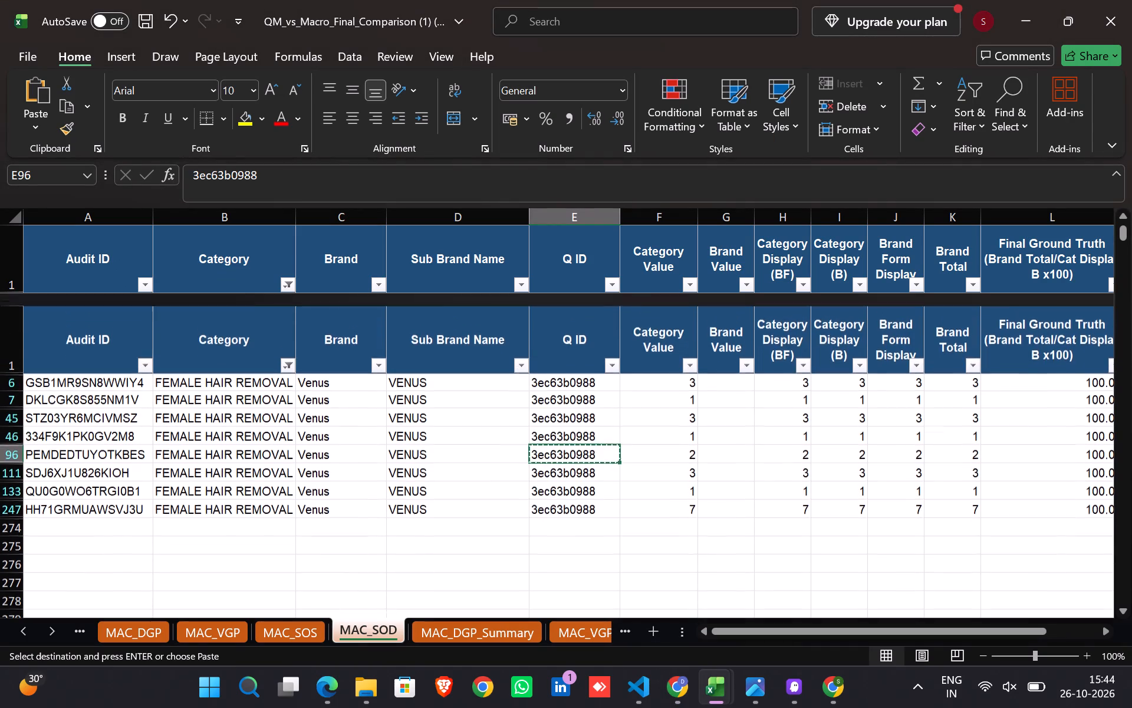
scroll(604, 464, "left", 3)
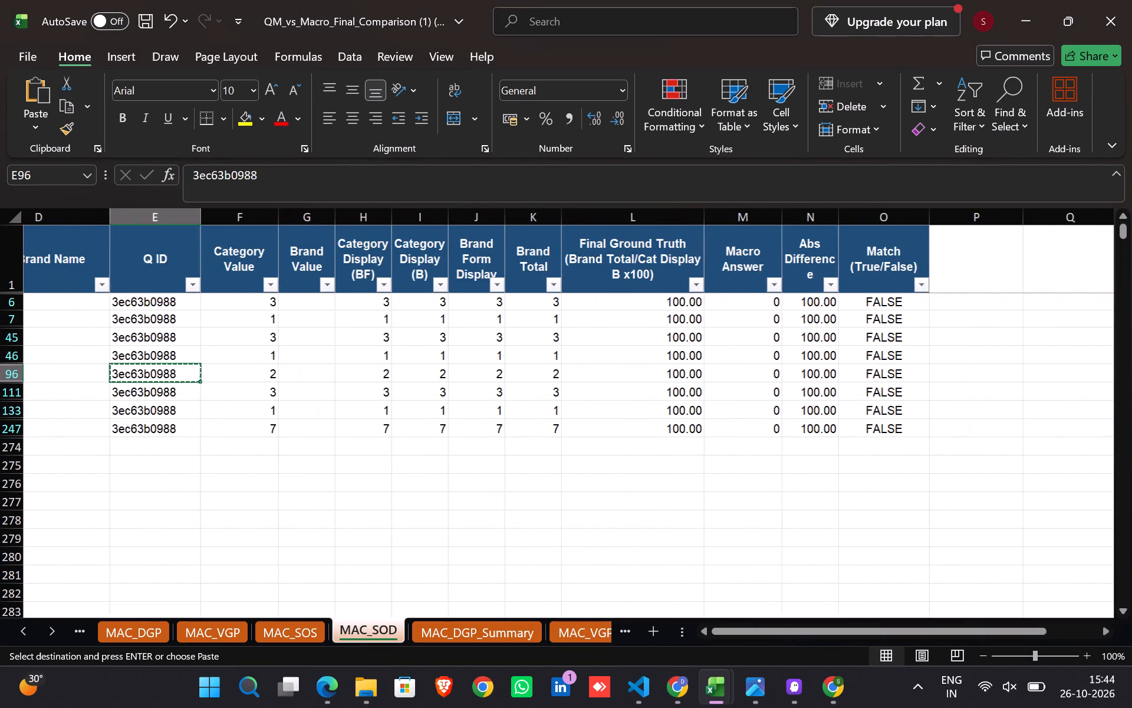
scroll(604, 464, "left", 1)
scroll(420, 332, "right", 3)
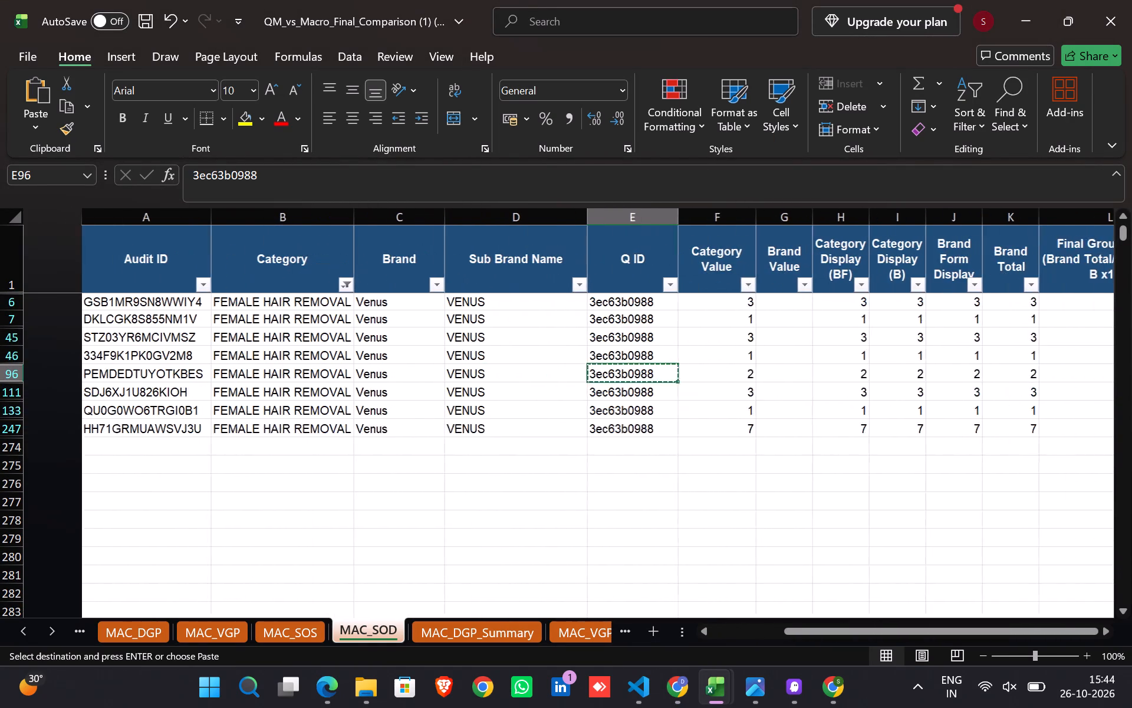
left_click(308, 428)
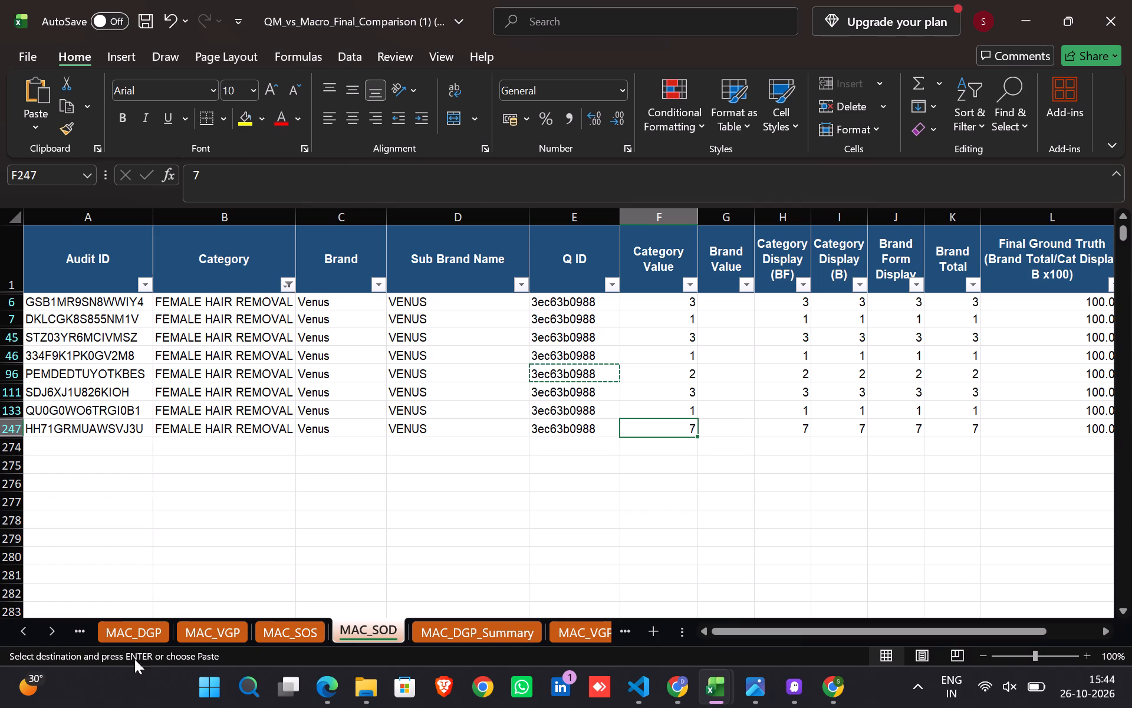
Open the QM_SOD sheet to check the Venus Share of Display rows for FEMALE HAIR REMOVAL.
left_click(18, 619)
triple_click(27, 627)
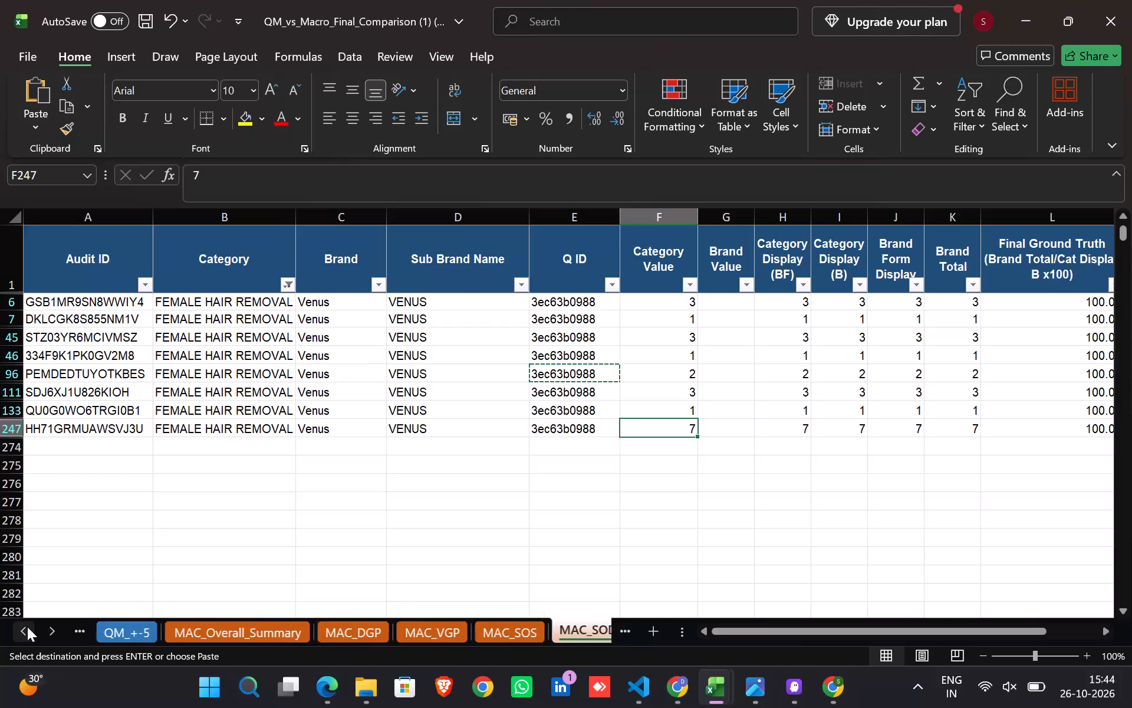
left_click(27, 627)
left_click(27, 627)
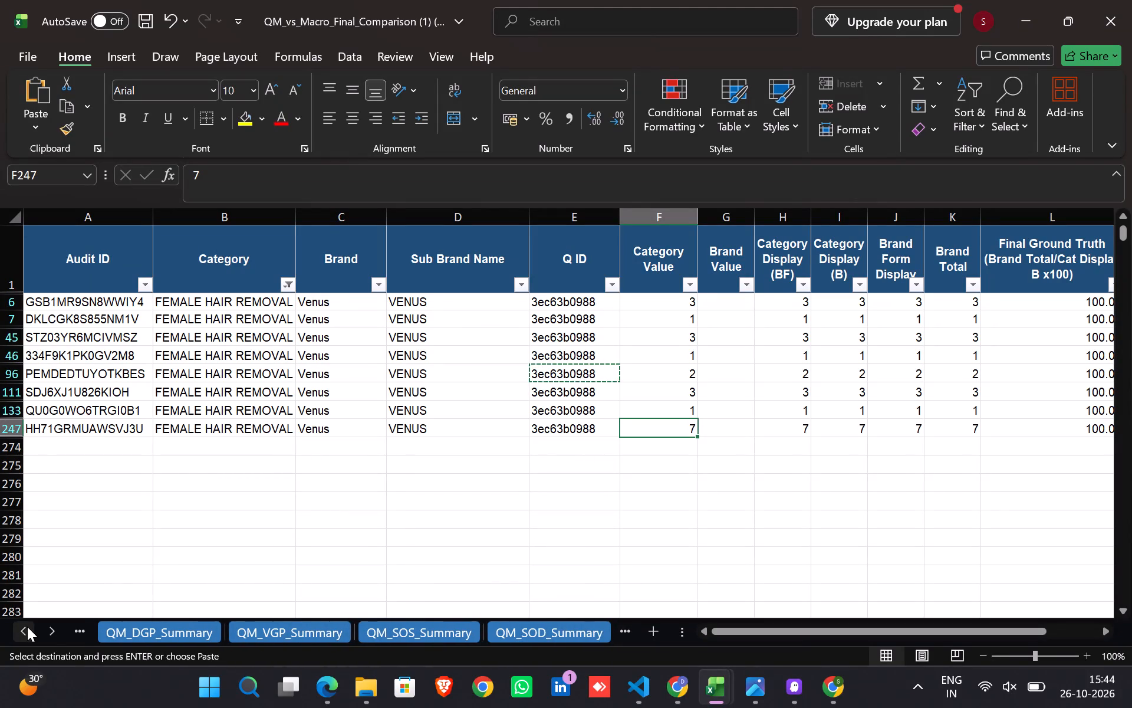
left_click(27, 627)
left_click(27, 627)
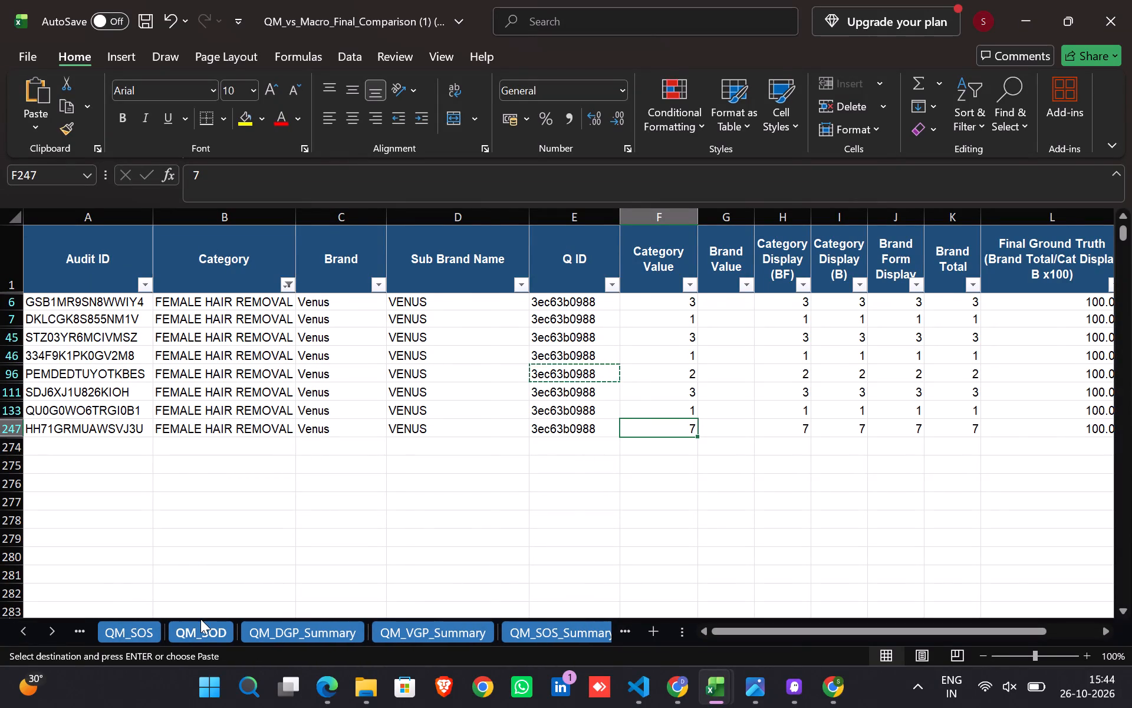
left_click_drag(200, 619, 208, 628)
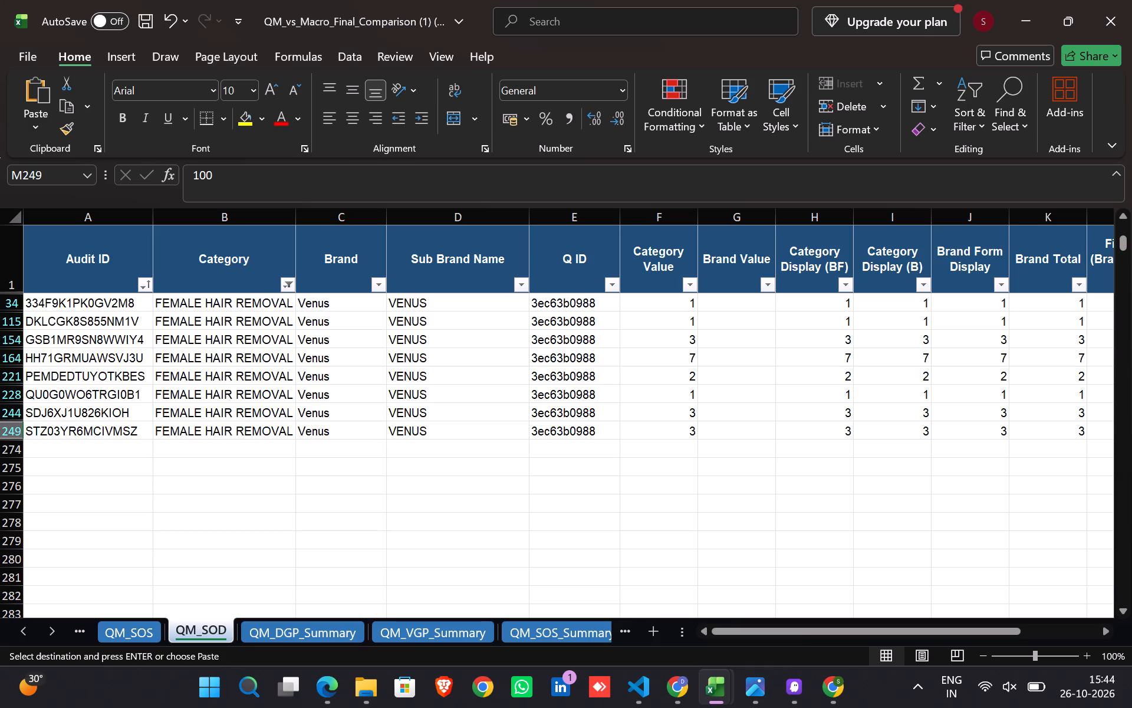
Check the Venus rows on the MAC_SOS sheet and return to the FHR rows on MAC_SOD.
triple_click(49, 632)
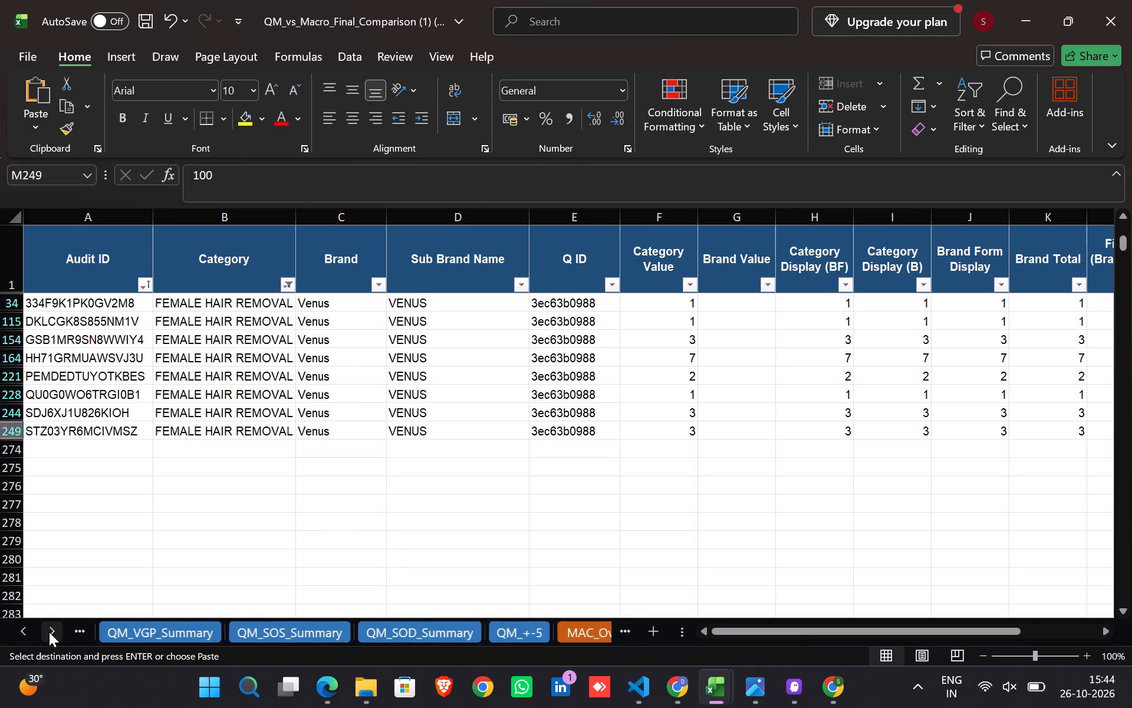
left_click(49, 632)
double_click(49, 632)
left_click(49, 632)
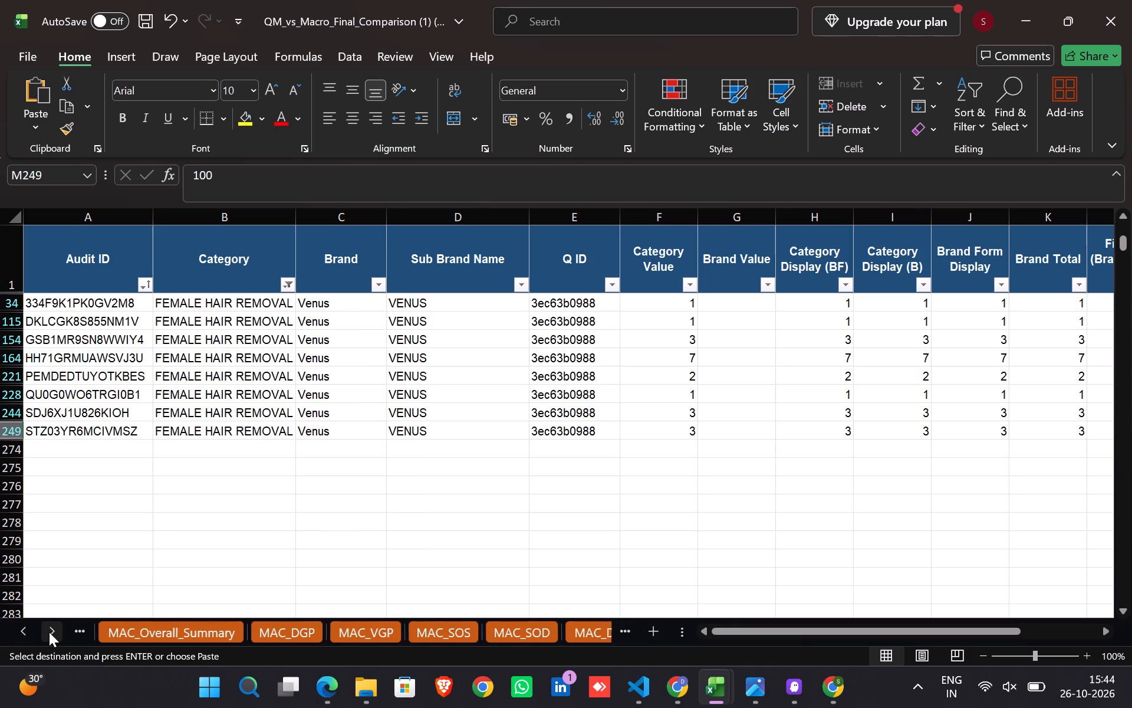
left_click(429, 641)
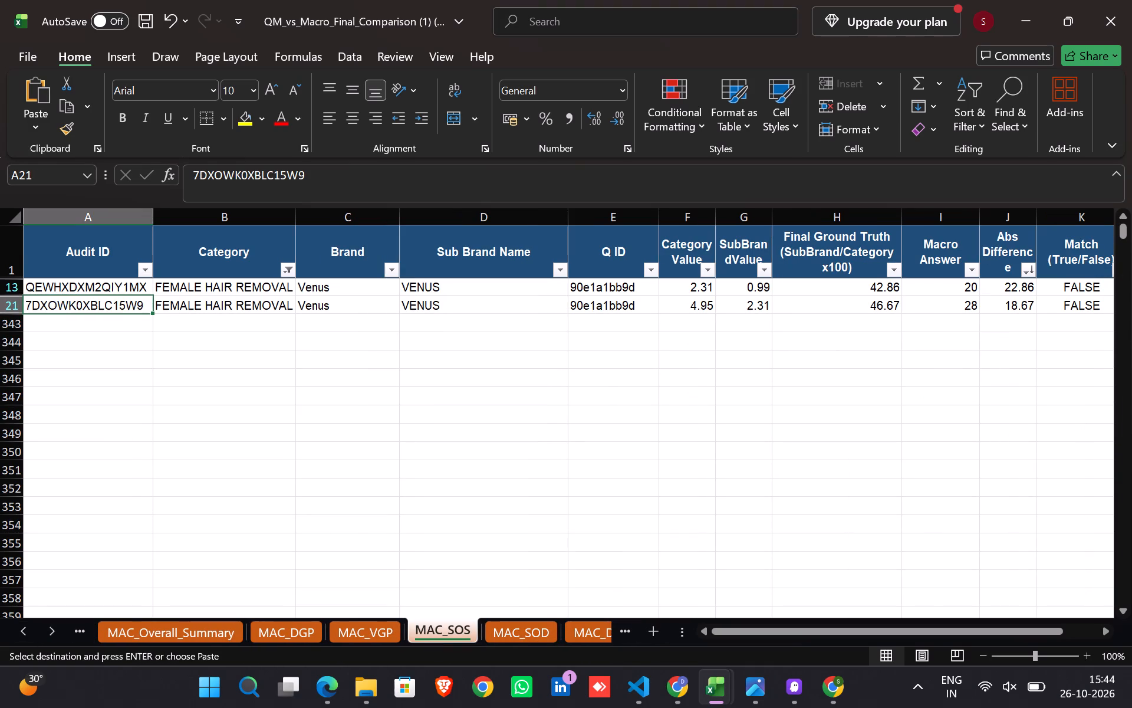
left_click(523, 624)
scroll(475, 398, "right", 1)
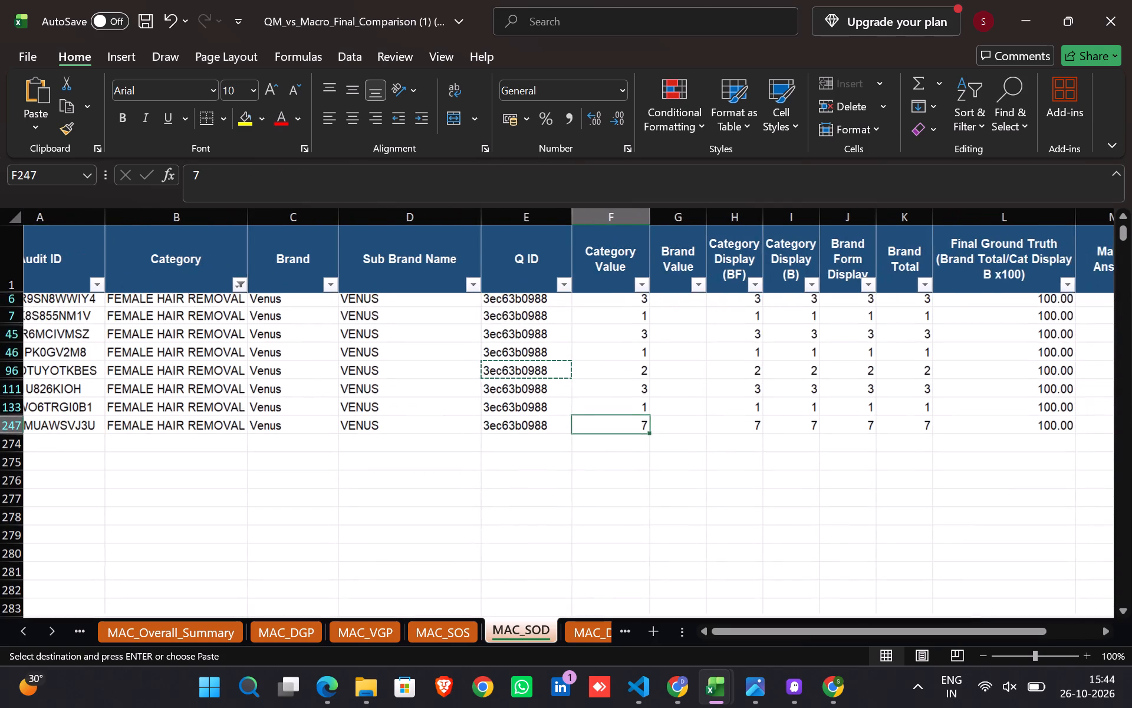
scroll(475, 398, "right", 1)
Copy audit ID HH71GRMUAWSVJ3U from MAC_SOD row 247 and load that audit in the Audit QA dashboard.
left_click(89, 434)
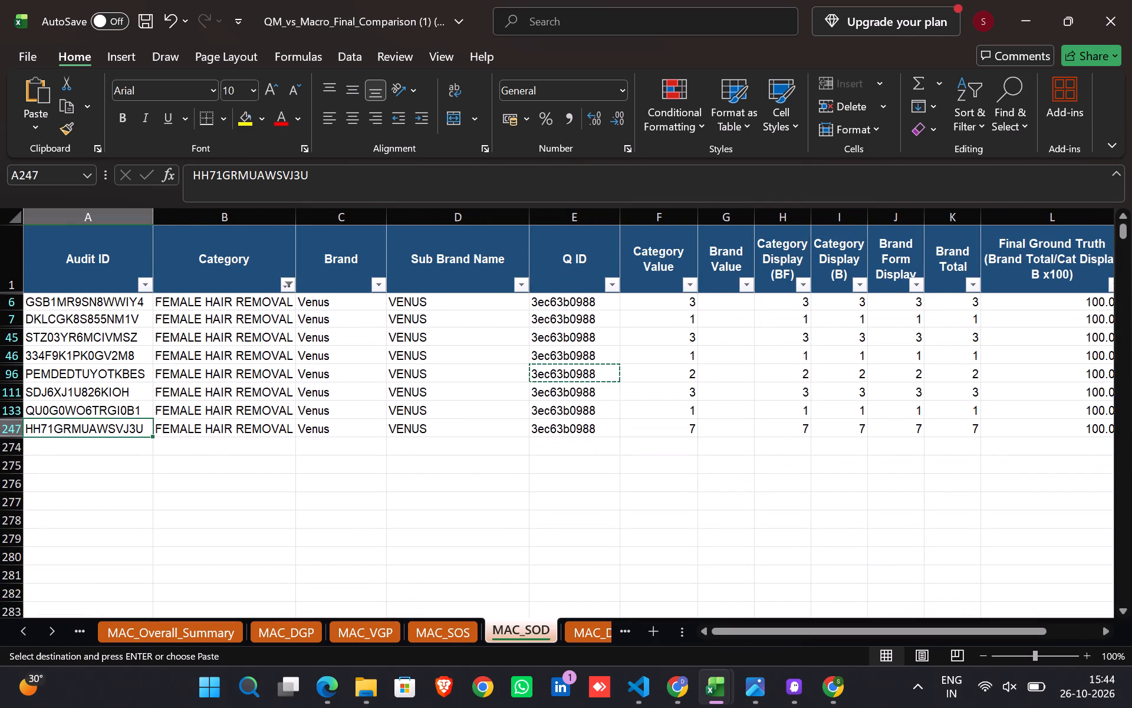
key("ctrl+c")
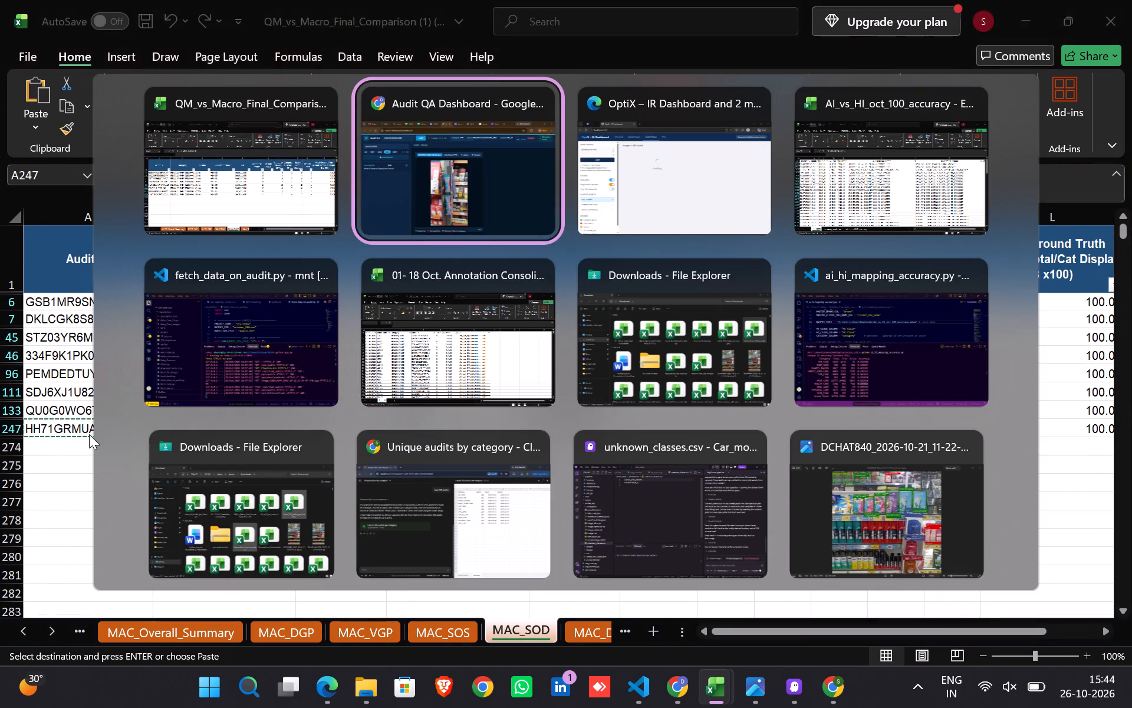
double_click(170, 105)
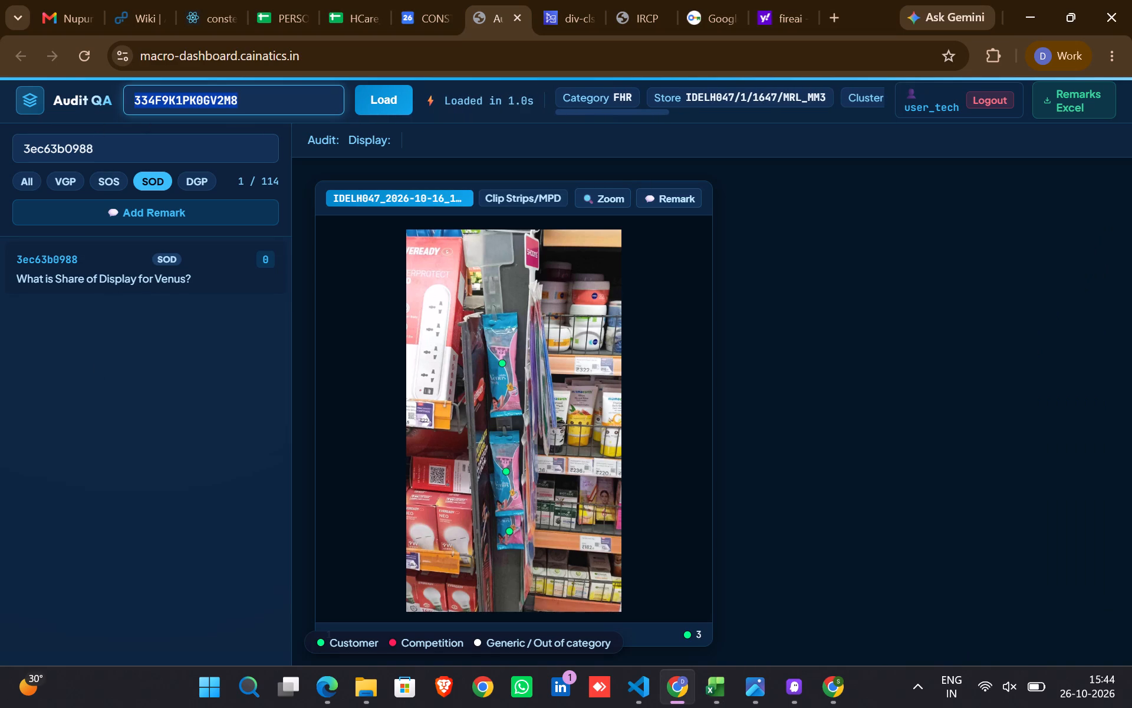
key("ctrl+v")
left_click(363, 101)
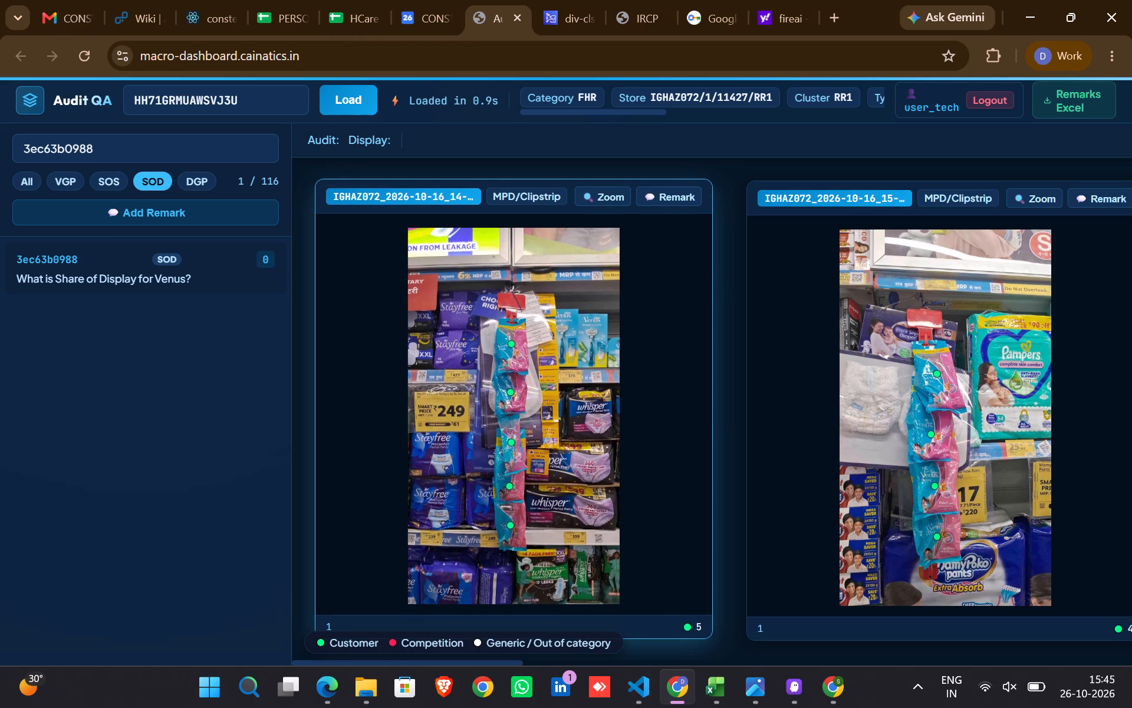
Open the Venus Share of Display question and its logic to check the numerator and denominator markers on the clip strip images.
scroll(558, 509, "left", 1)
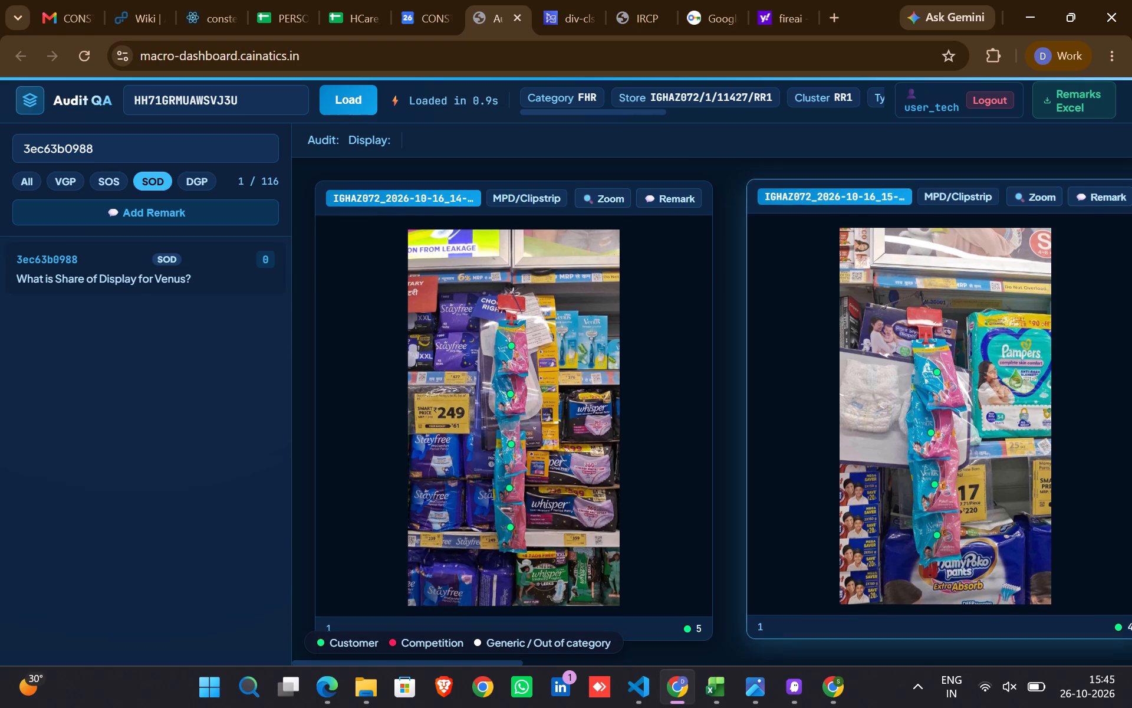
left_click(852, 558)
left_click(230, 280)
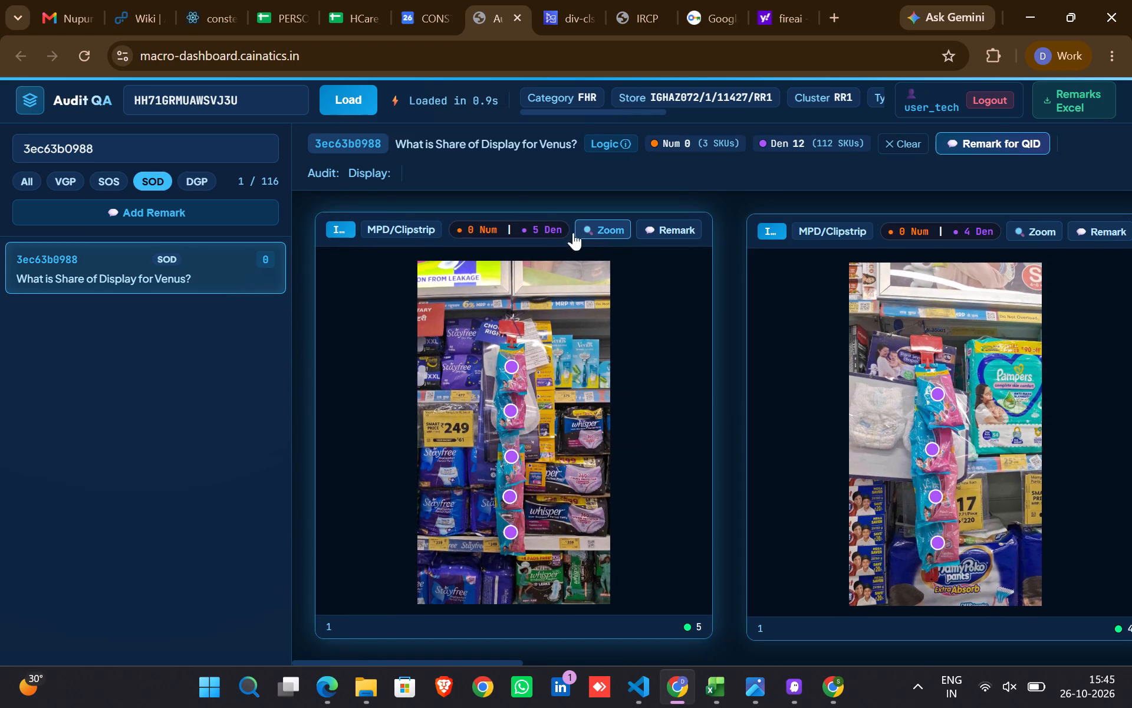
left_click(623, 136)
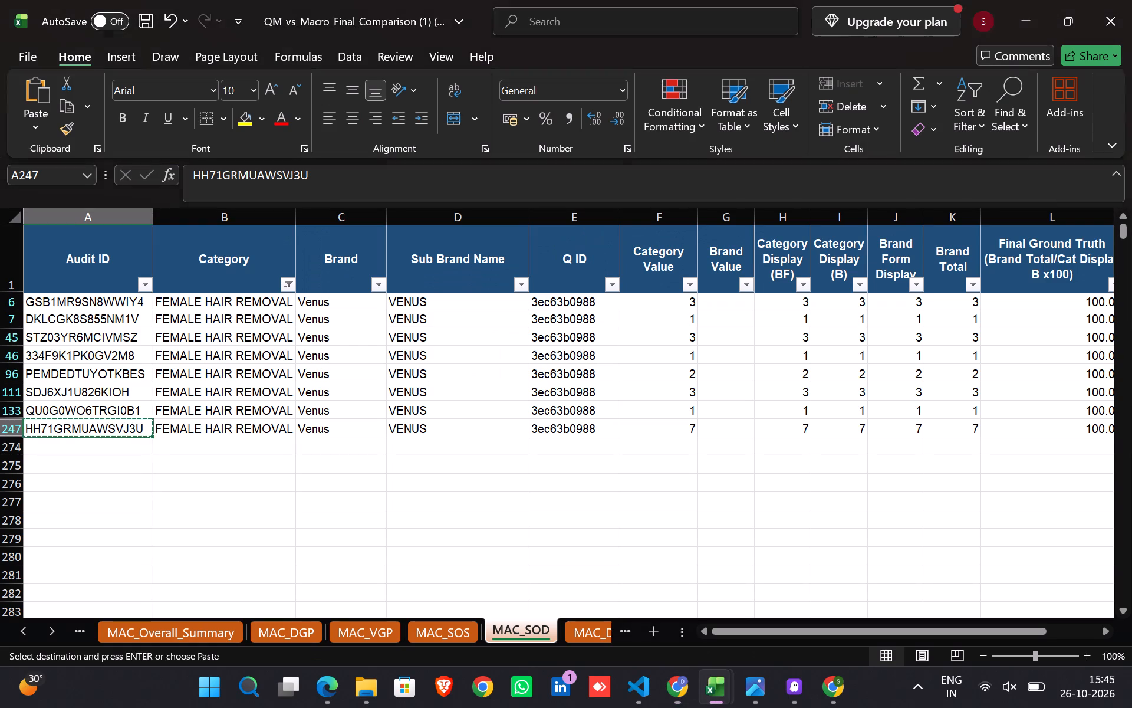
Load audit GSB1MR9SN8WWIY4 from MAC_SOD row 6 in Audit QA and open its Venus Share of Display question.
left_click(91, 309)
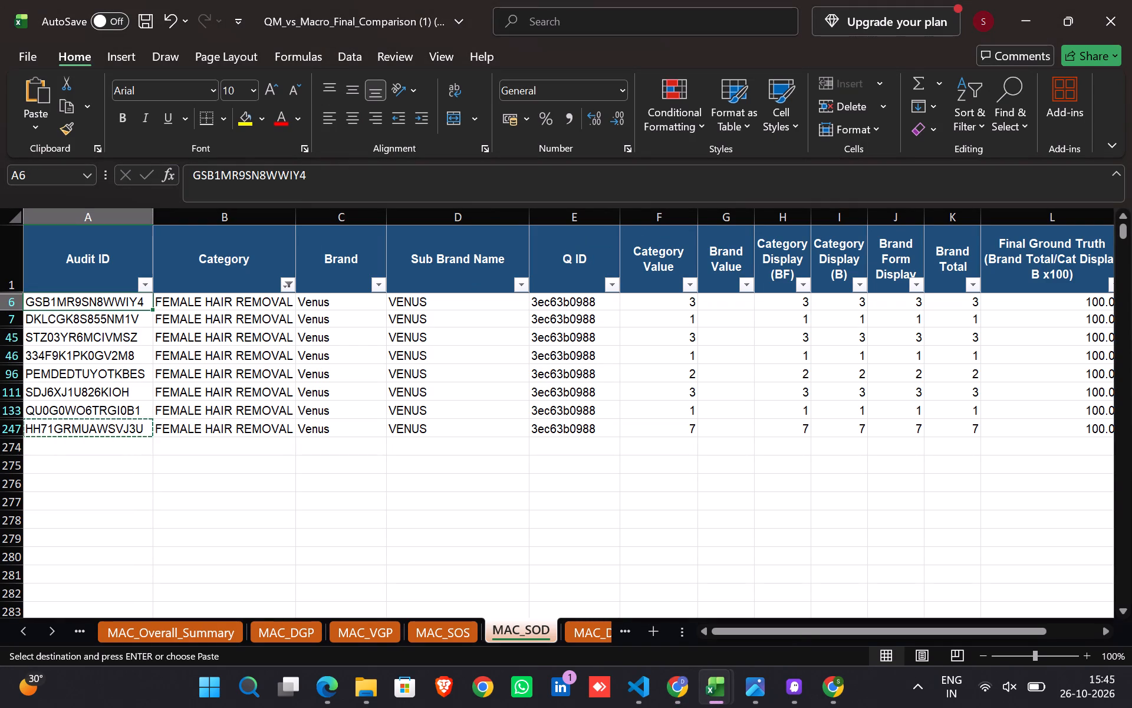
key("ctrl+c")
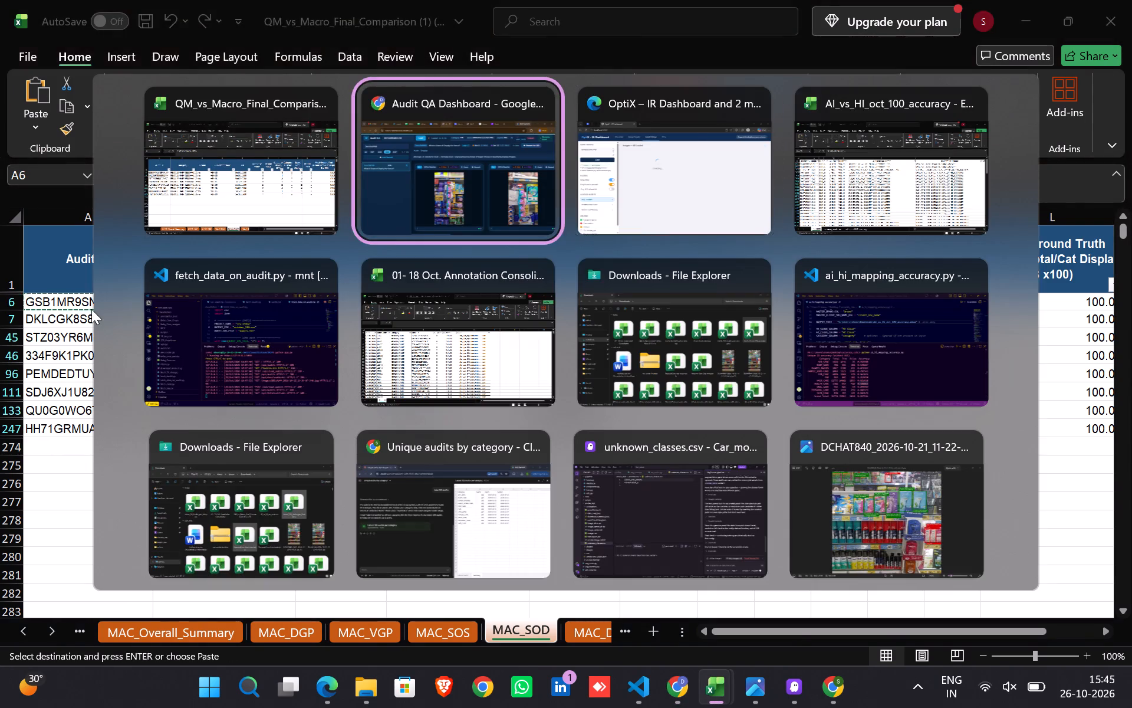
double_click(187, 109)
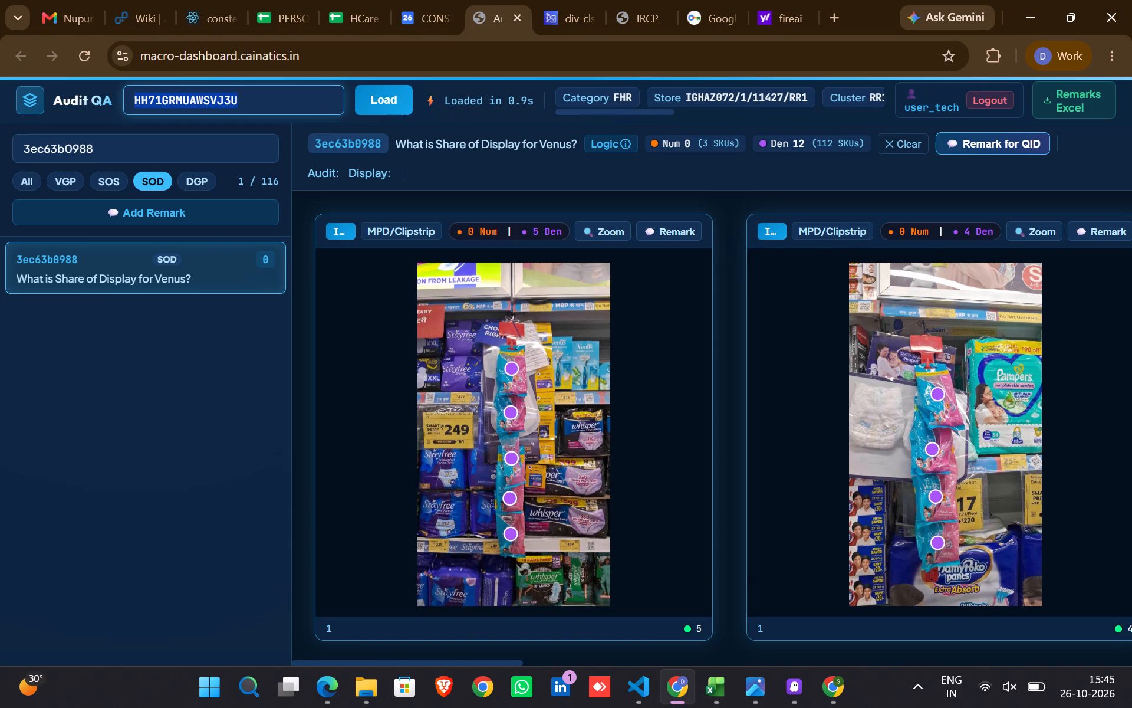
key("ctrl+v")
left_click(377, 87)
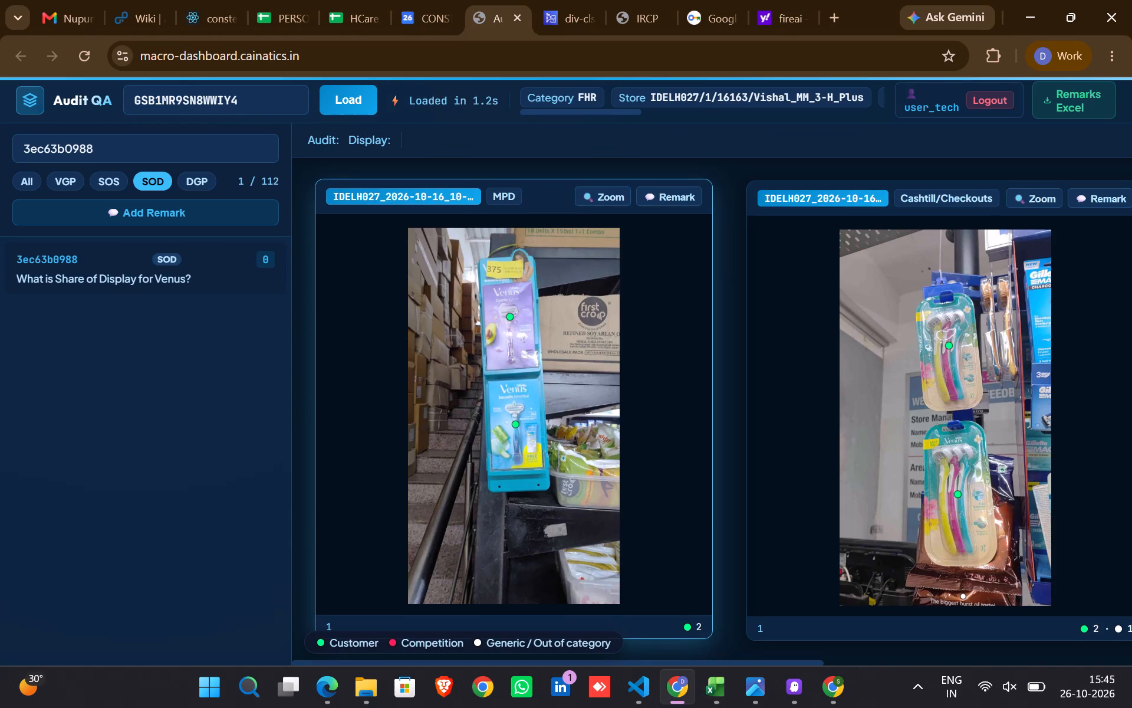
scroll(467, 409, "left", 1)
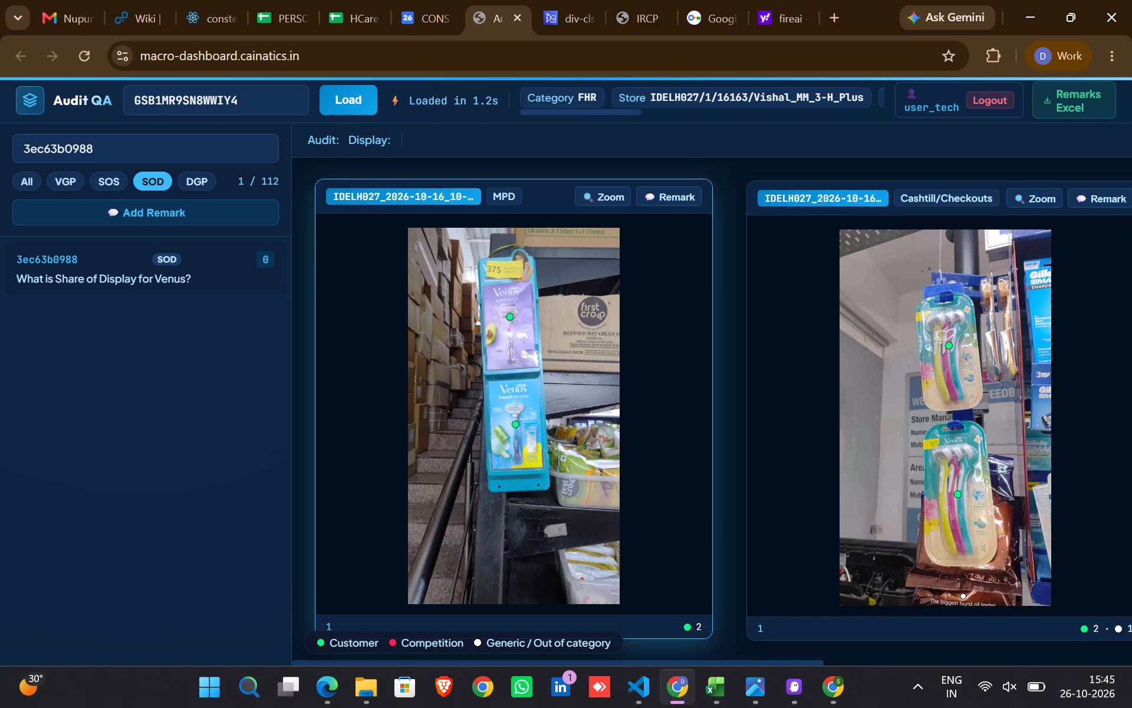
left_click(187, 292)
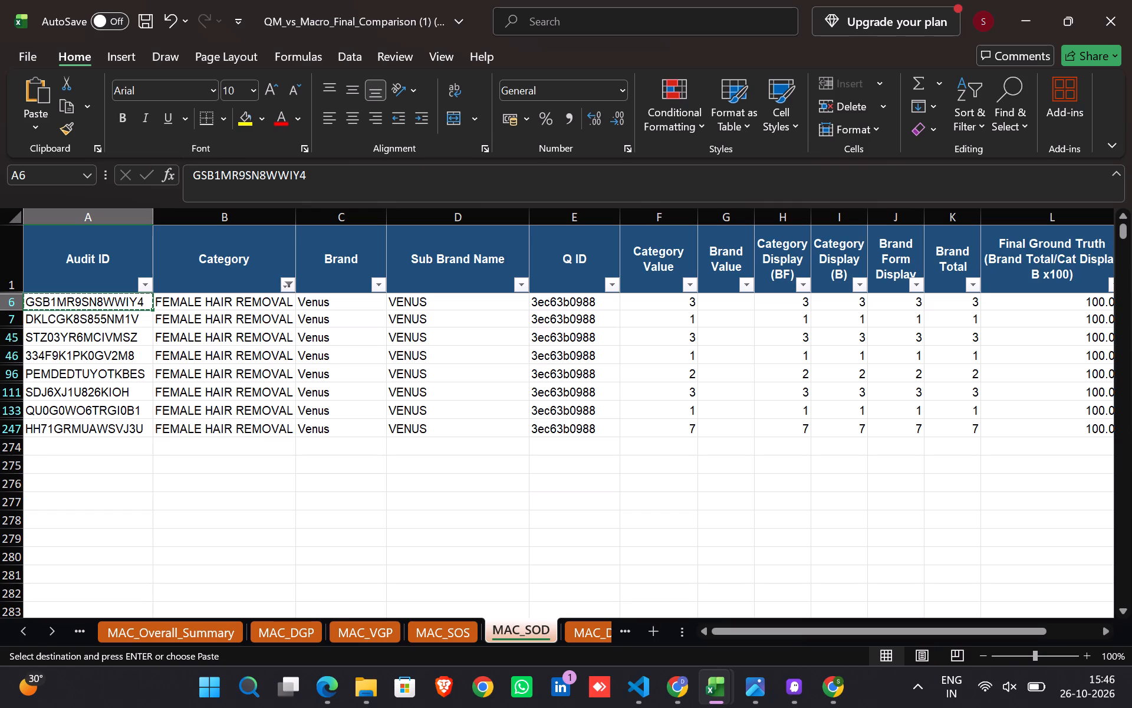
Return to the comparison workbook and review the Venus ground truth and macro answers on the MAC_SOS sheet.
left_click(437, 633)
scroll(775, 470, "left", 3)
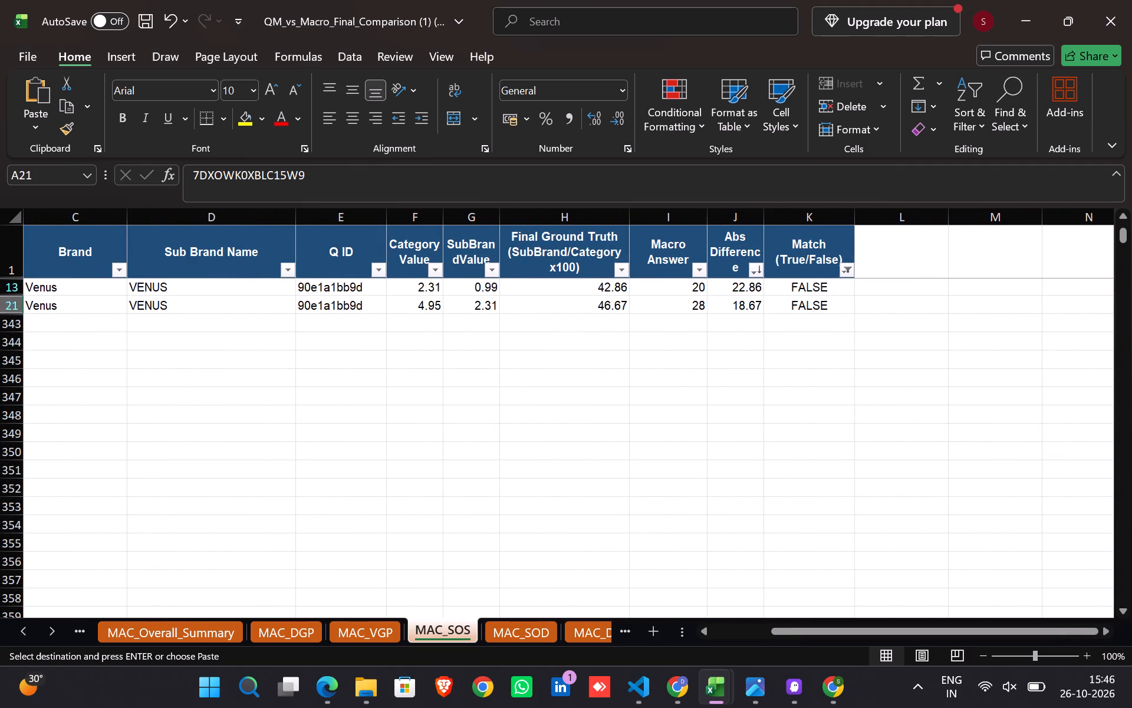
scroll(479, 487, "right", 4)
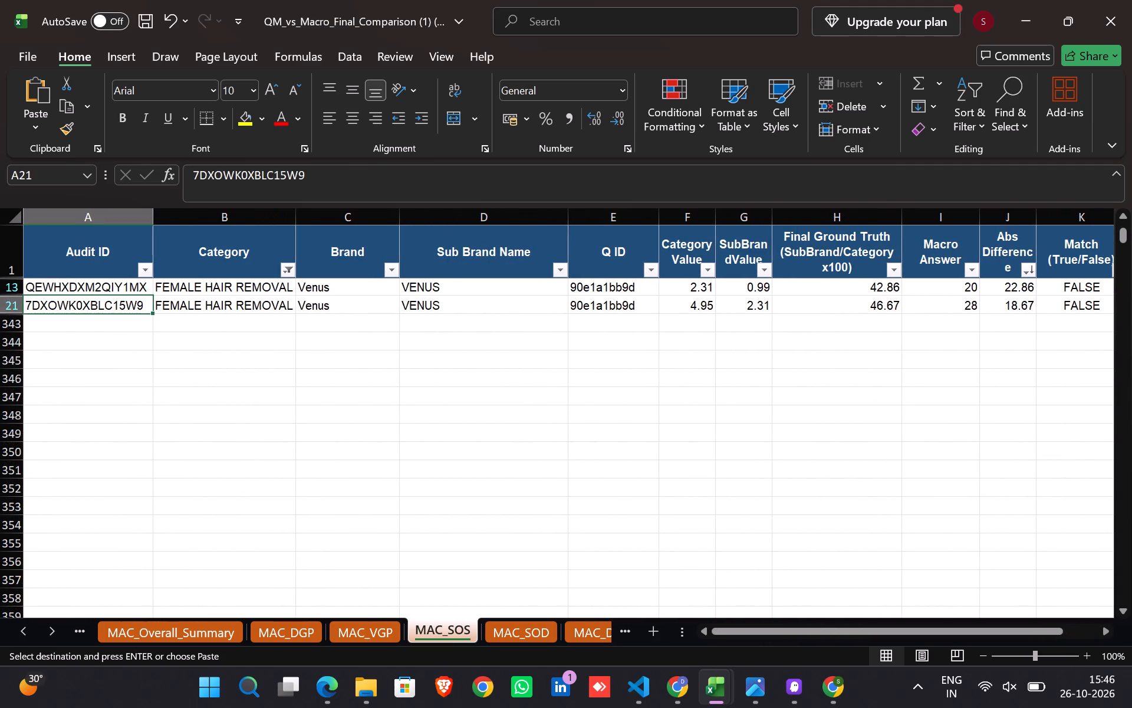
Examine the FHR rows on MAC_SOD across the category, brand, ground truth, macro answer and match columns.
left_click(528, 626)
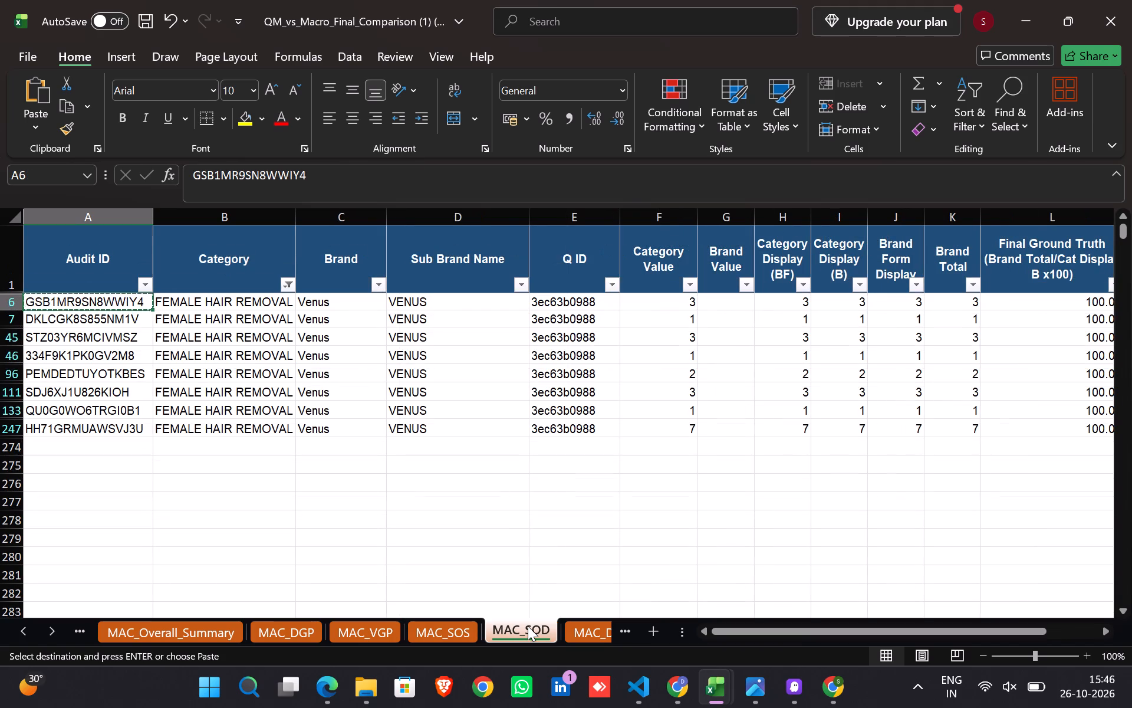
scroll(463, 461, "left", 5)
scroll(463, 461, "right", 2)
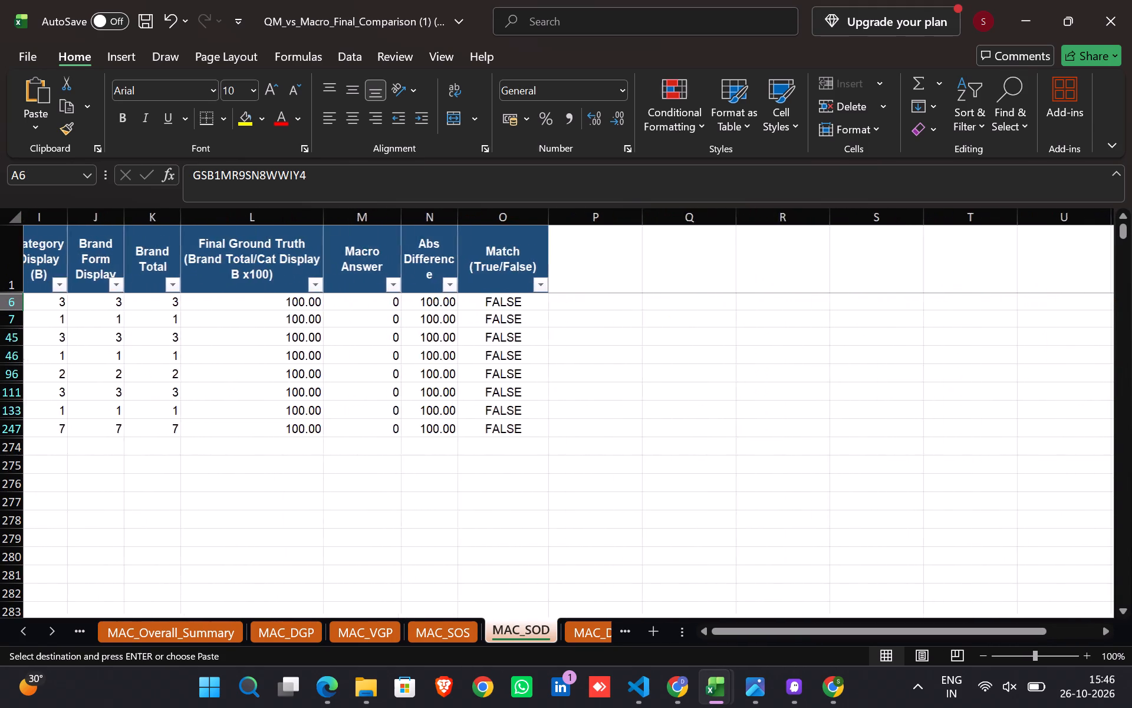
scroll(463, 461, "right", 4)
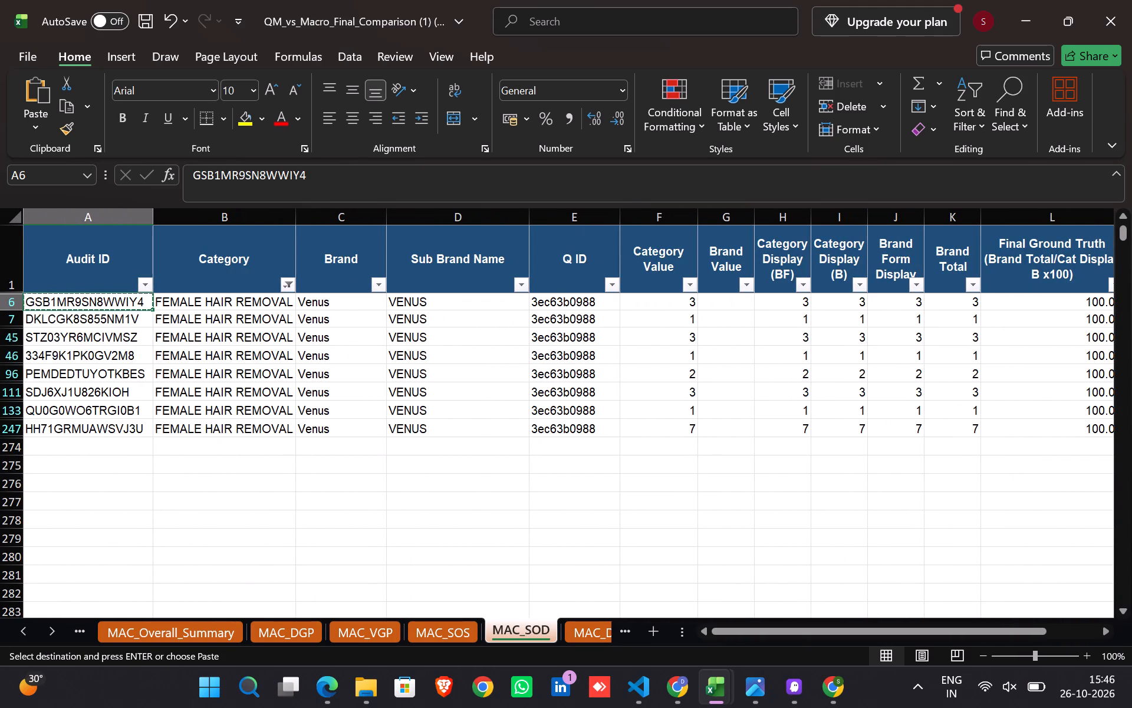
scroll(597, 365, "left", 2)
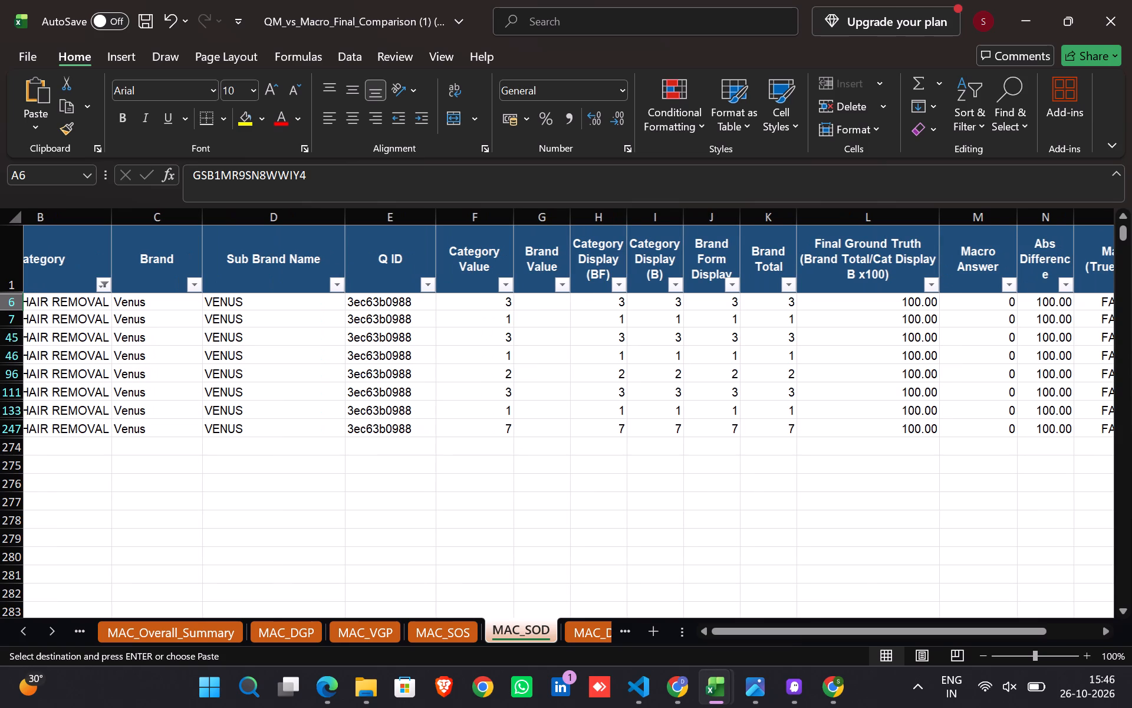
scroll(597, 365, "left", 2)
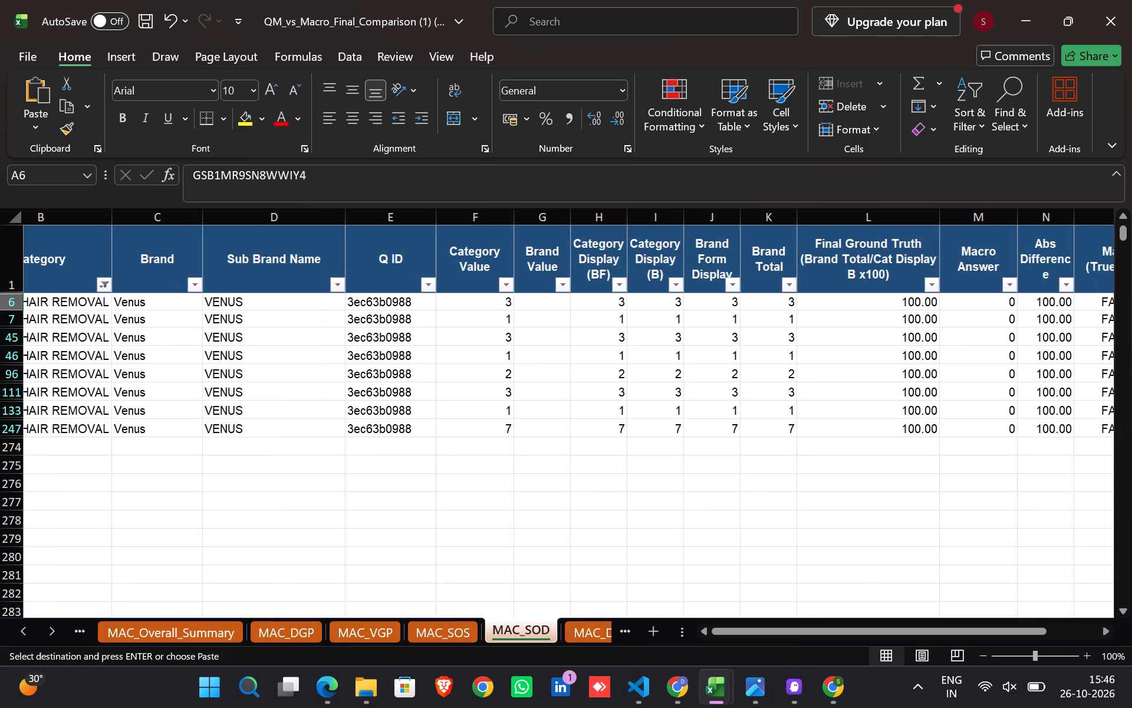
scroll(597, 365, "left", 2)
scroll(419, 382, "right", 3)
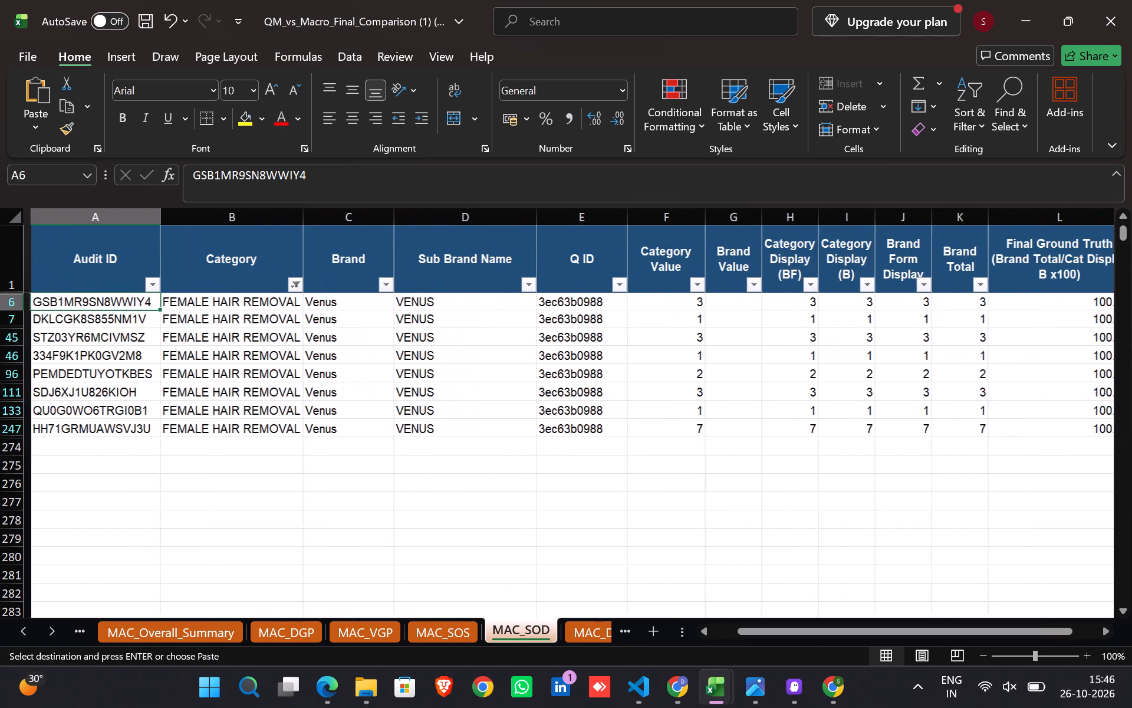
Change the Category filter on MAC_SOD from FEMALE HAIR REMOVAL to FABRIC & HOME CARE.
left_click(283, 285)
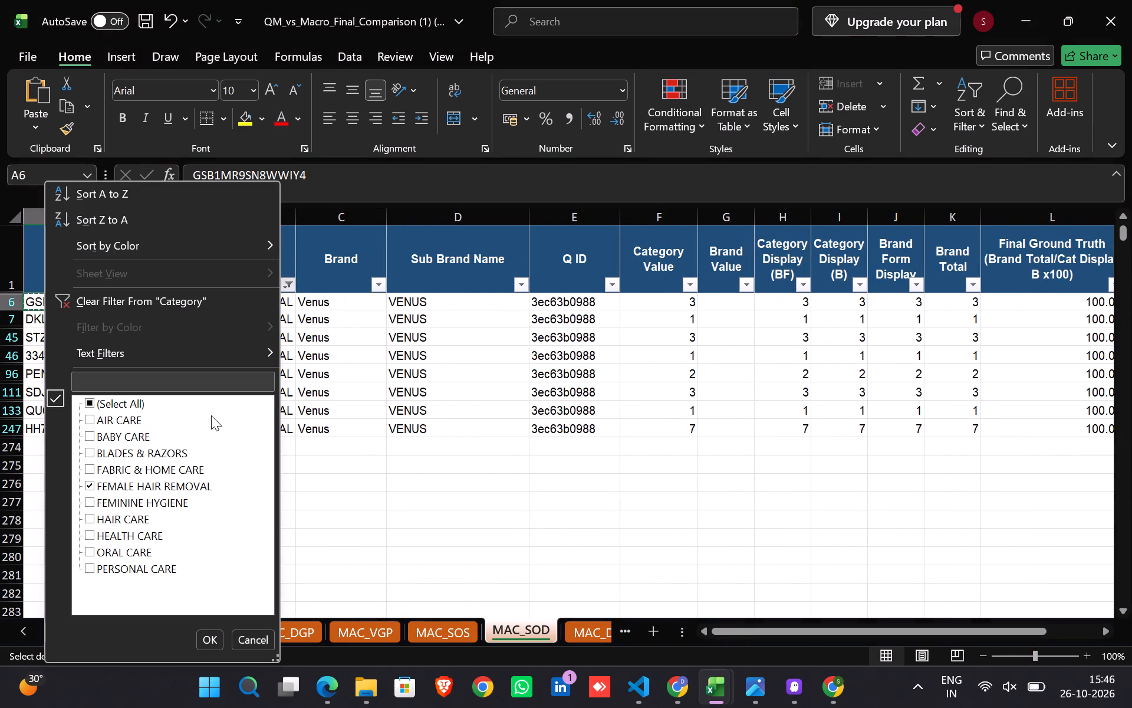
left_click(127, 481)
left_click(121, 461)
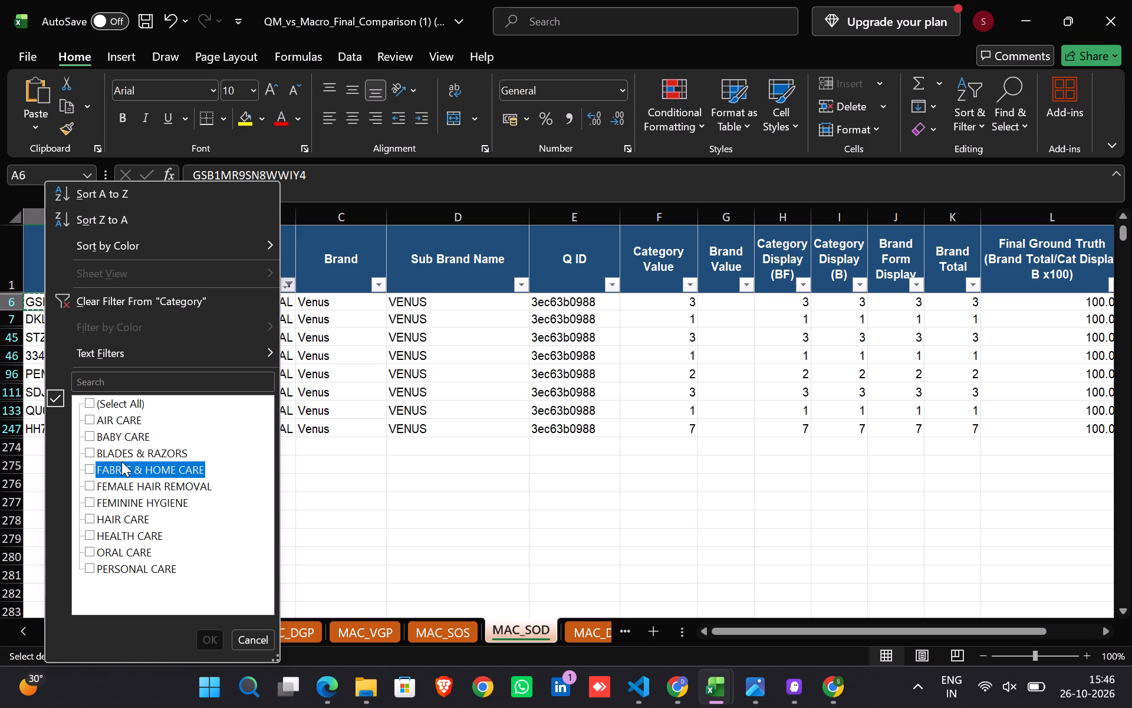
left_click(209, 638)
Examine the FABRIC & HOME CARE rows on MAC_SOD, comparing display counts and ground truth across the Ariel and Tide brands.
scroll(429, 441, "down", 2)
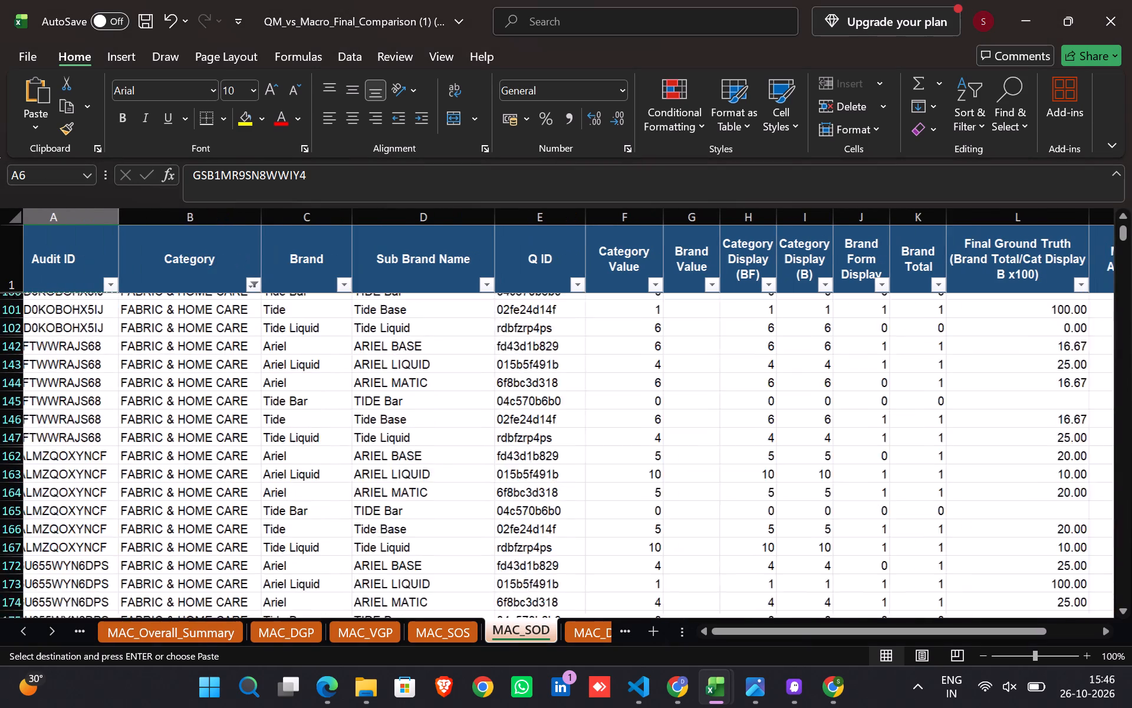
scroll(429, 441, "down", 5)
scroll(429, 441, "up", 8)
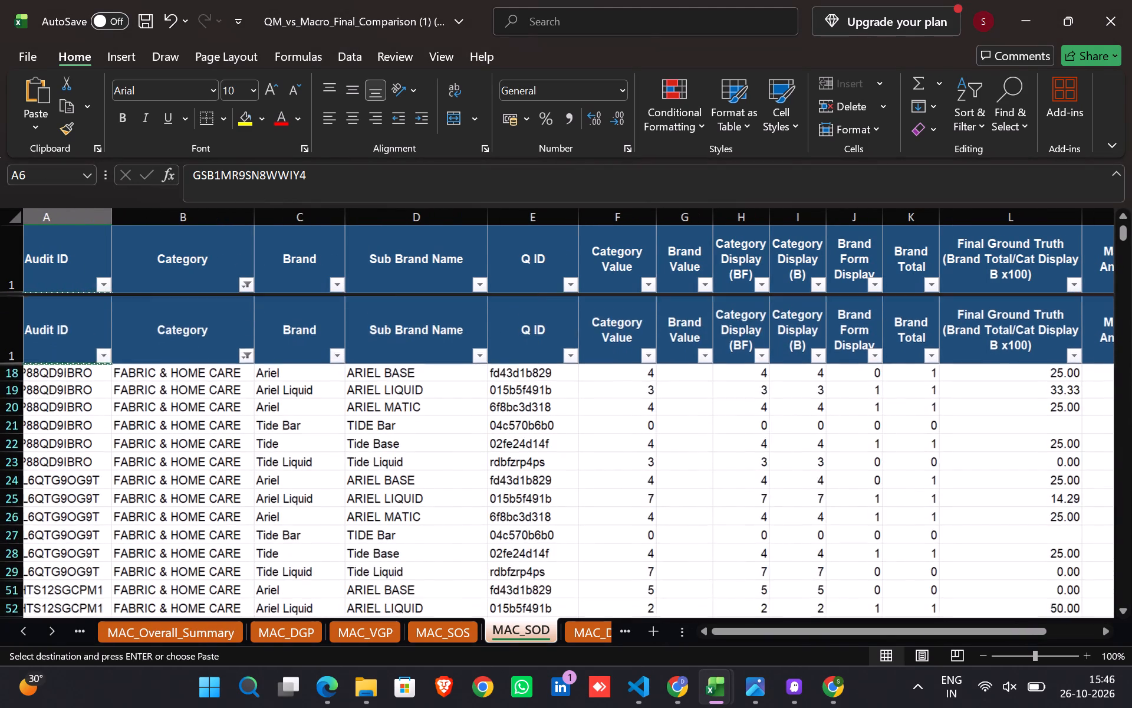
scroll(429, 441, "left", 2)
scroll(429, 441, "right", 2)
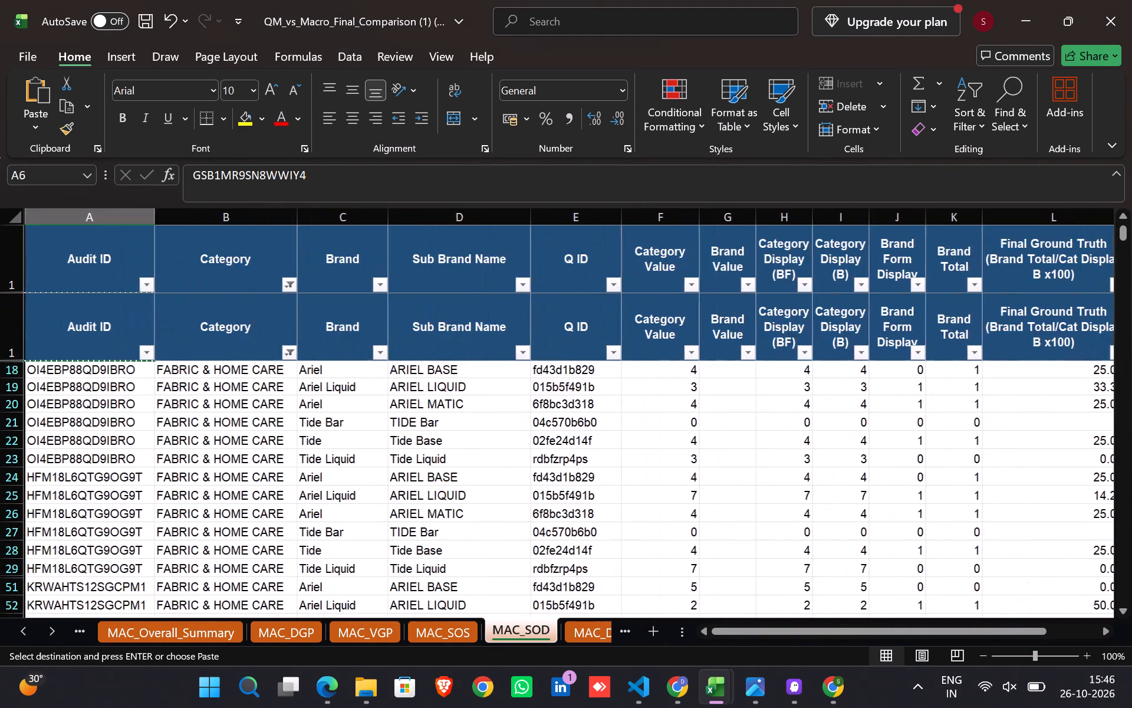
Review the full list of FABRIC & HOME CARE rows on MAC_SOD, checking category display, brand form display, brand total and final ground truth per audit.
scroll(429, 441, "right", 3)
scroll(429, 441, "left", 2)
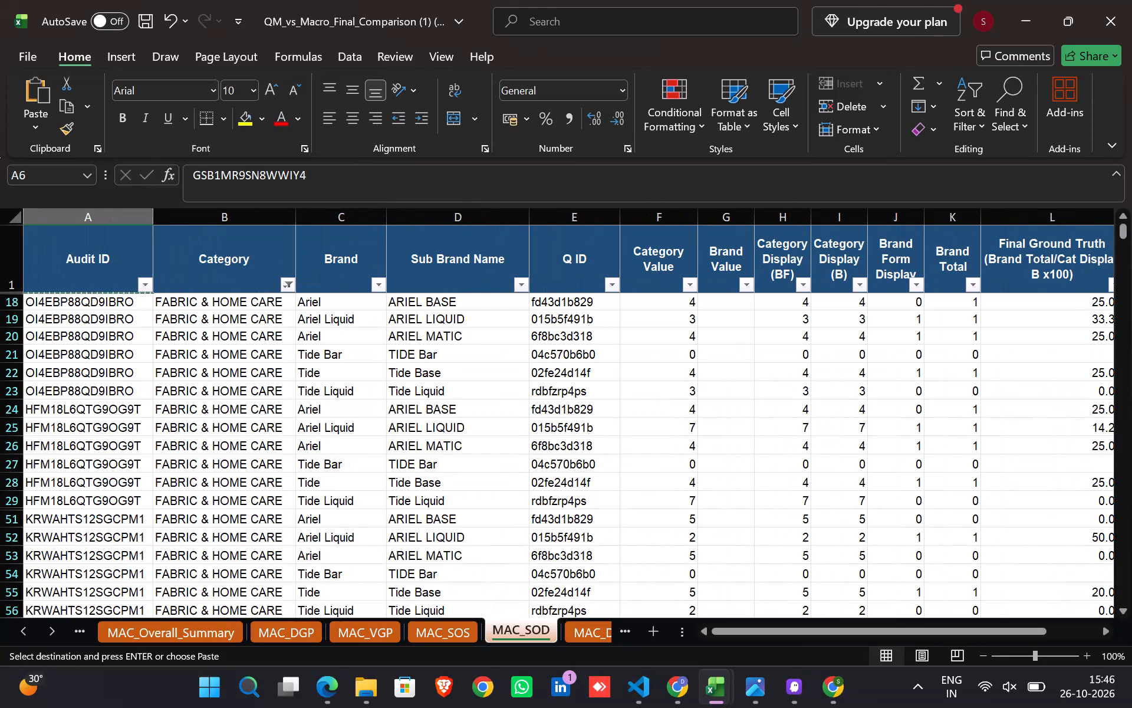
scroll(429, 441, "down", 4)
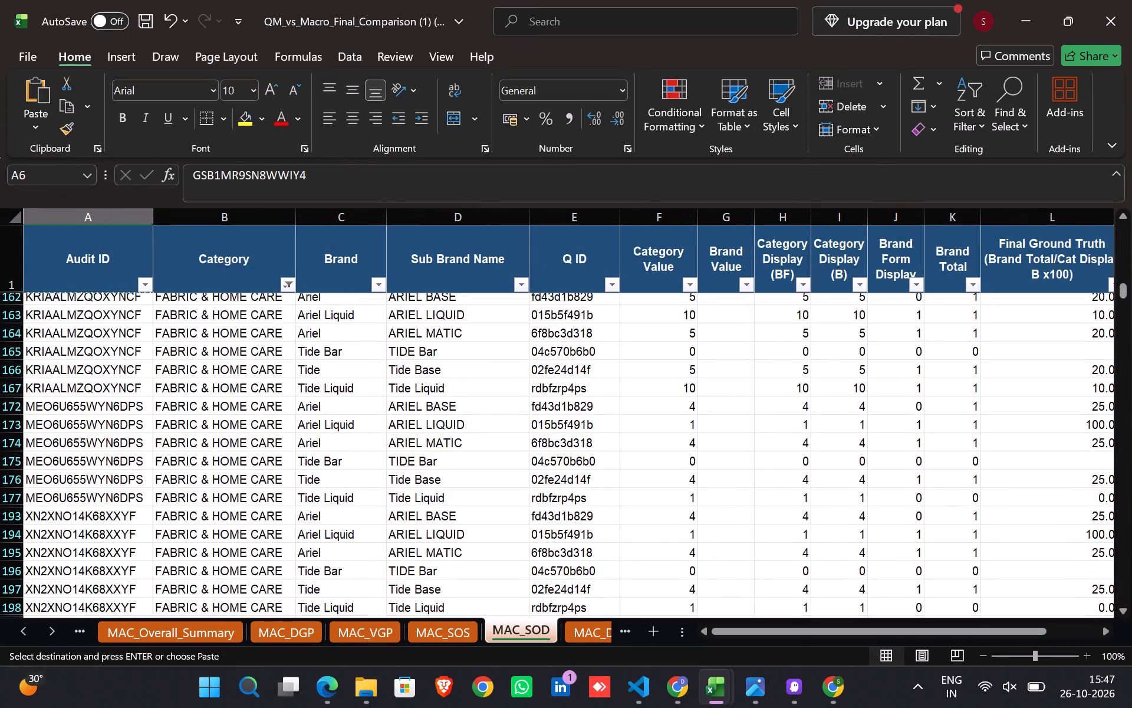
scroll(429, 441, "down", 3)
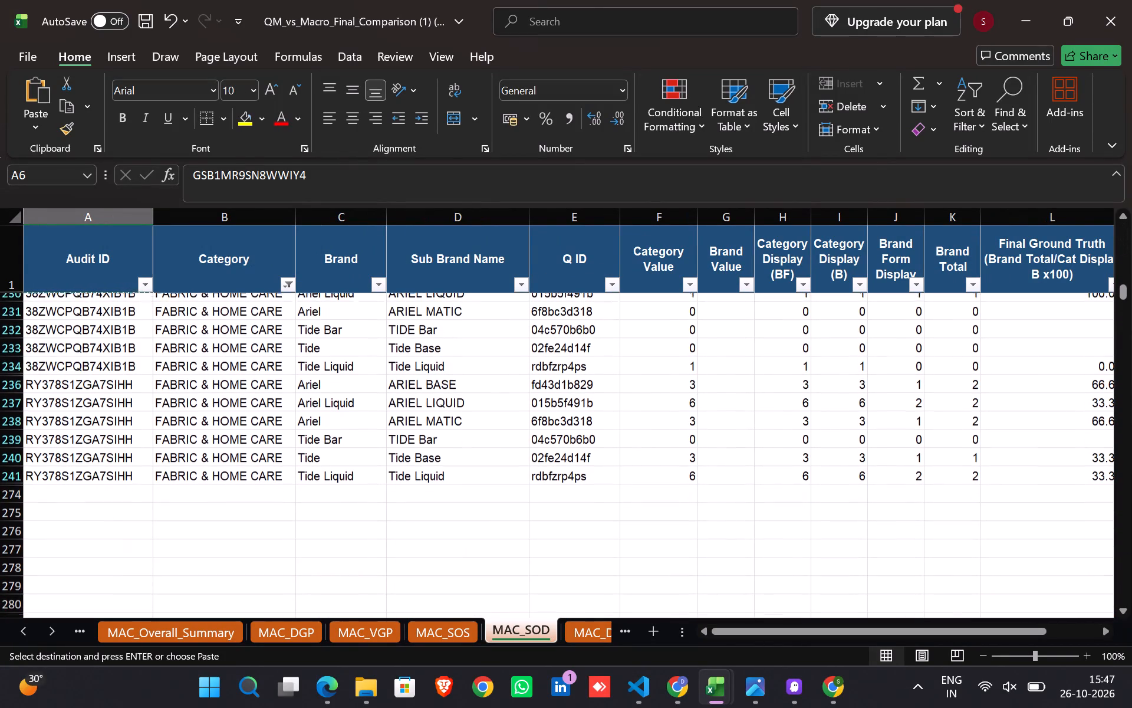
scroll(429, 441, "down", 1)
scroll(429, 441, "up", 6)
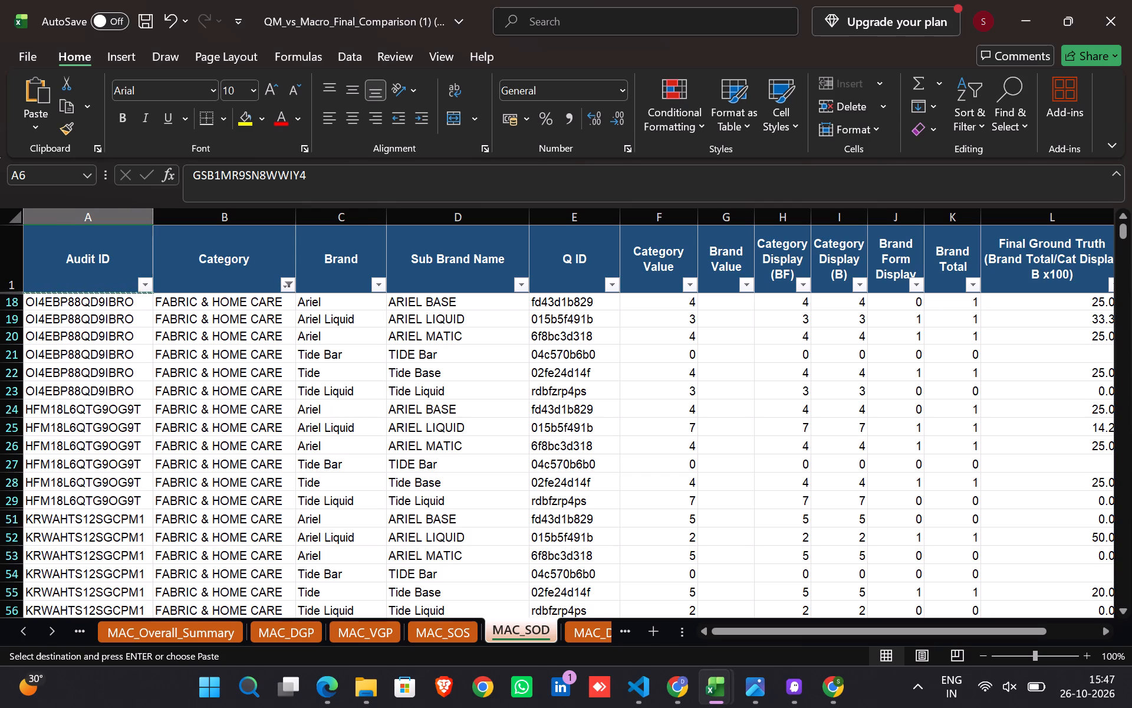
scroll(443, 547, "down", 1)
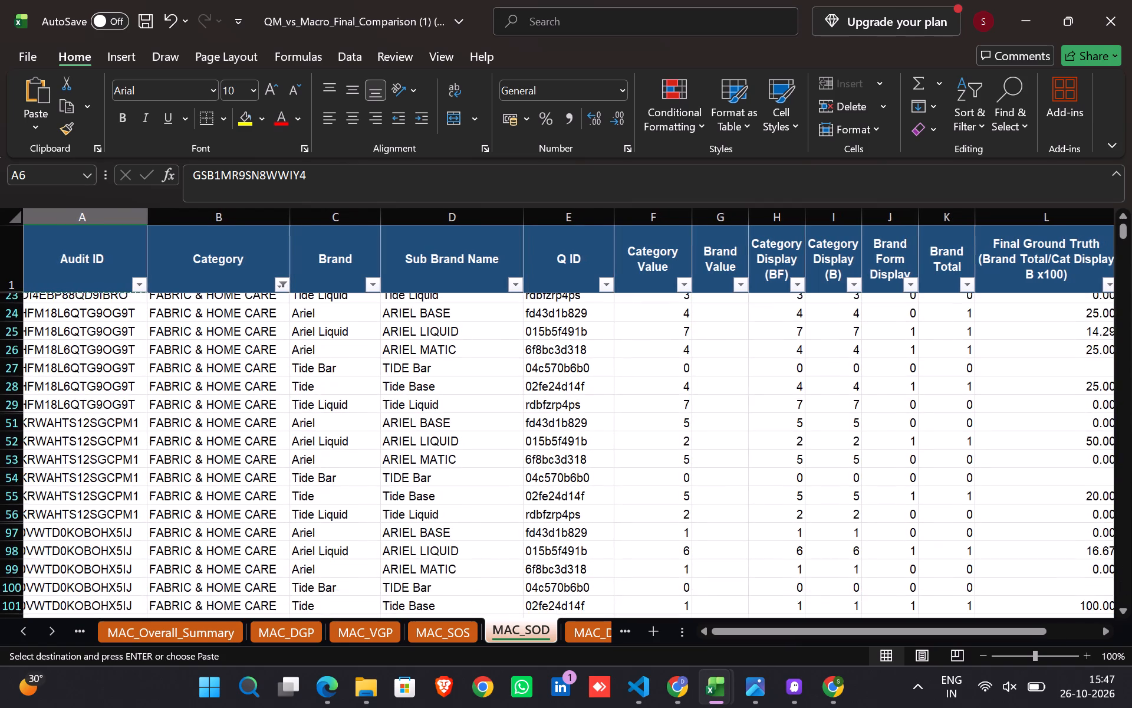
scroll(443, 547, "down", 1)
scroll(443, 547, "right", 1)
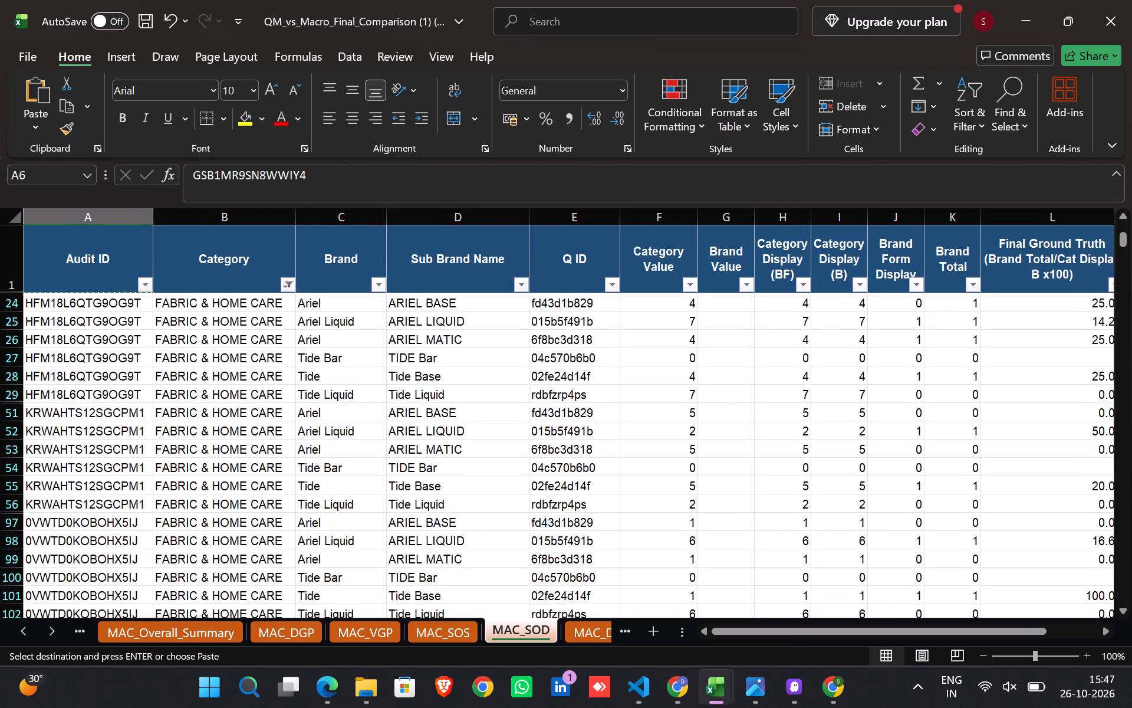
scroll(460, 561, "up", 3)
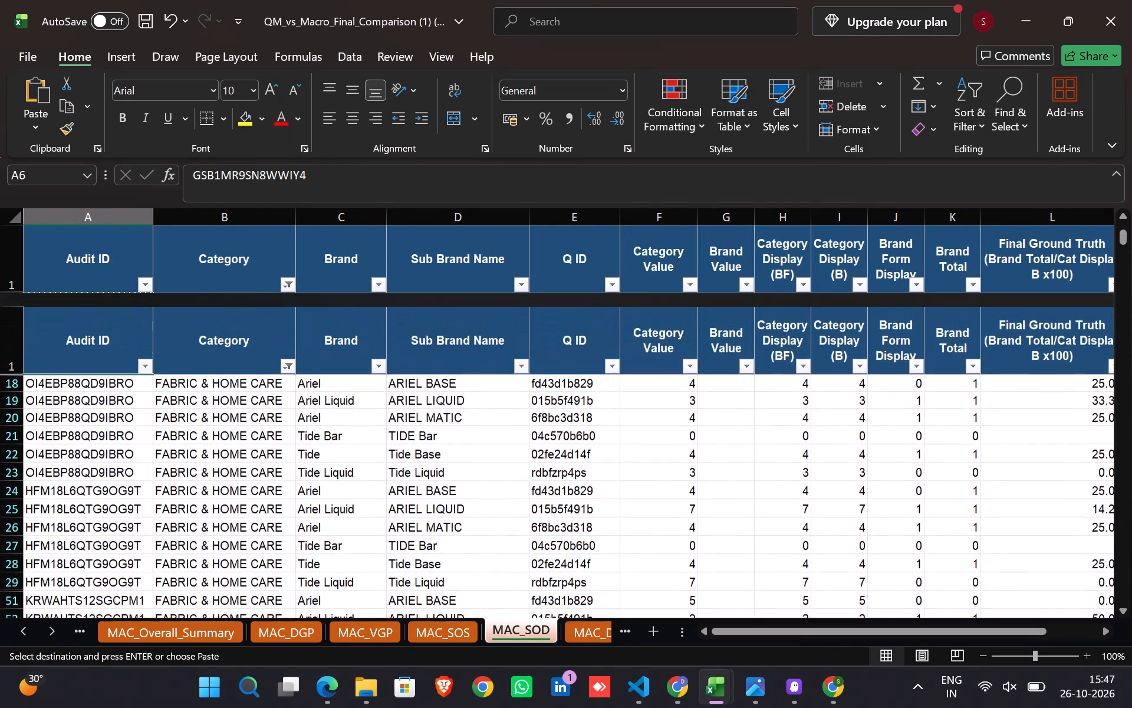
scroll(460, 561, "up", 2)
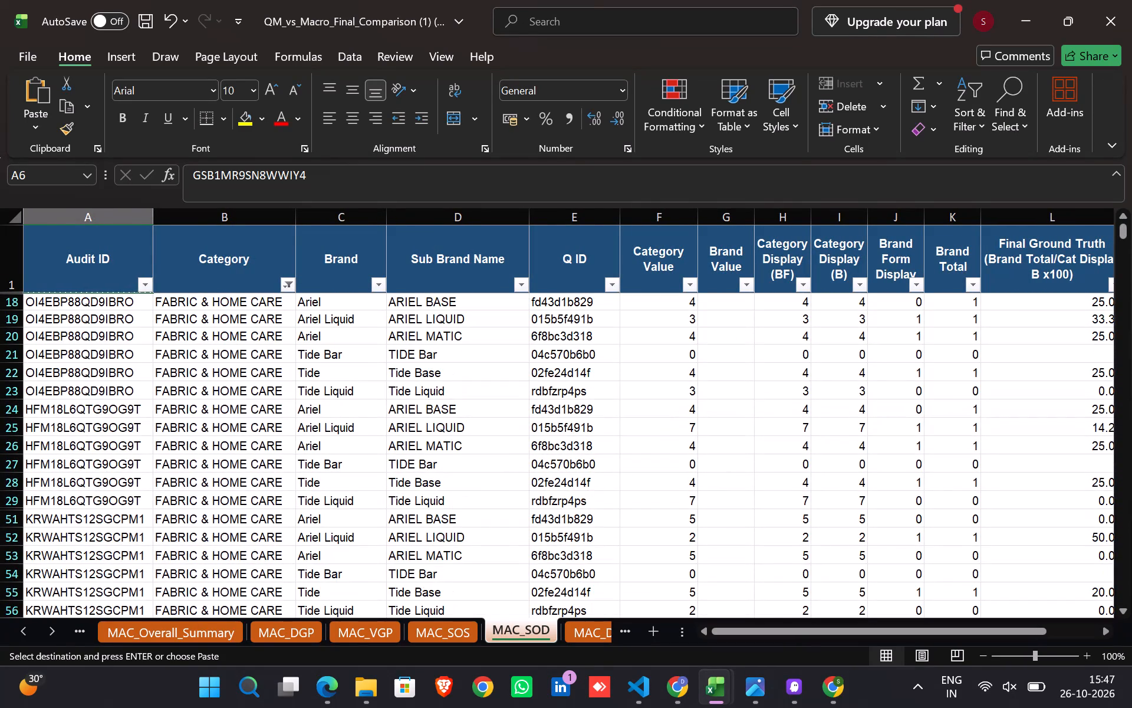
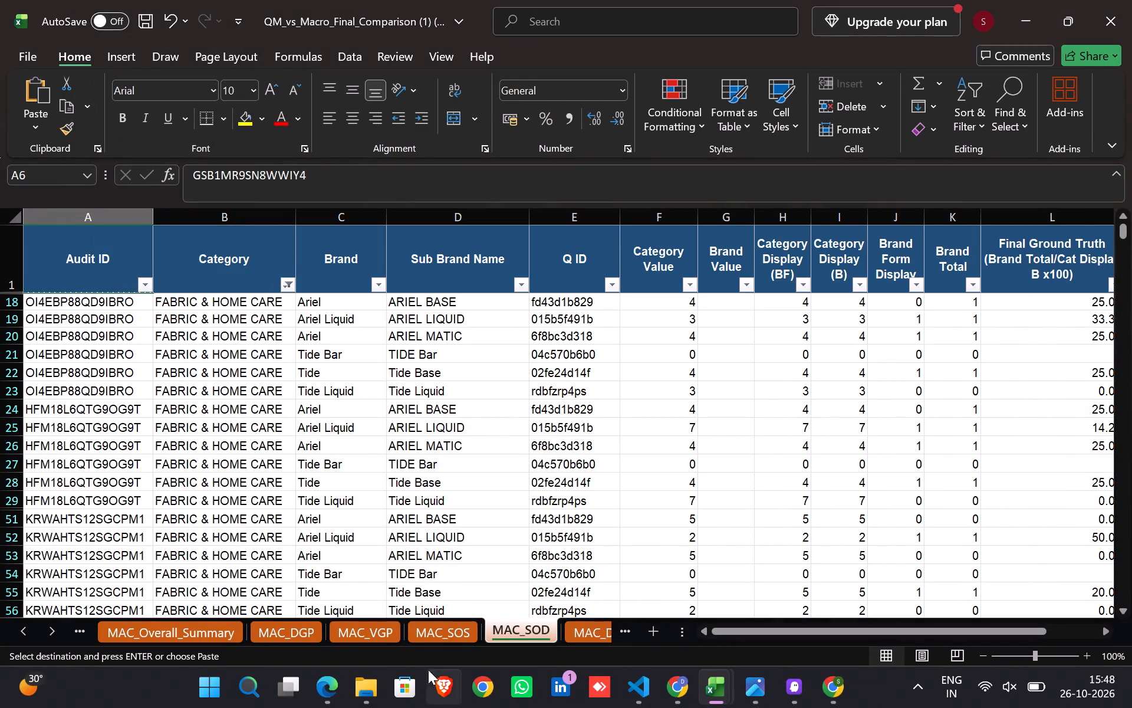
Change the Category filter on MAC_SOS from FEMALE HAIR REMOVAL to AIR CARE.
left_click(436, 634)
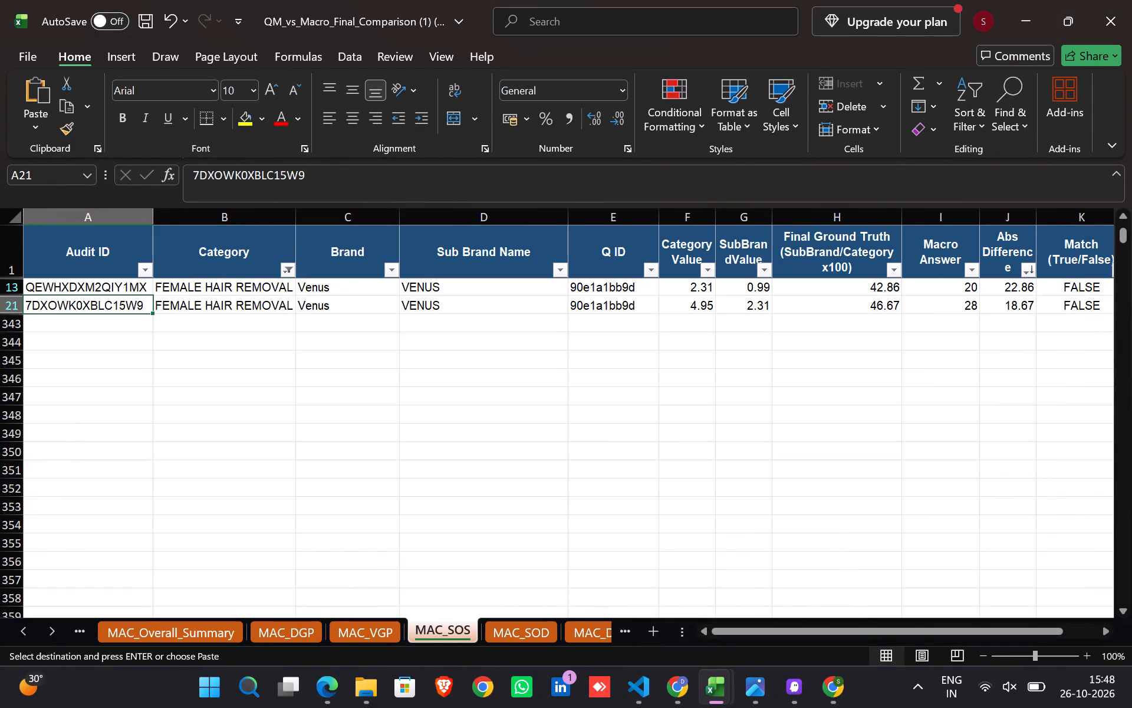
left_click(284, 271)
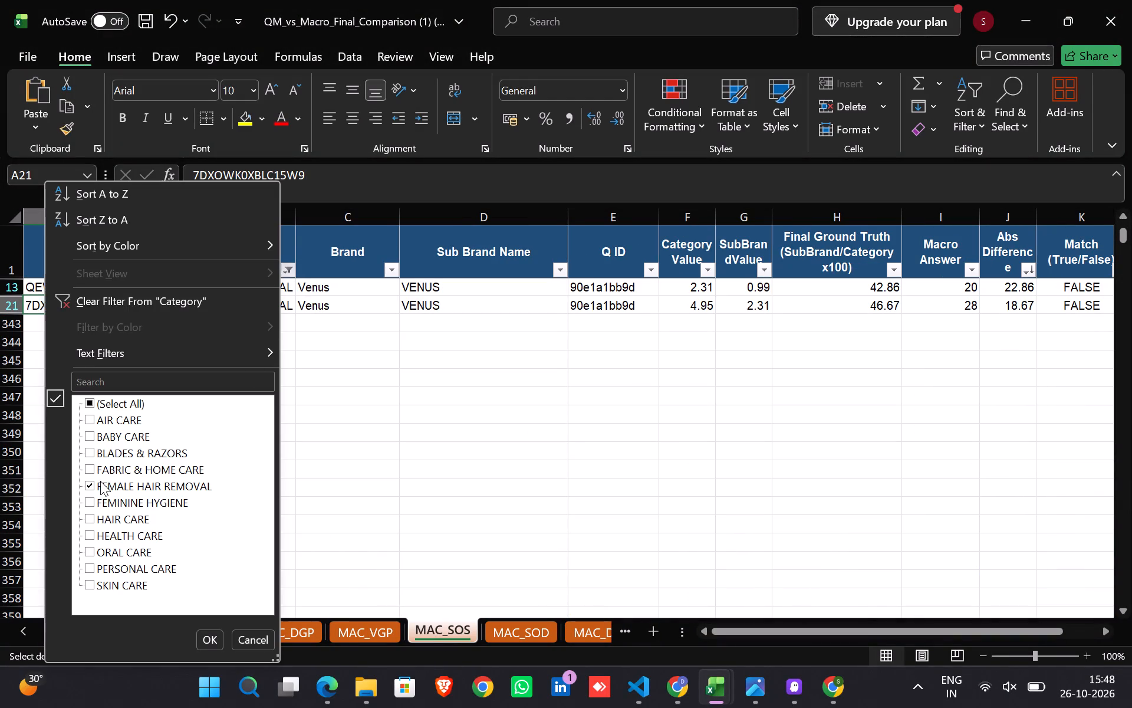
left_click(100, 481)
left_click(119, 421)
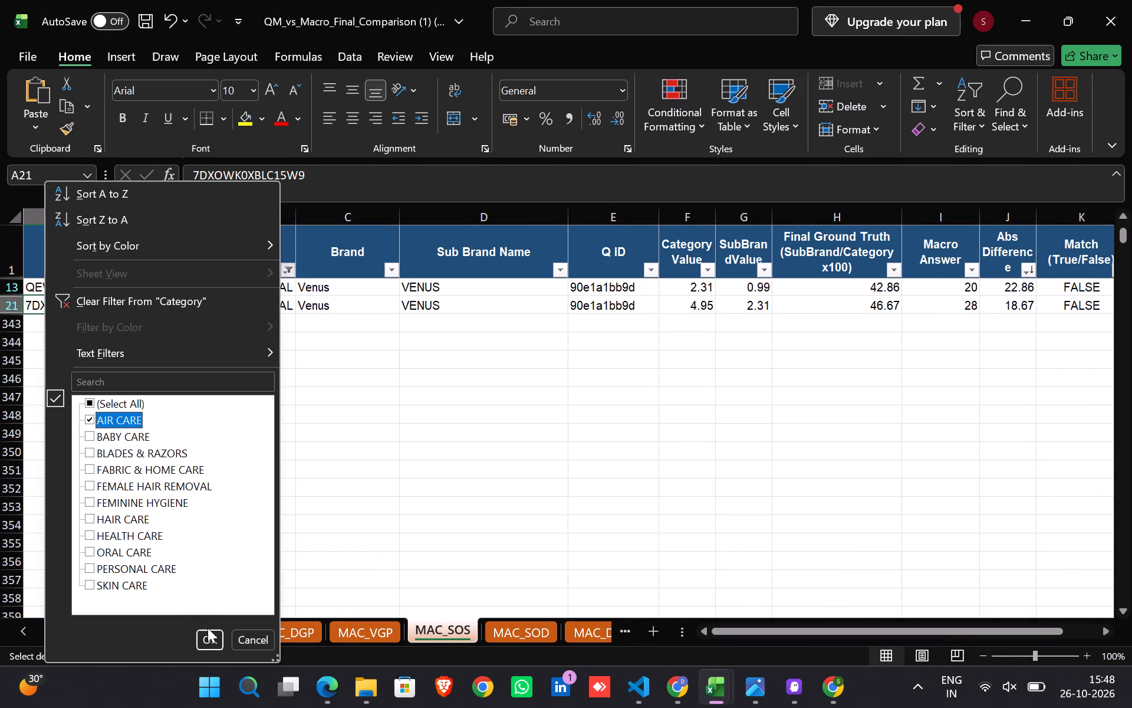
left_click(208, 628)
left_click(213, 634)
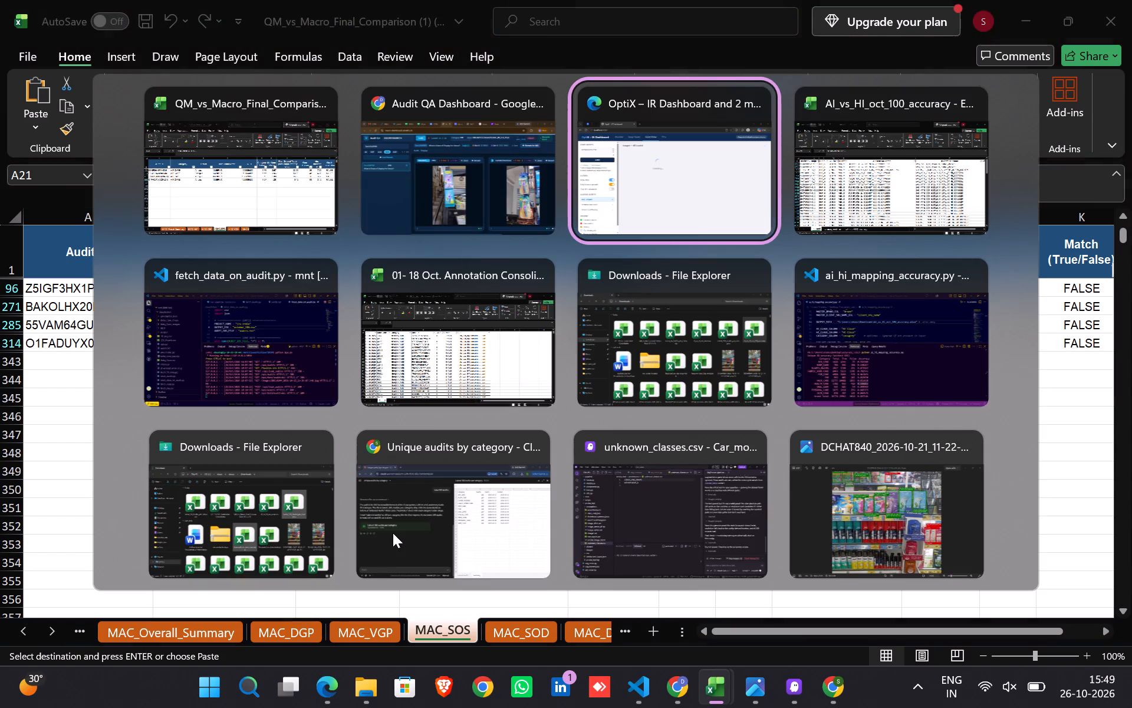
In Gmail Chat, open the unread conversation asking about the SOS and SOD classifier and reply "yes ma'am".
left_click(57, 0)
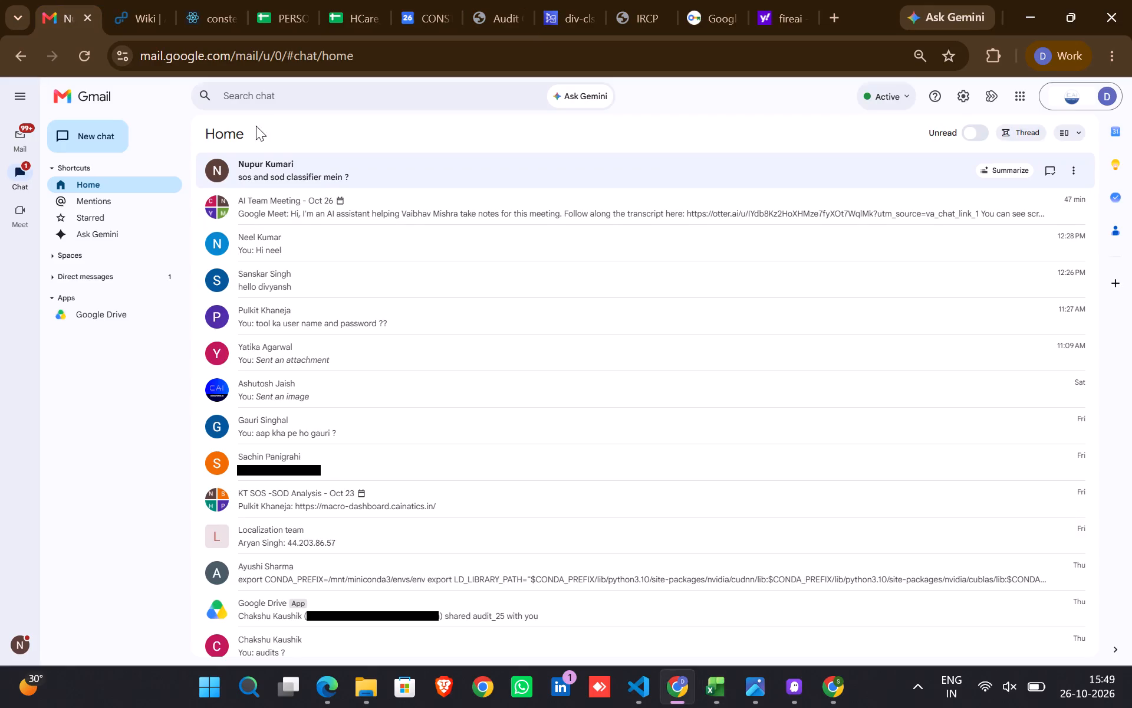
left_click(312, 169)
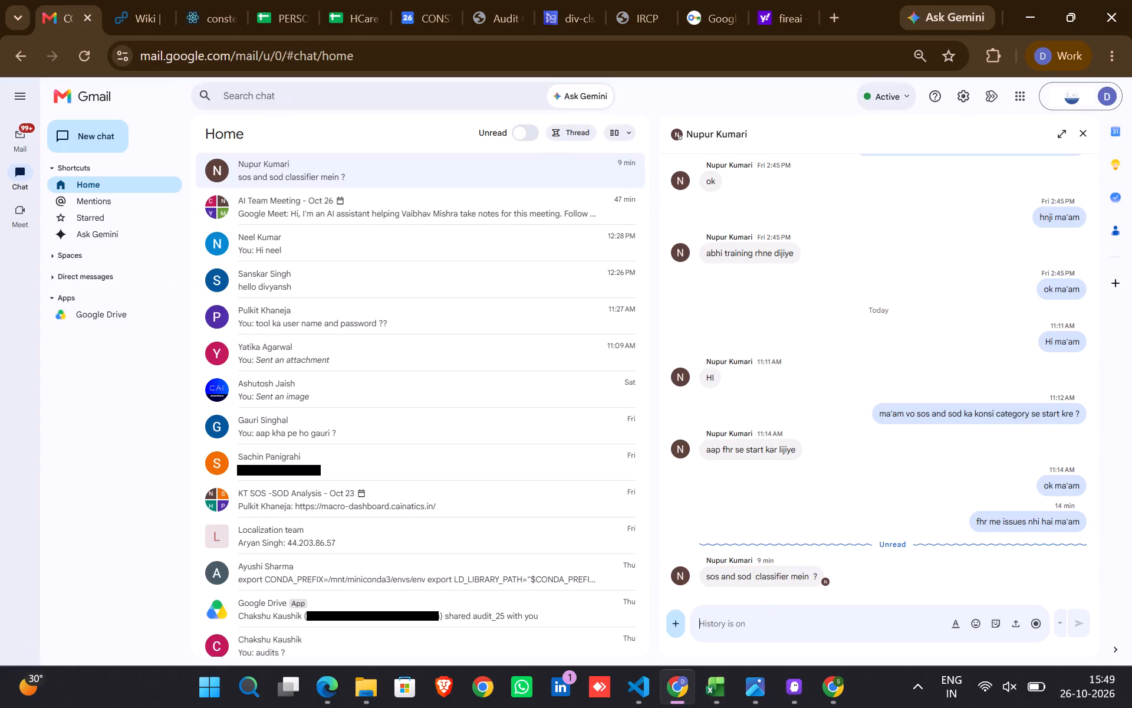
left_click(750, 630)
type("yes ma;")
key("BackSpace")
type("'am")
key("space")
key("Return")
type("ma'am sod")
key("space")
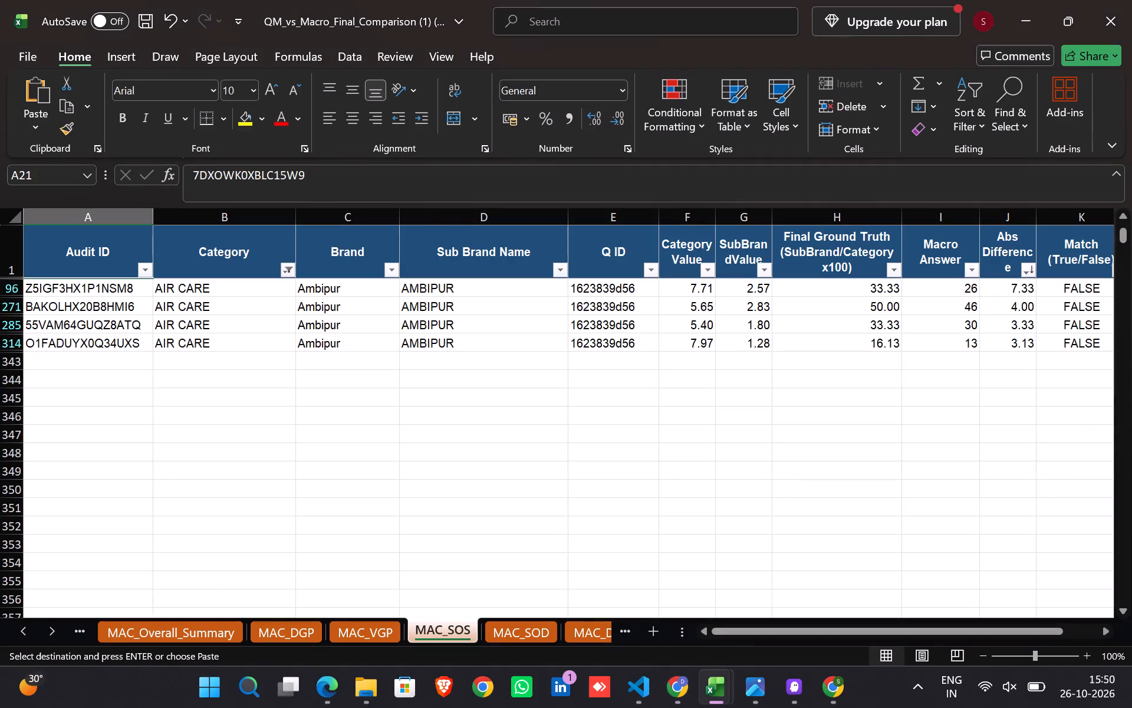
left_click(501, 625)
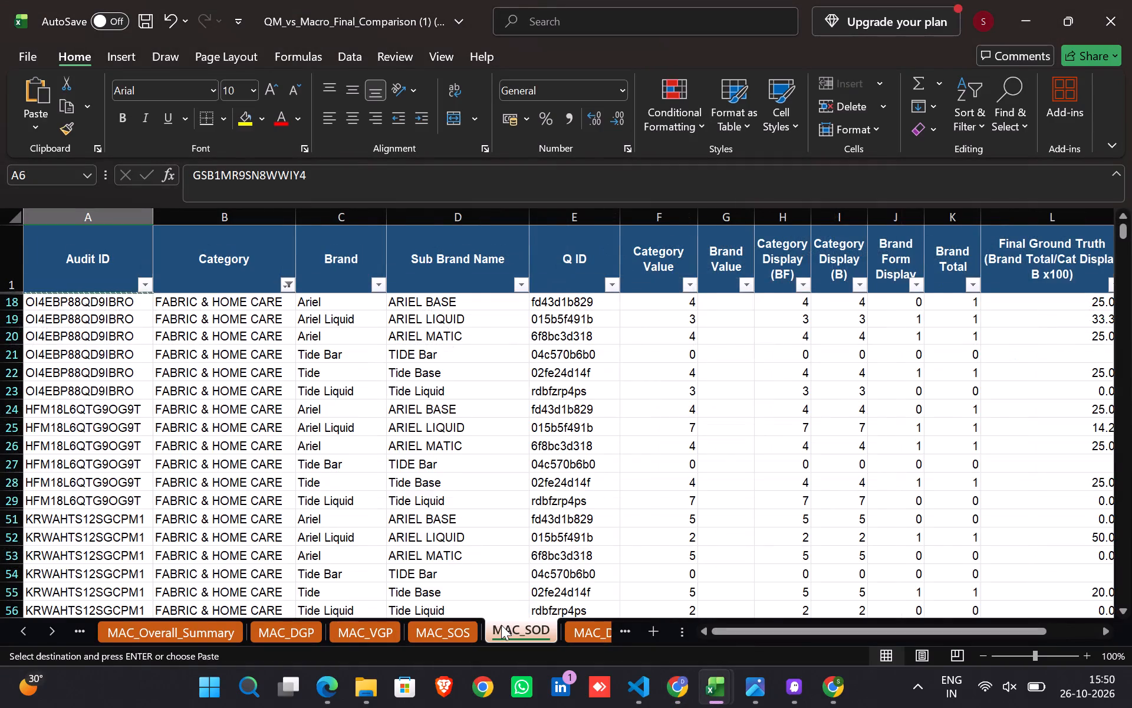
scroll(523, 438, "left", 1)
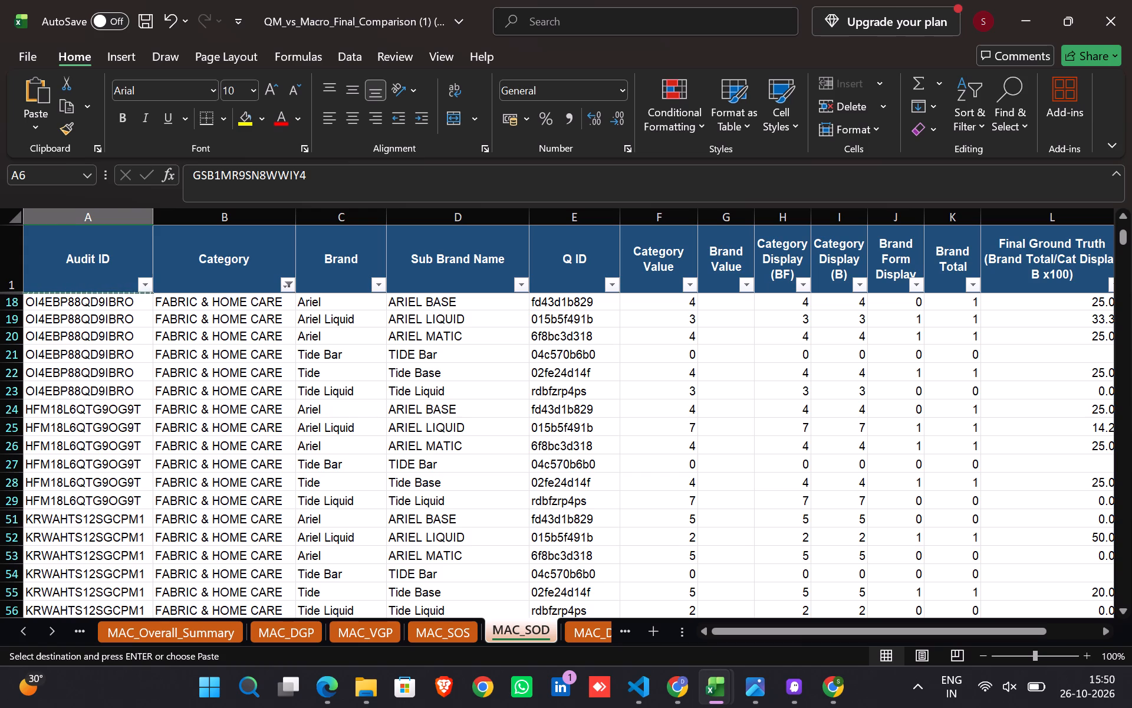
left_click(286, 284)
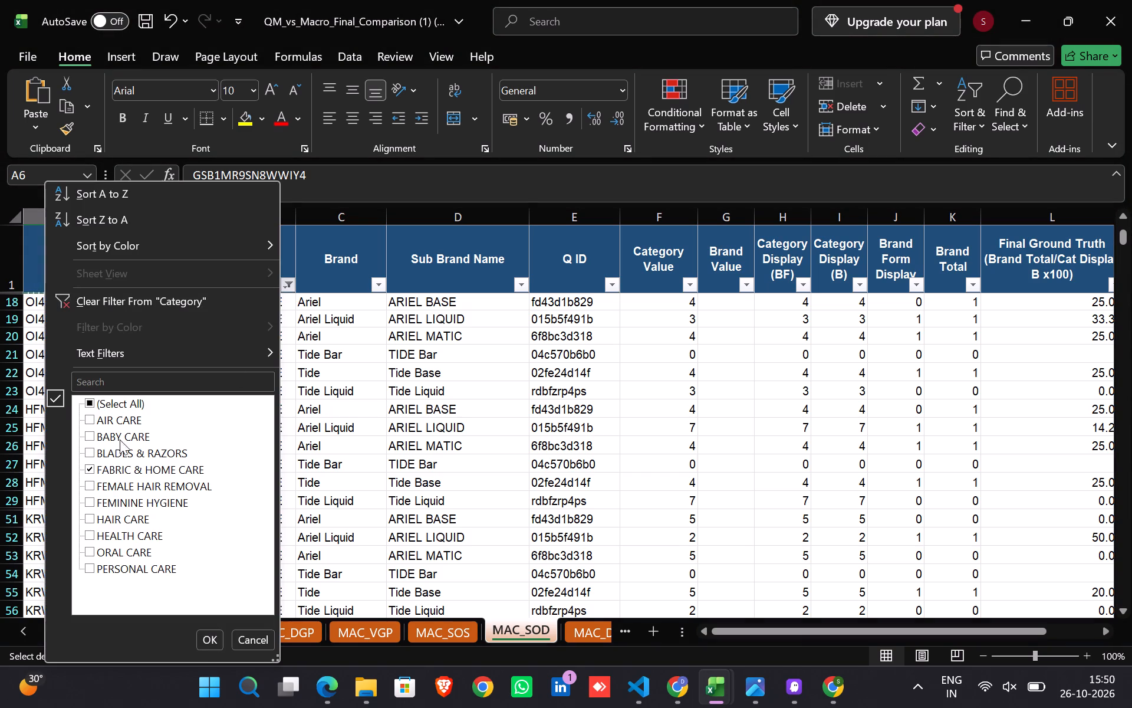
Change the Category filter on MAC_SOD from FABRIC & HOME CARE to AIR CARE.
left_click(104, 460)
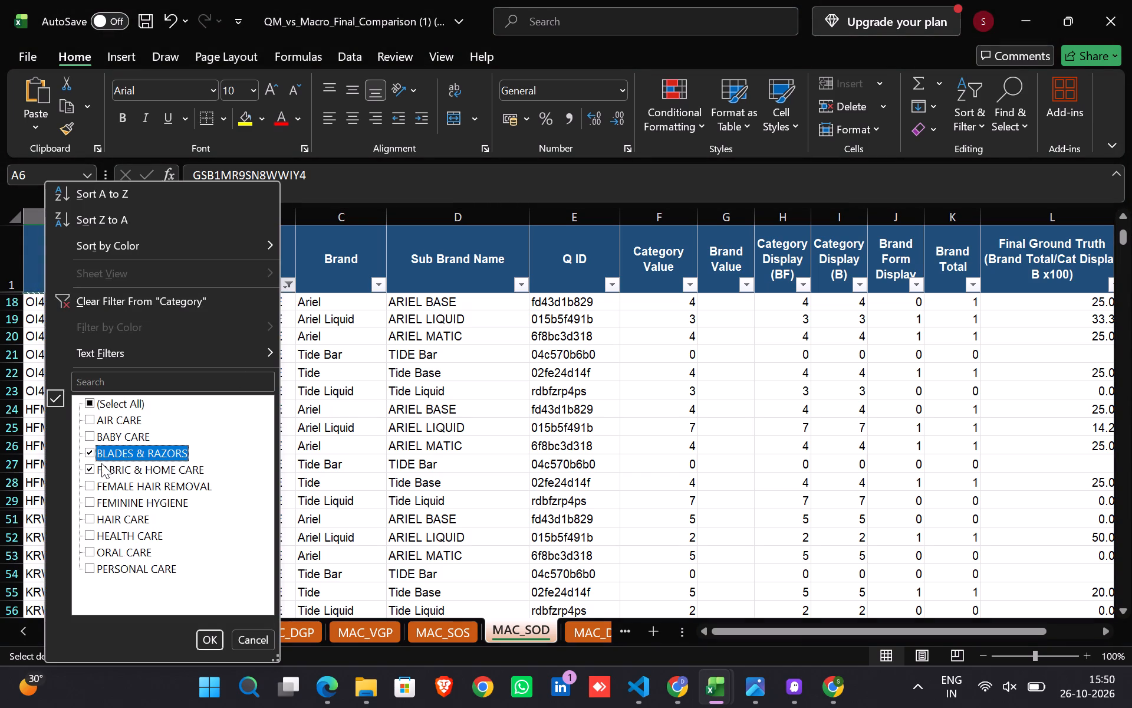
left_click(101, 463)
left_click(110, 446)
left_click(120, 415)
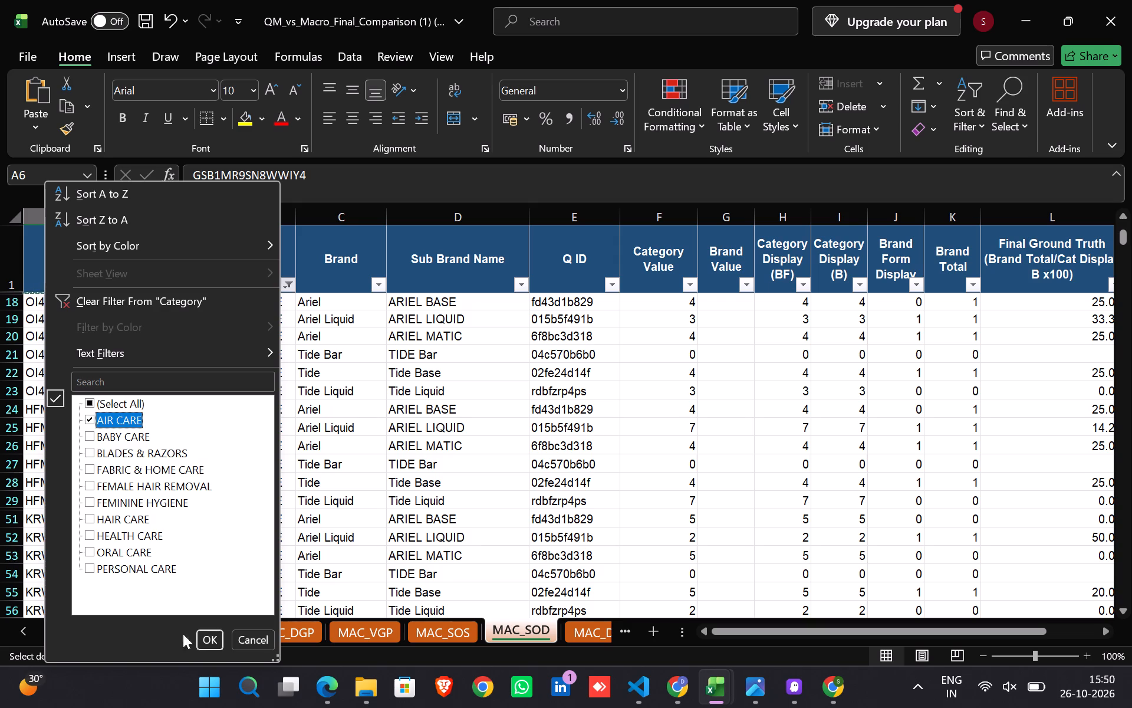
left_click(202, 645)
Check the AIR CARE rows on MAC_SOD across all columns and load the first audit, 19QUDCIF5QDI2HI, in Audit QA.
scroll(370, 484, "left", 2)
scroll(370, 484, "right", 1)
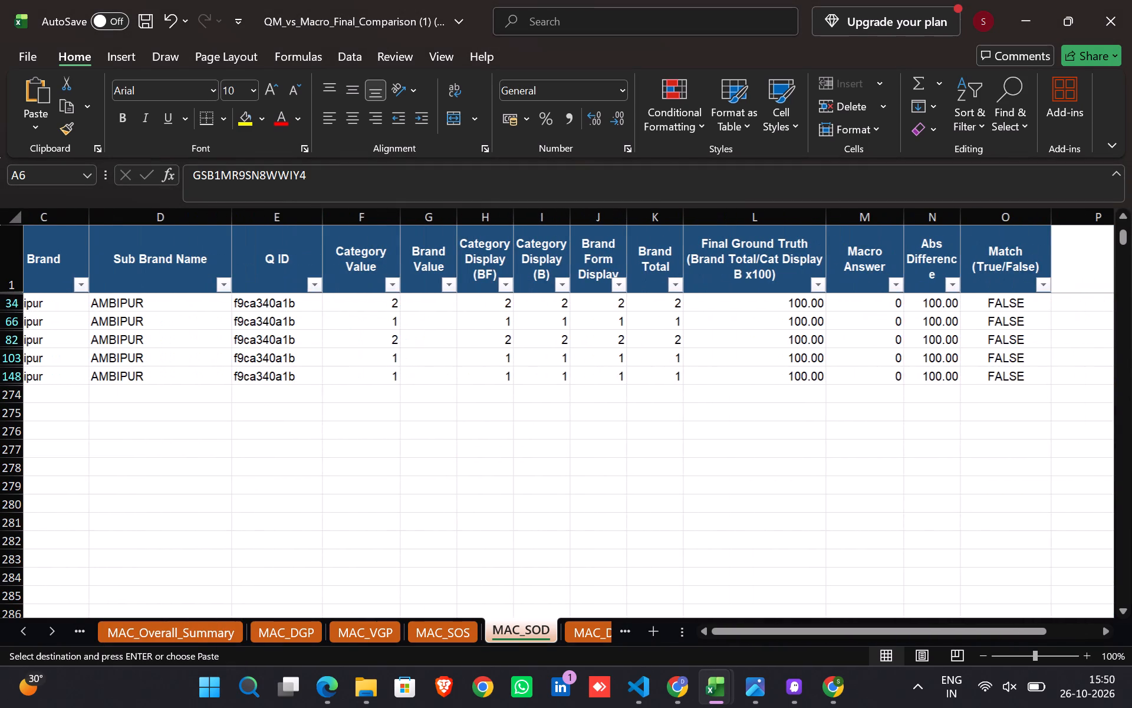
scroll(370, 484, "right", 2)
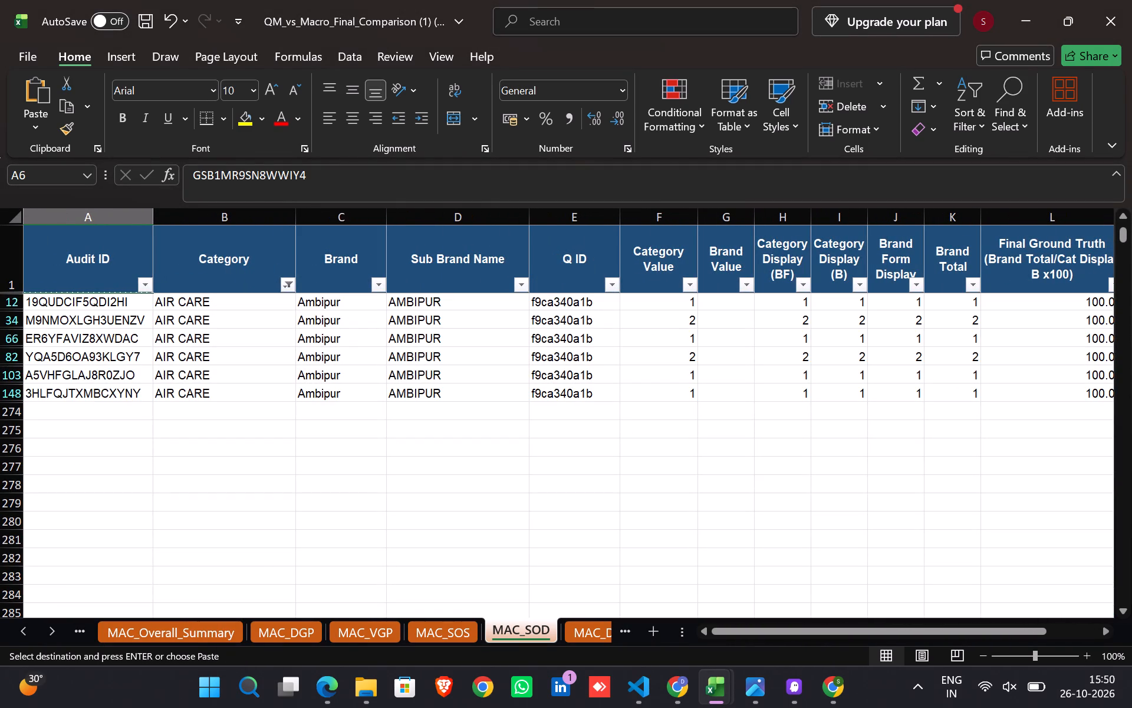
left_click(94, 303)
key("ctrl+c")
key("alt+Tab")
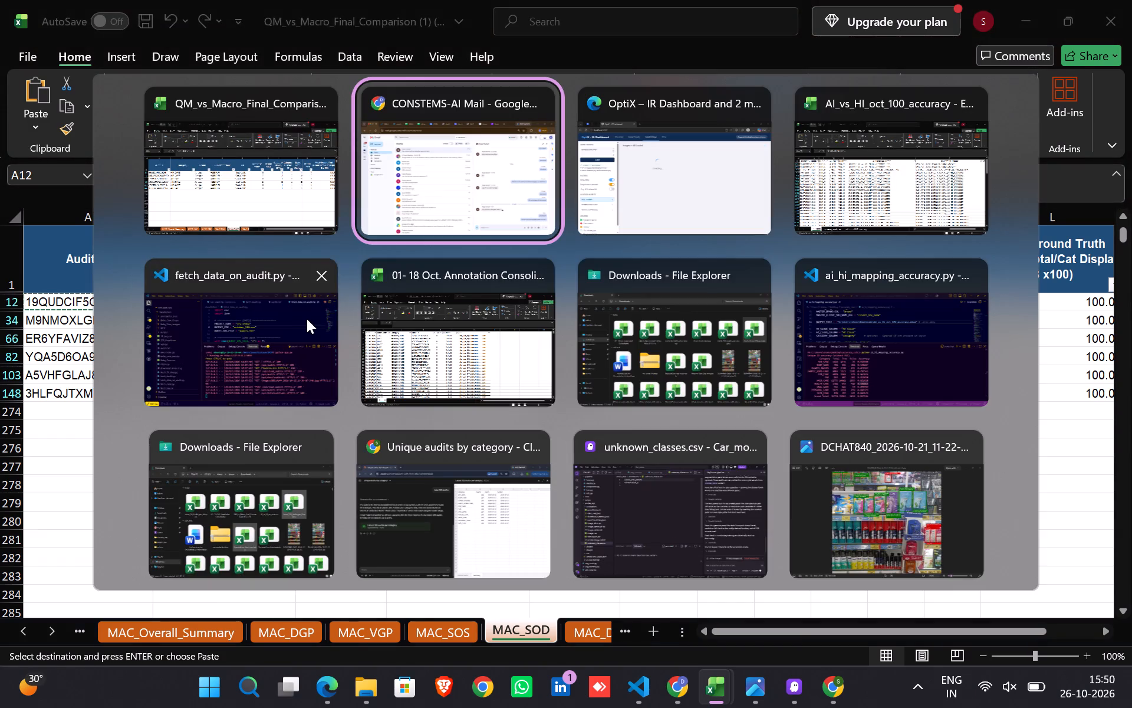
left_click(526, 0)
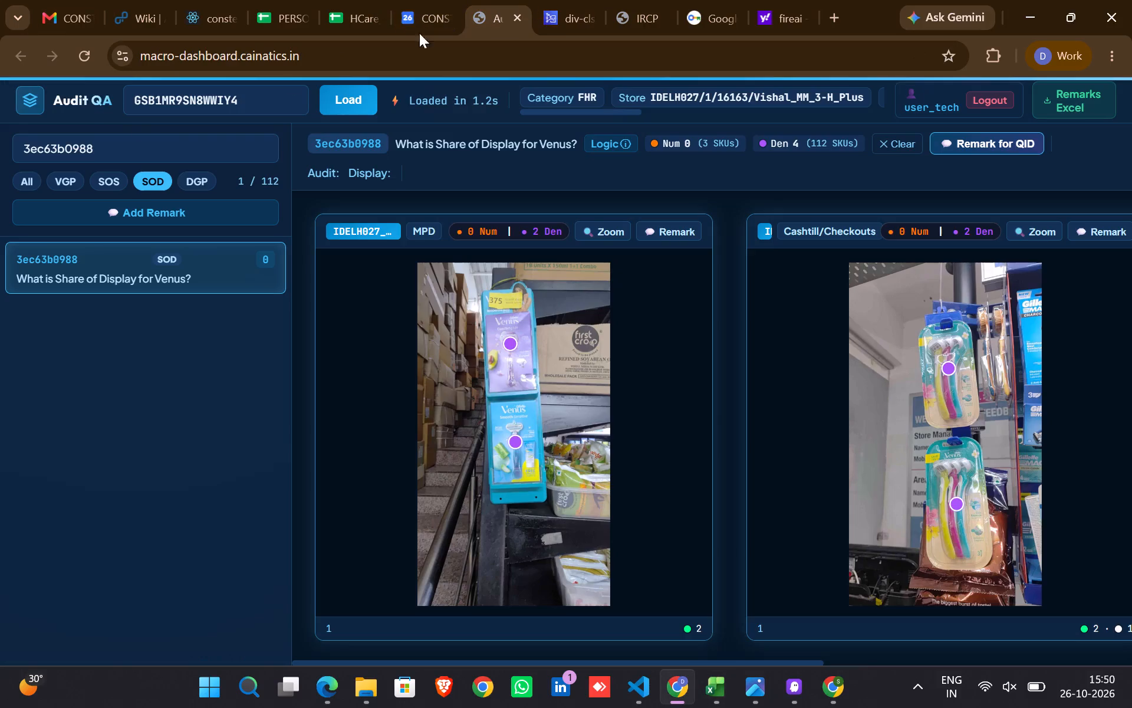
double_click(182, 112)
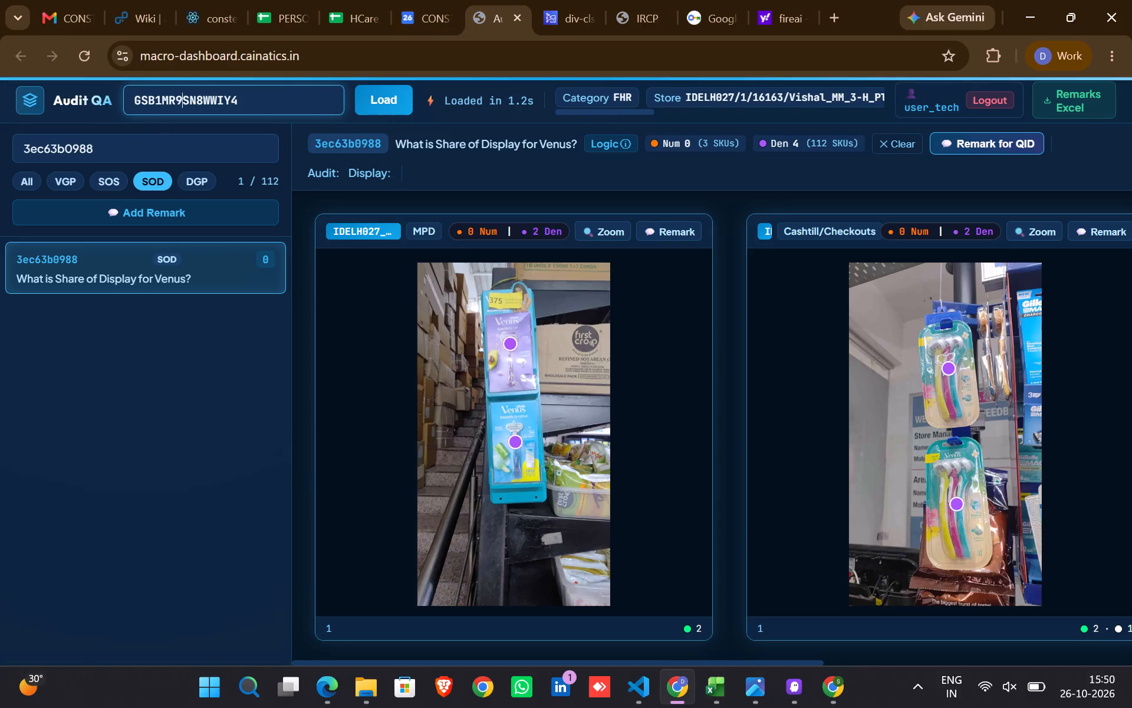
key("ctrl+v")
left_click(376, 103)
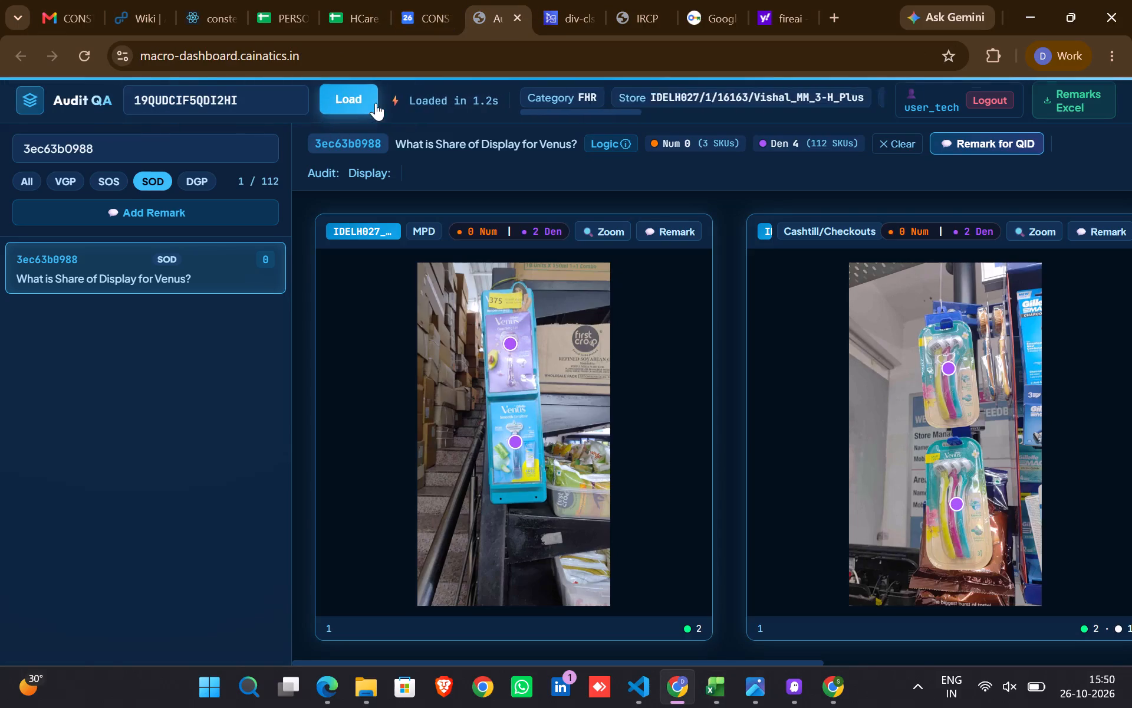
Find Q ID f9ca340a1b from MAC_SOD in Audit QA, open the Ambipur Share of Display question and inspect the marked product in the Cashtill/Checkouts image.
key("alt+Tab")
left_click(574, 312)
key("ctrl+c")
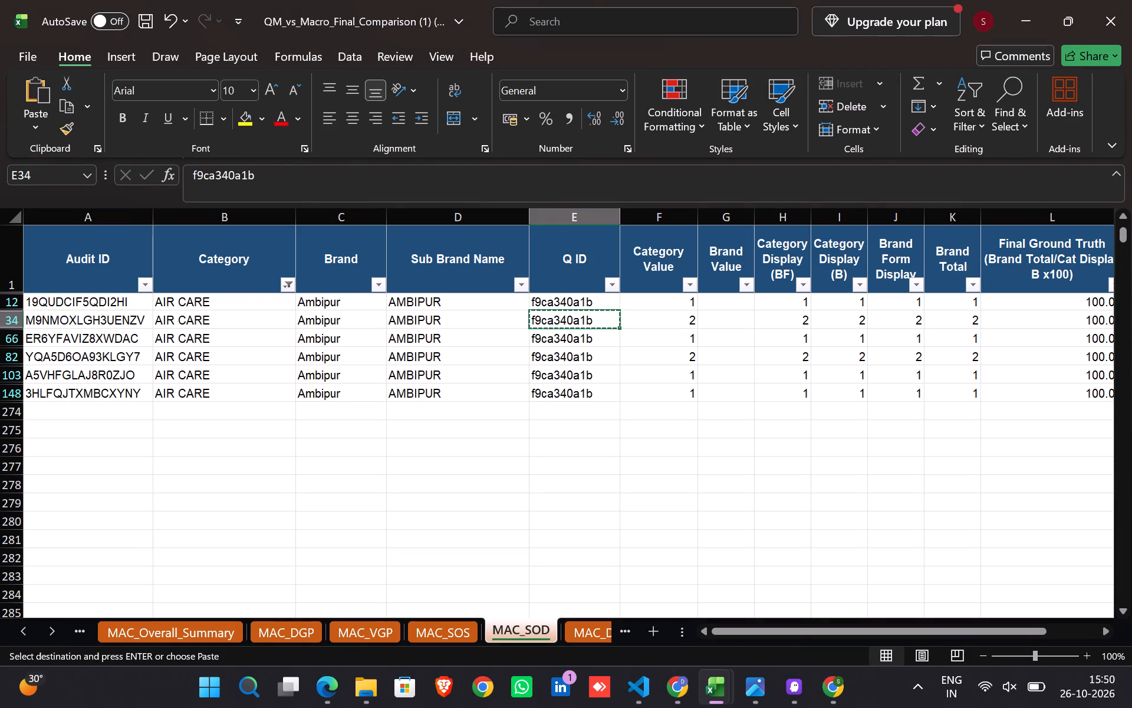
key("alt+Tab")
double_click(71, 150)
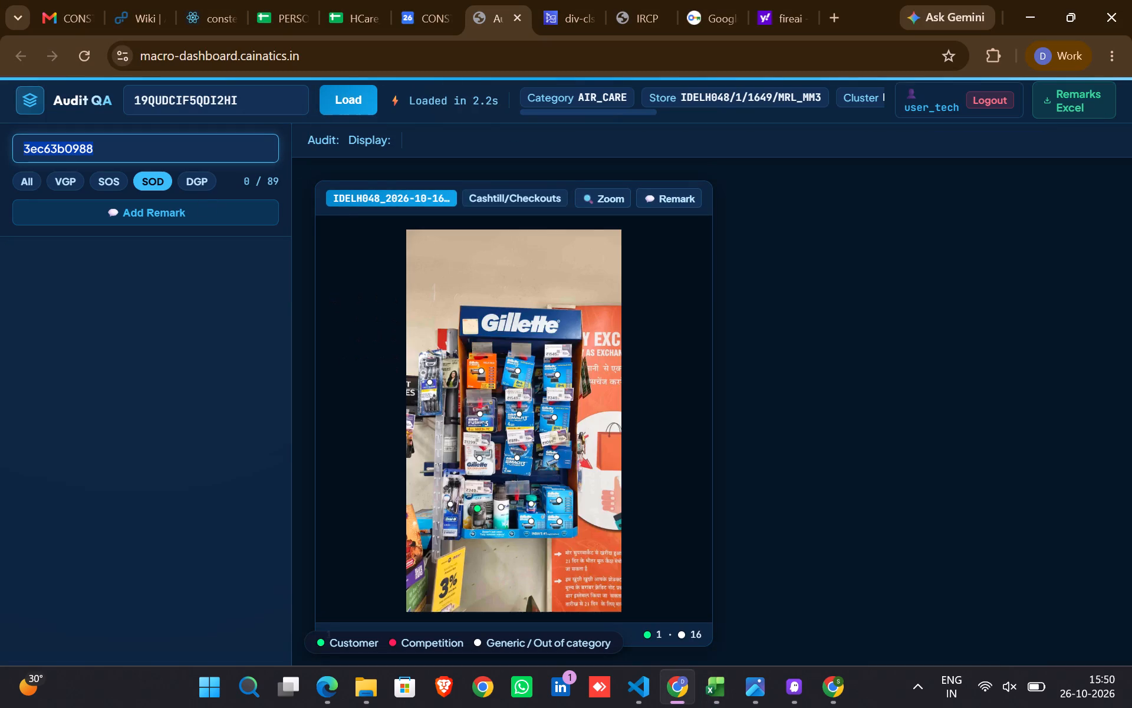
key("ctrl+v")
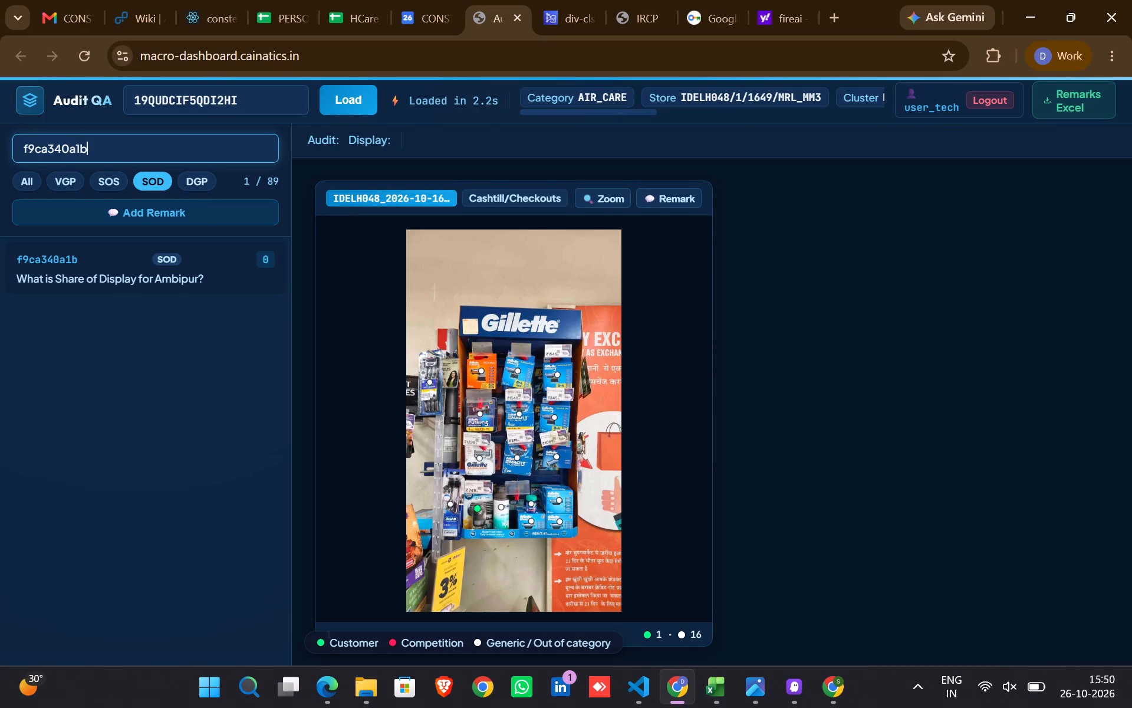
left_click(226, 284)
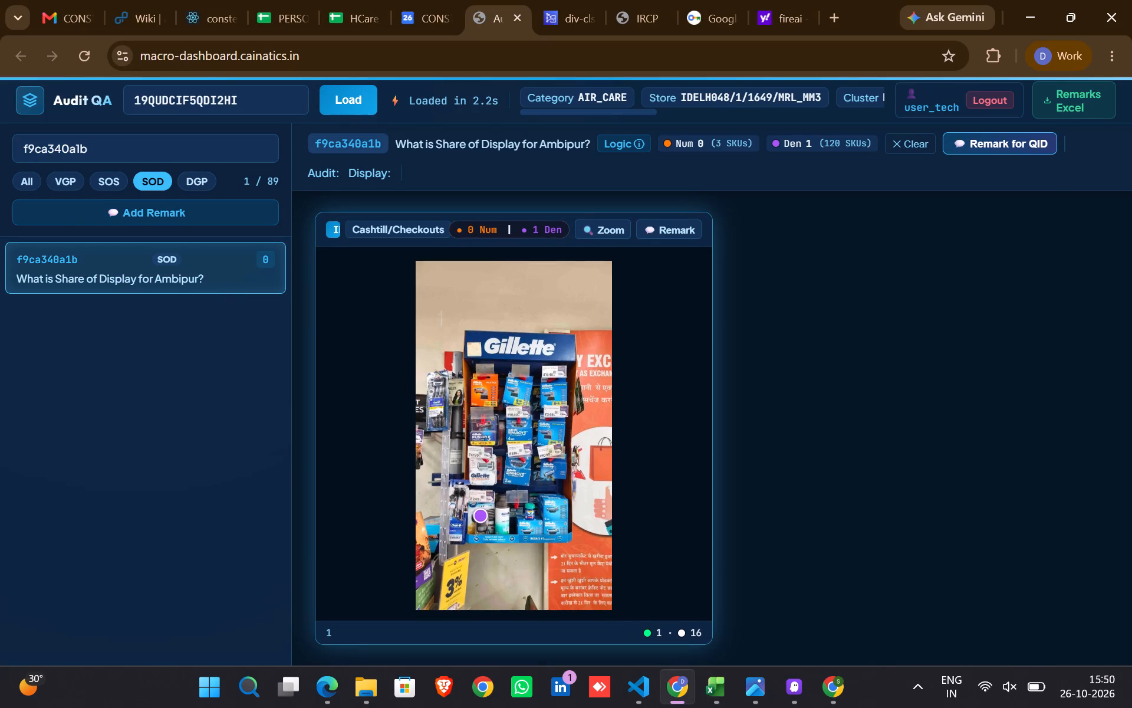
scroll(478, 563, "up", 1)
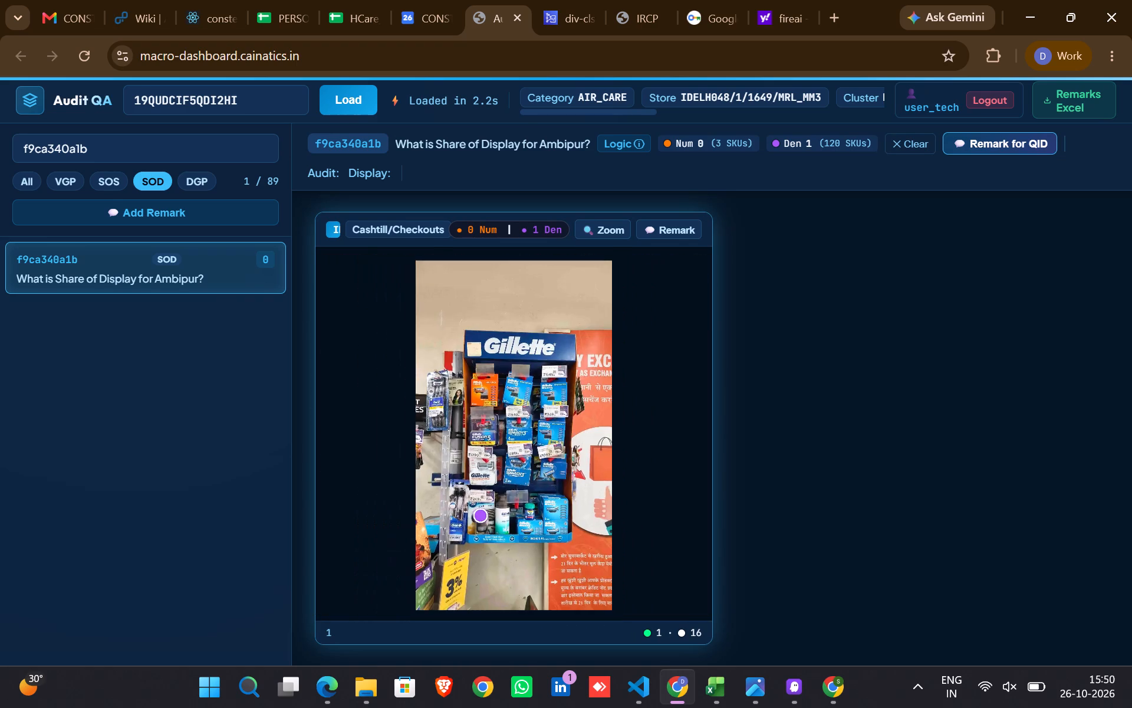
scroll(478, 563, "up", 1)
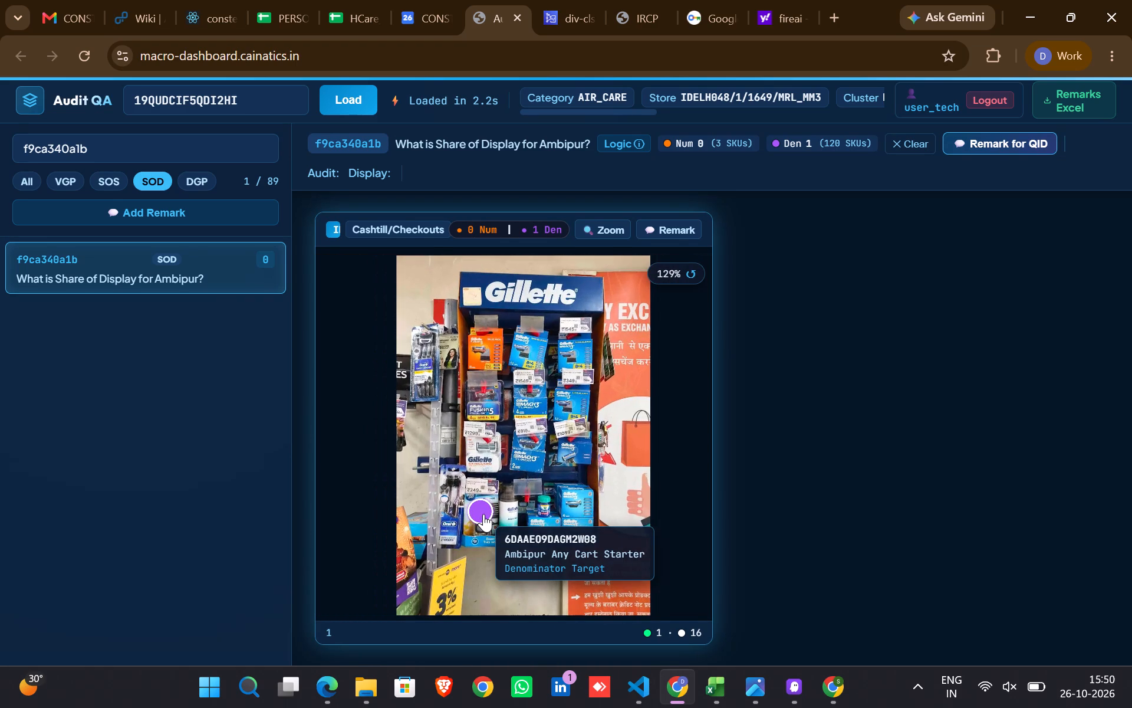
Load the second AIR CARE audit from MAC_SOD, M9NMOXLGH3UENZV, in Audit QA.
key("alt+Tab")
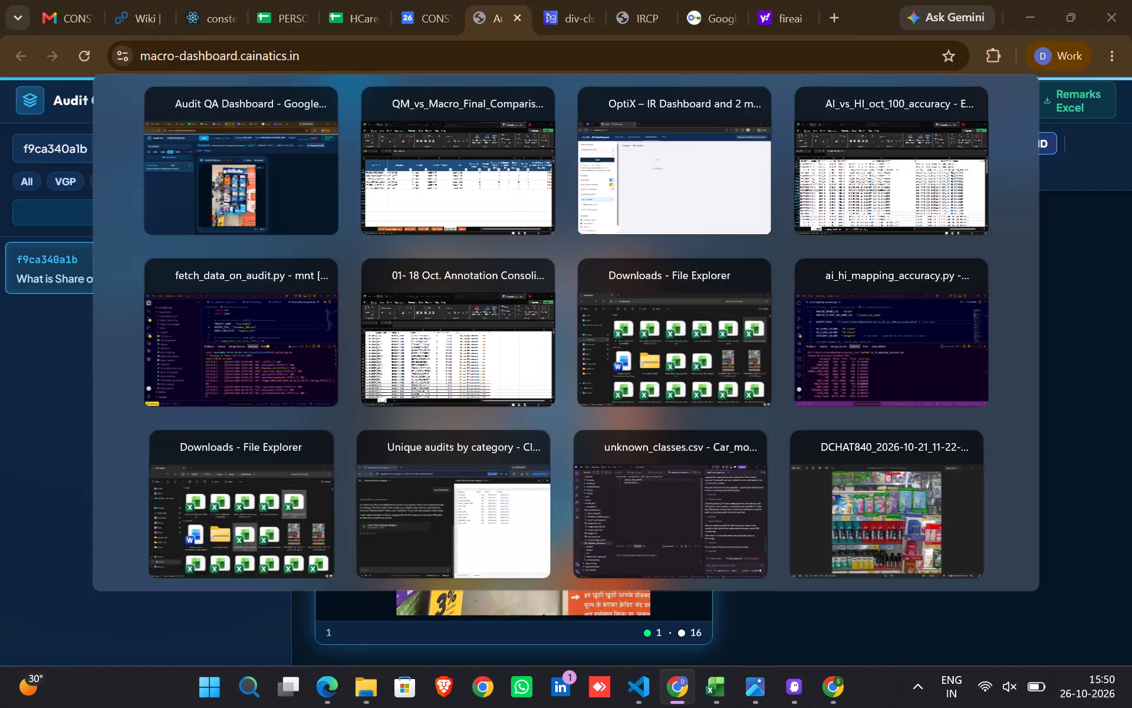
left_click(107, 319)
key("ctrl+c")
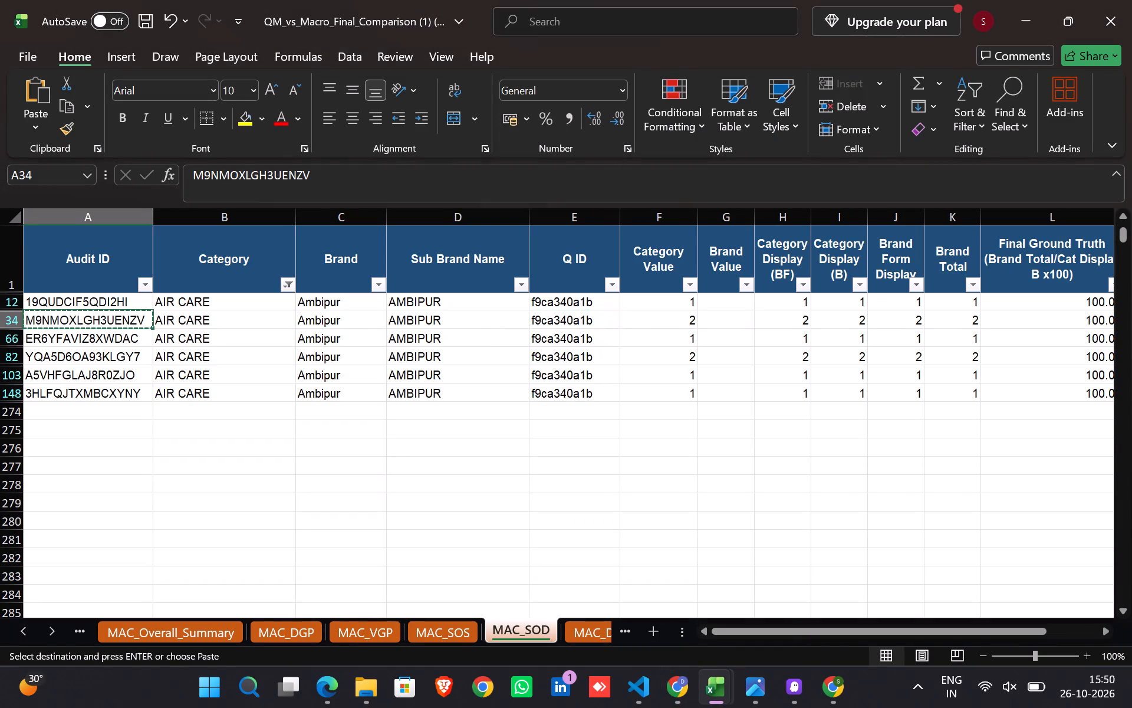
key("alt+Tab")
double_click(188, 96)
key("ctrl+v")
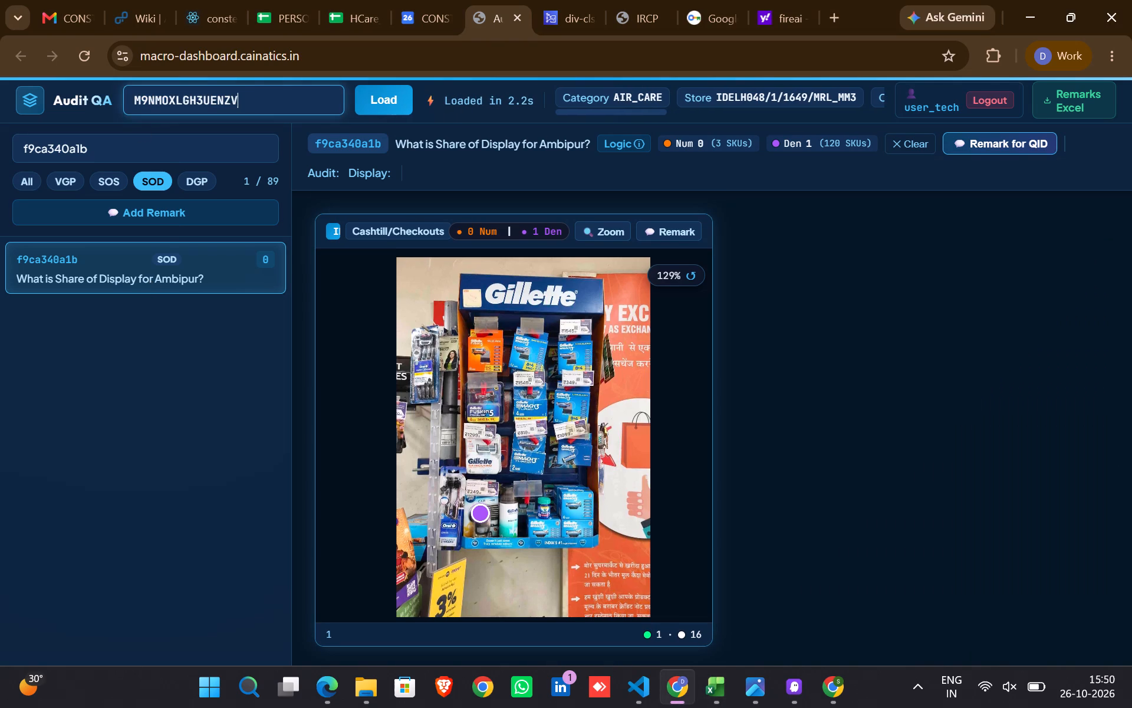
left_click(363, 90)
Look over the Cashtill/Checkouts images of audit M9NMOXLGH3UENZV, and load the third AIR CARE audit, ER6YFAVIZ8XWDAC, in Audit QA.
key("alt+Tab")
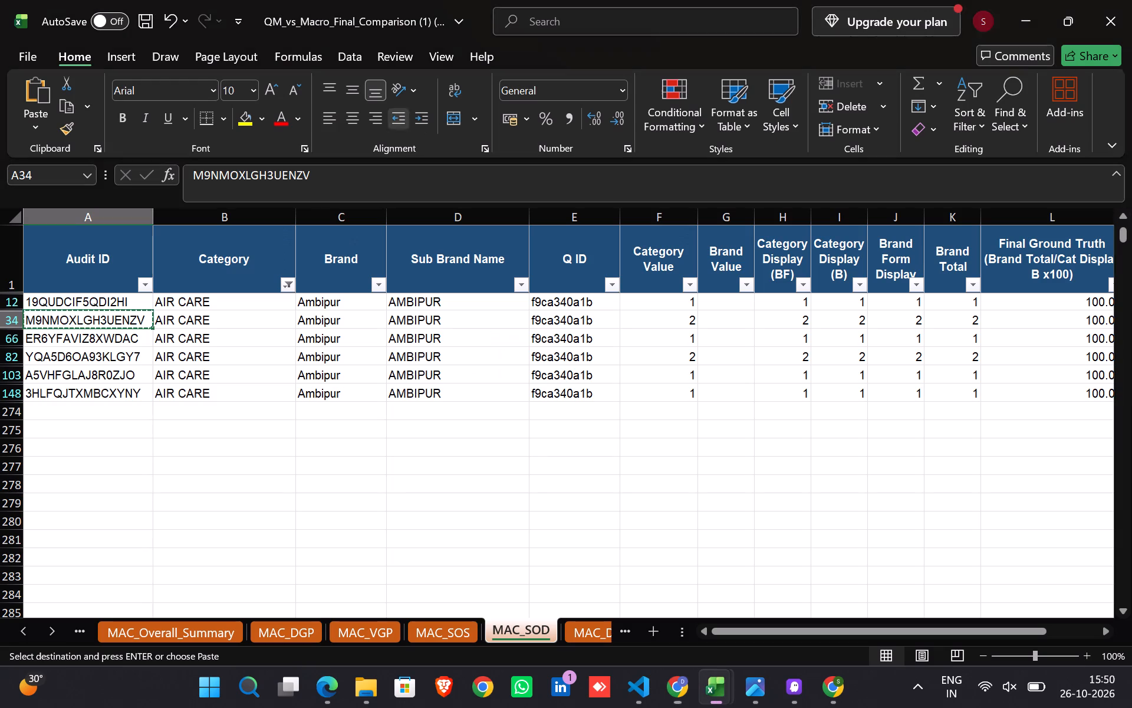
left_click(100, 346)
key("ctrl+c")
key("alt+Tab")
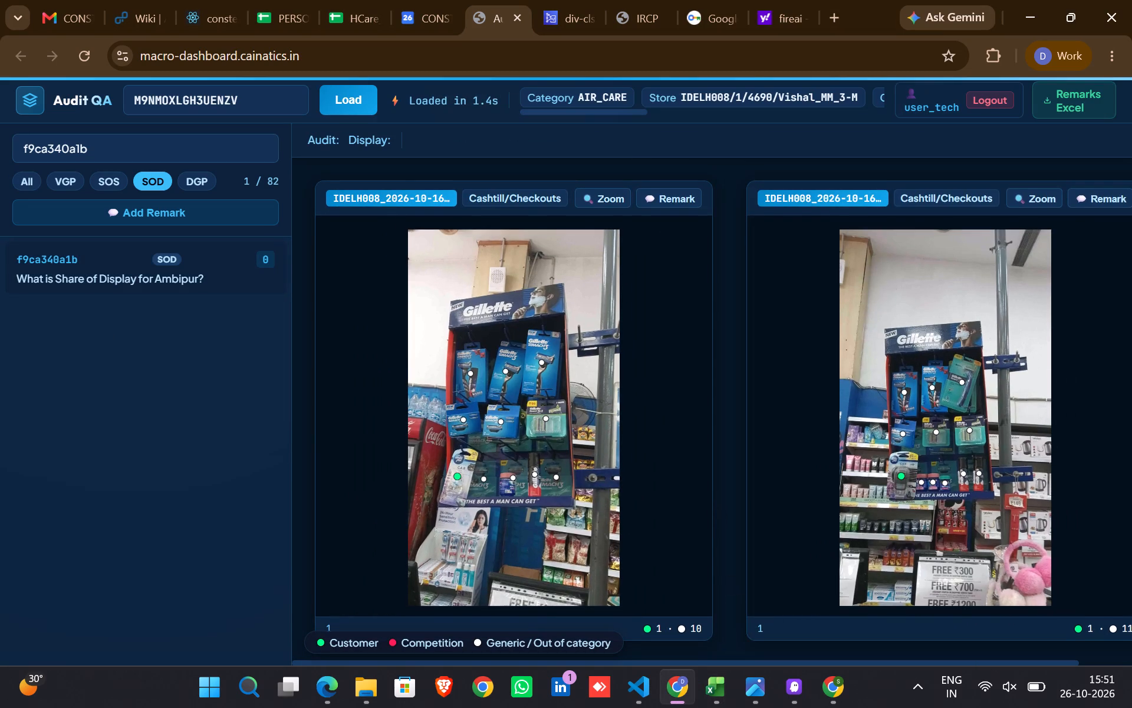
key("Right")
key("Right")
key("Right")
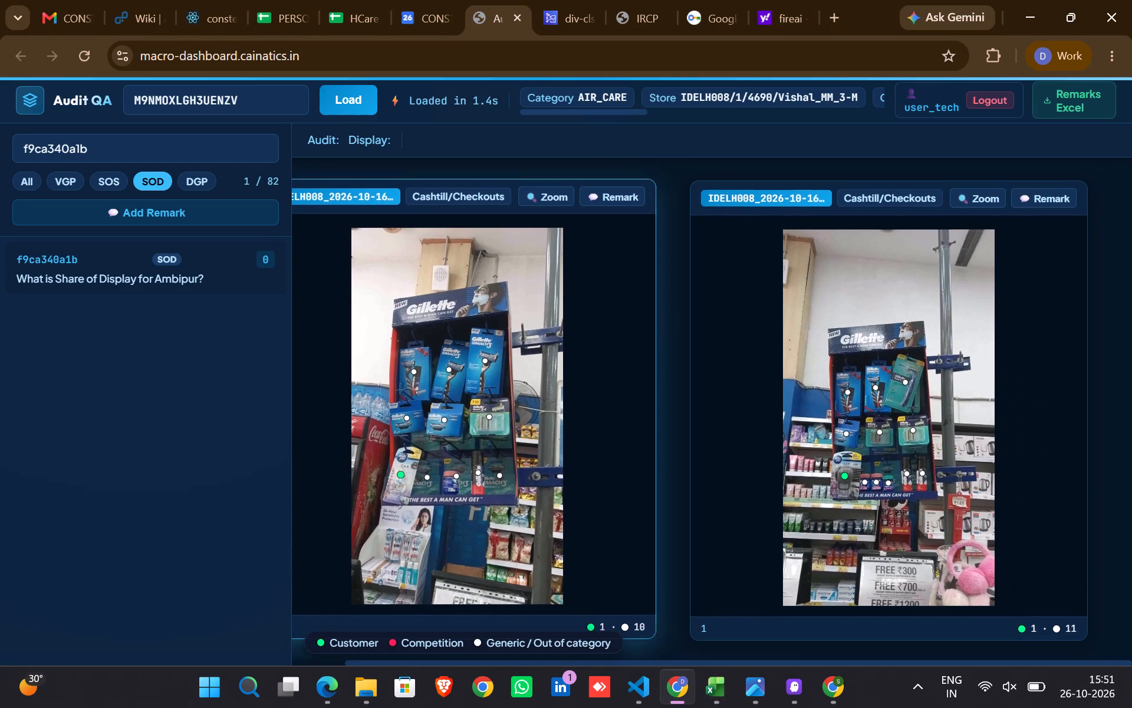
double_click(212, 104)
key("ctrl+v")
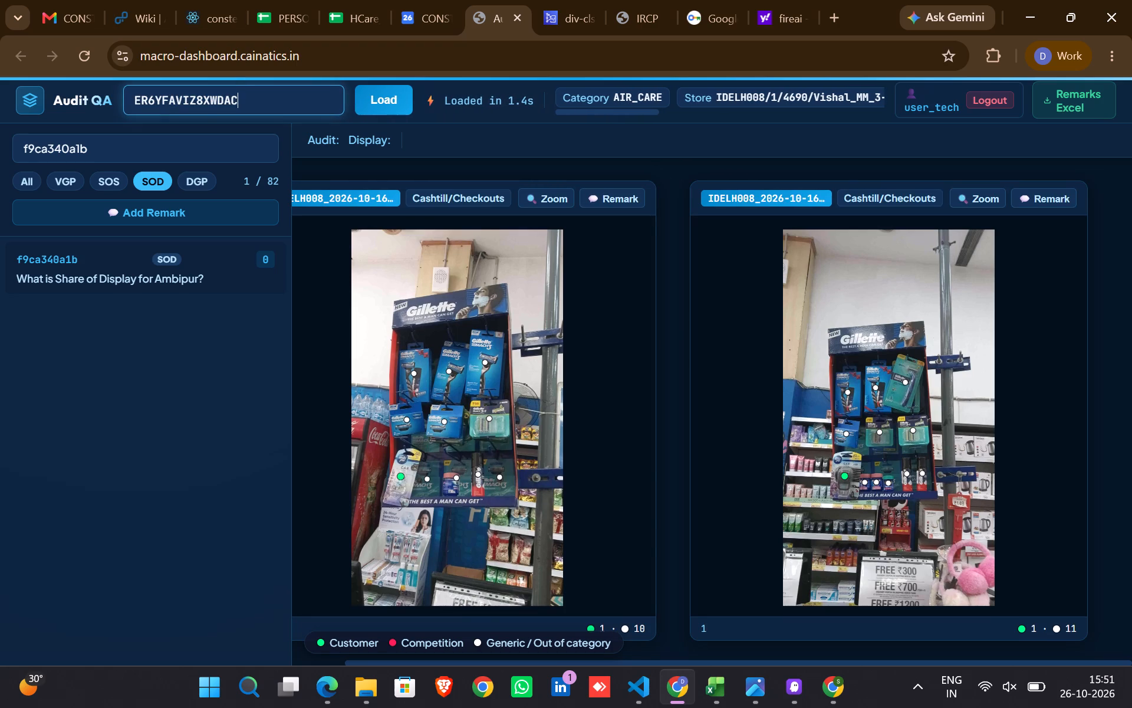
left_click(382, 96)
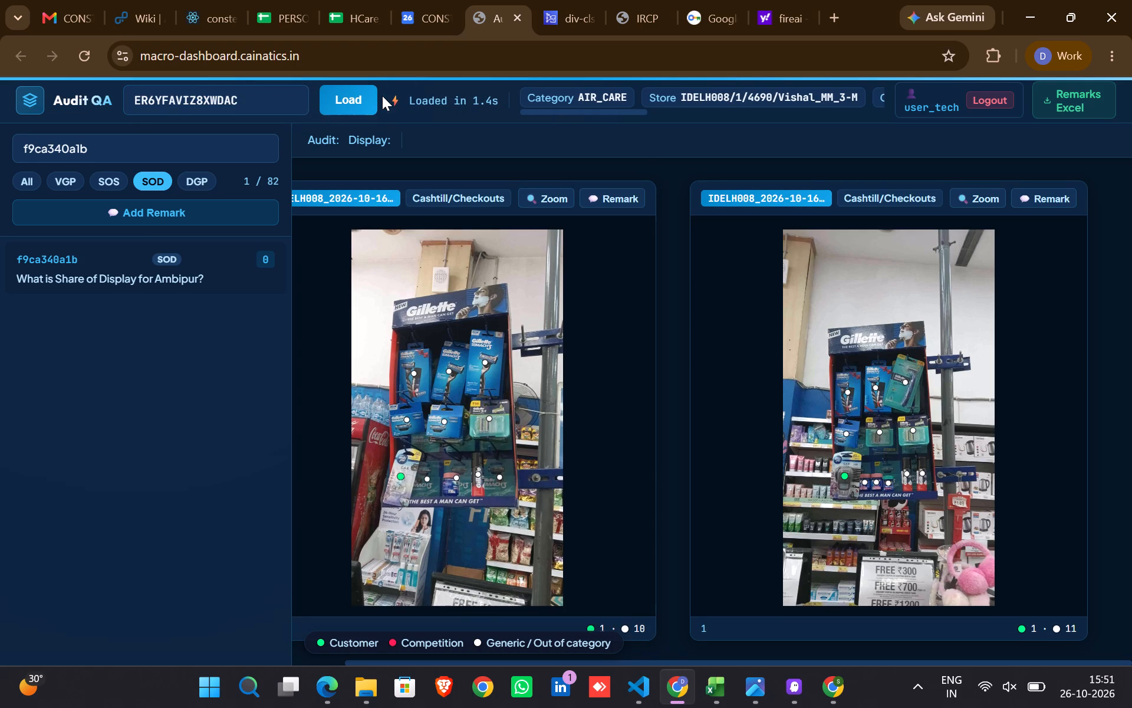
left_click(364, 92)
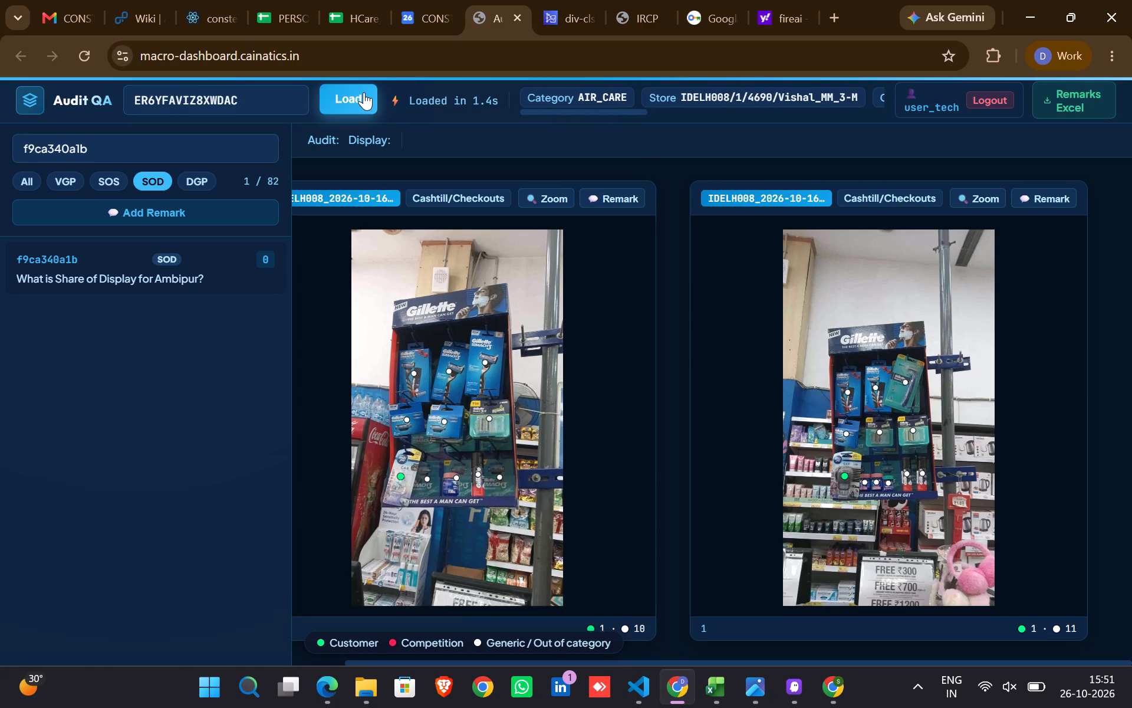
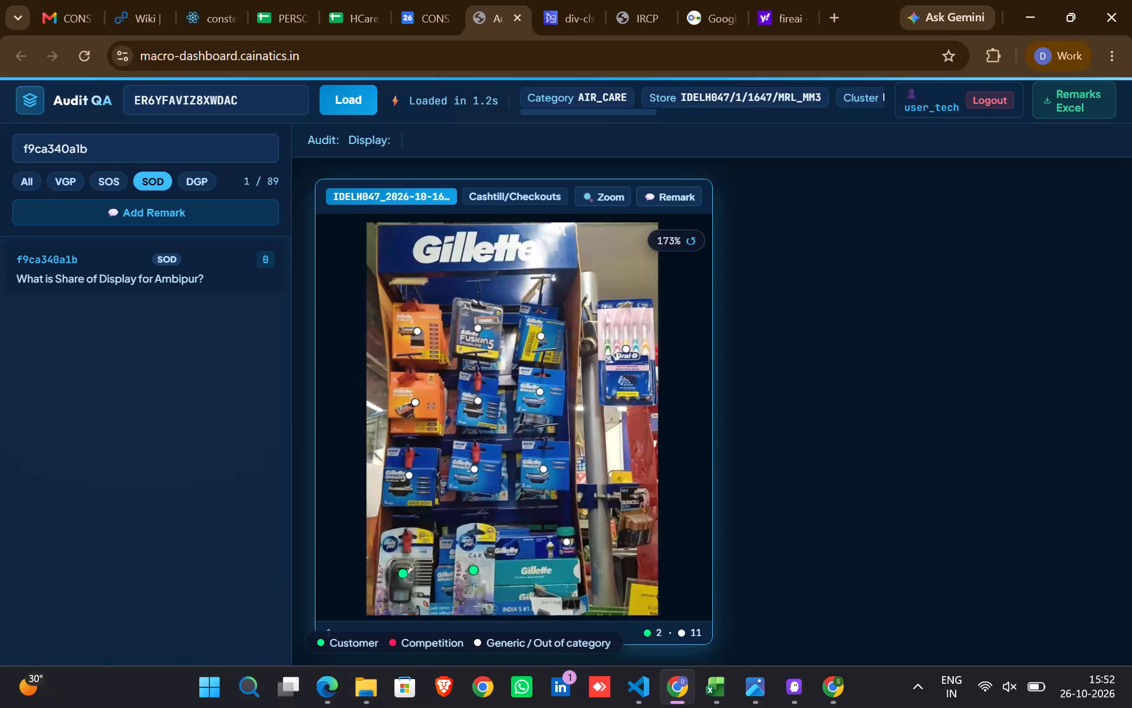
Inspect the marked Ambipur products in the Cashtill/Checkouts image of audit ER6YFAVIZ8XWDAC.
scroll(518, 484, "down", 3)
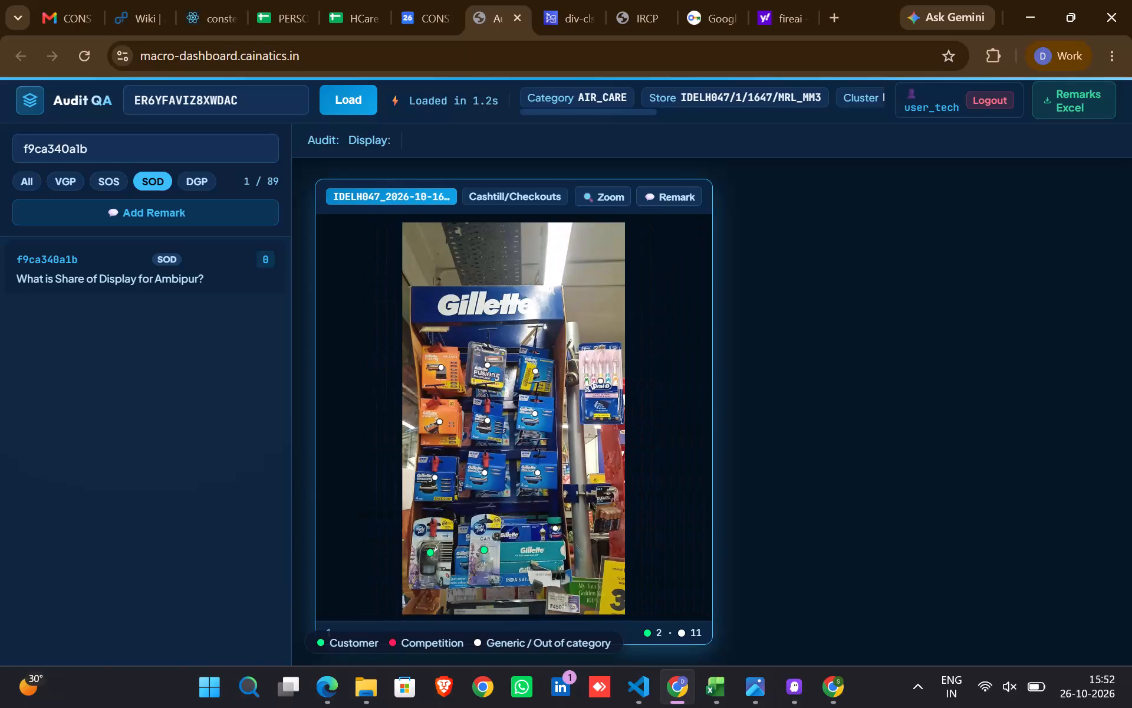
left_click_drag(484, 546, 458, 457)
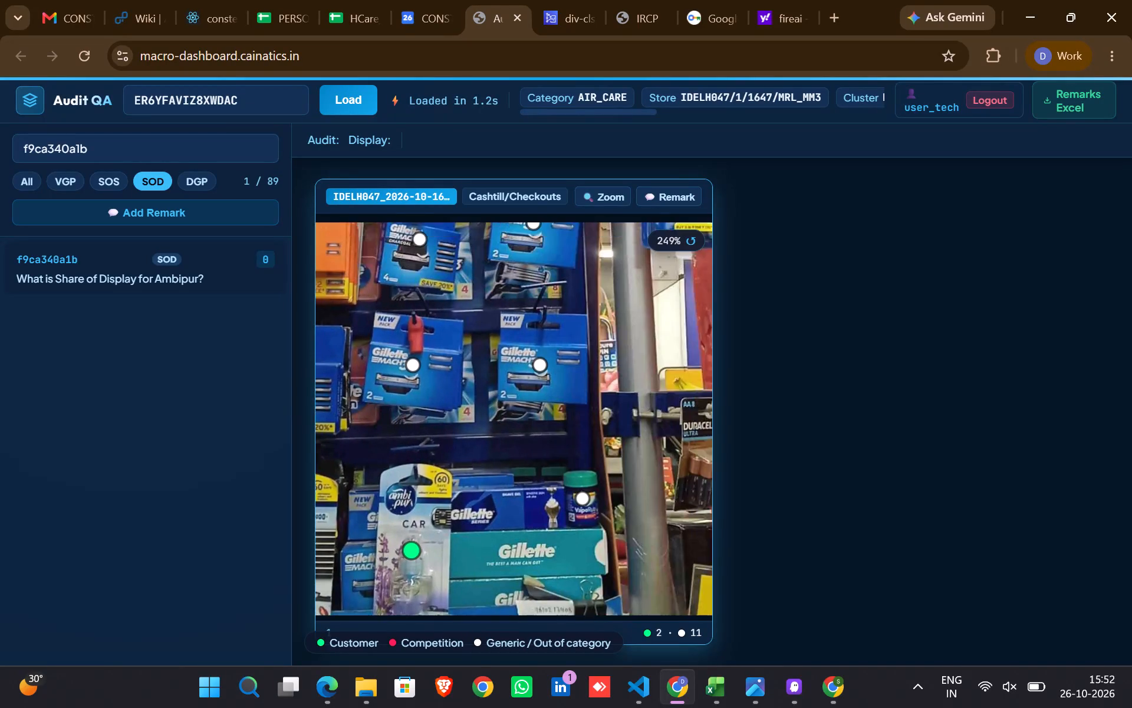
left_click_drag(458, 457, 565, 431)
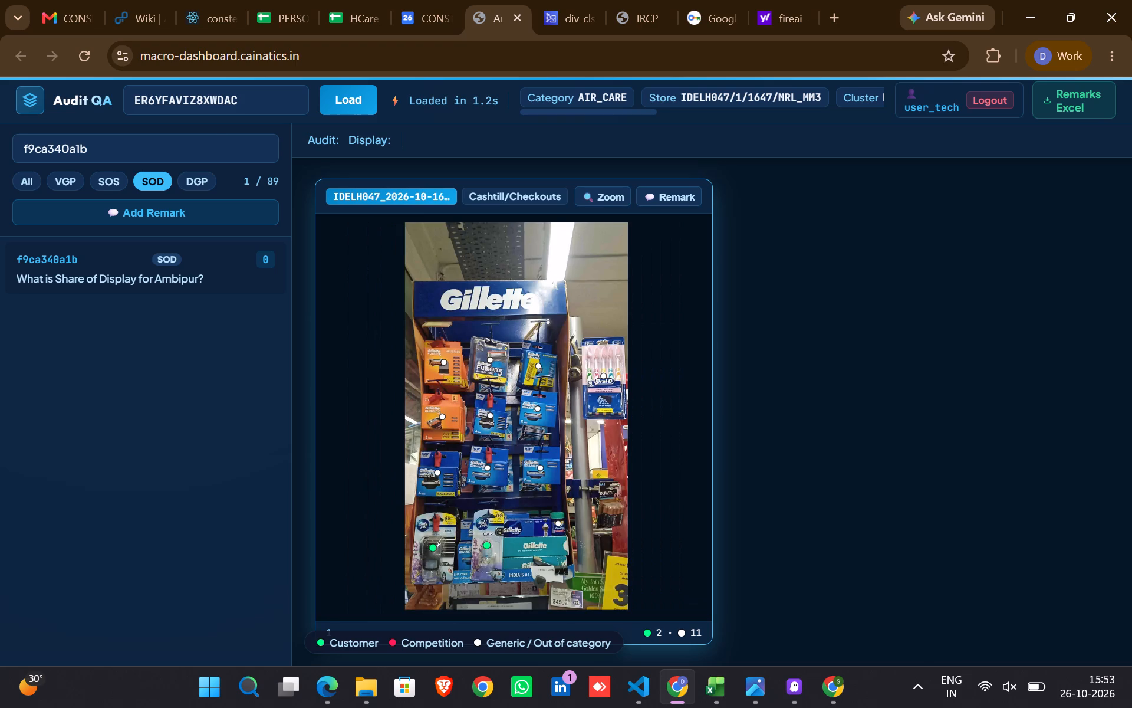
Switch to the comparison workbook and copy the next AIR CARE audit ID, A5VHFGLAJ8R0ZJO, for use in Audit QA.
key("alt+Tab")
left_click(119, 356)
key("ctrl+c")
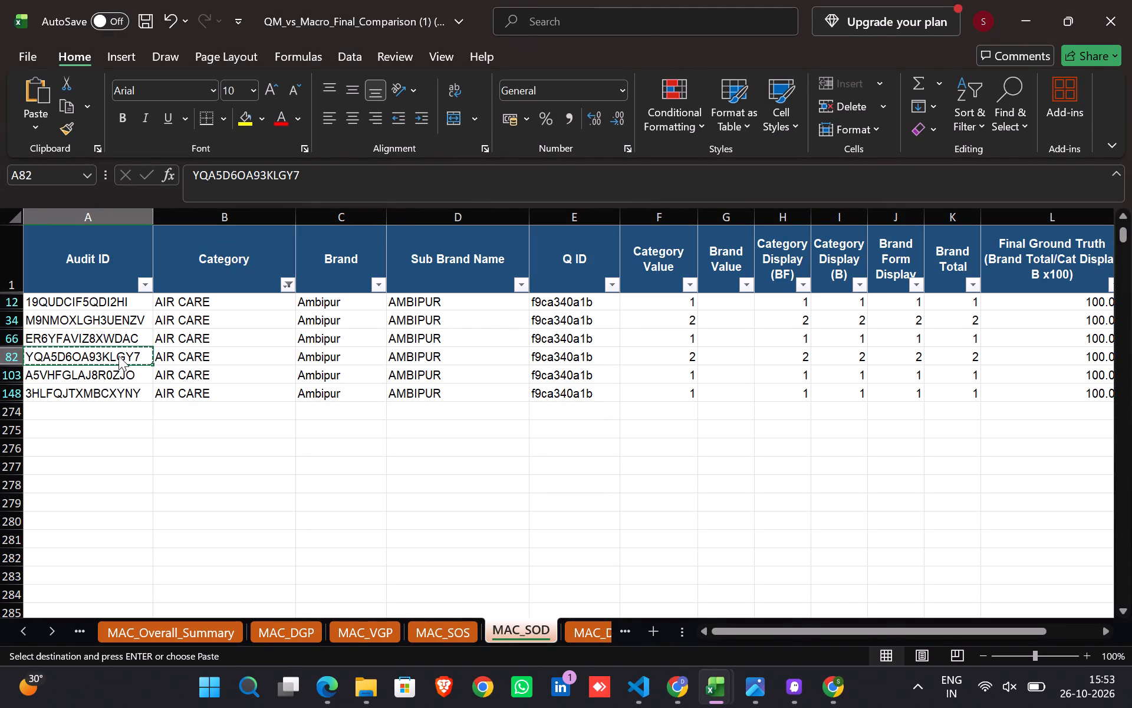
Load AIR CARE audit YQA5D6OA93KLGY7 in Audit QA and look through its Cashtill/Checkouts images.
key("alt+Tab")
double_click(187, 101)
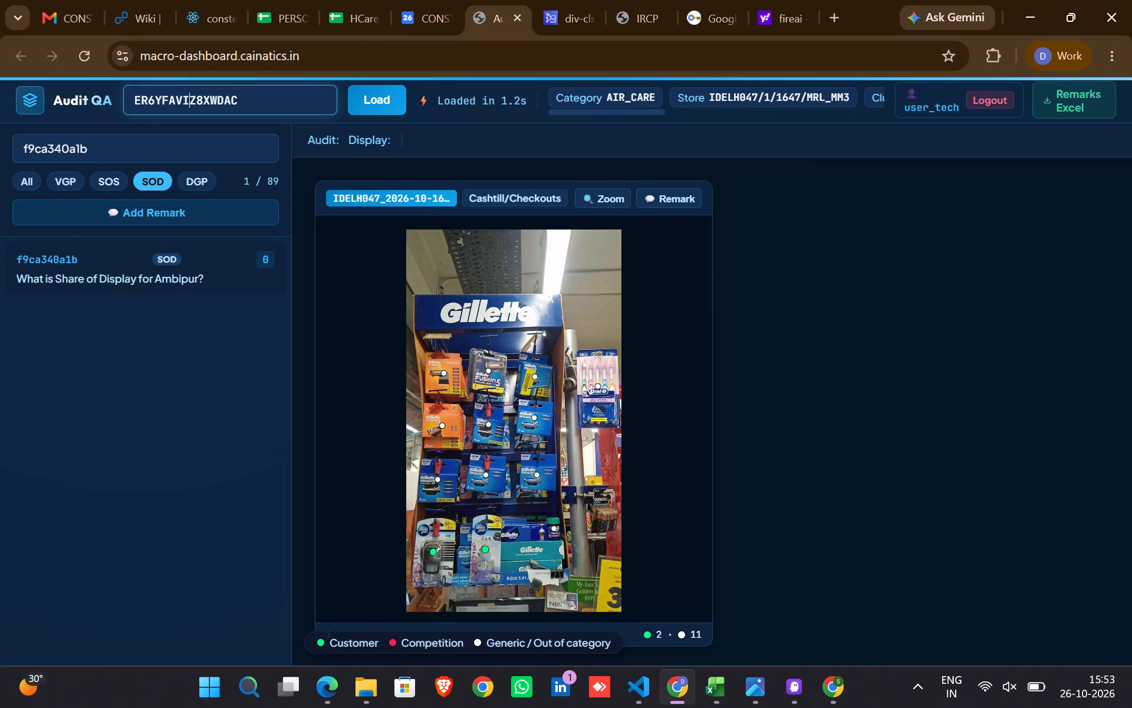
key("ctrl+v")
left_click(360, 84)
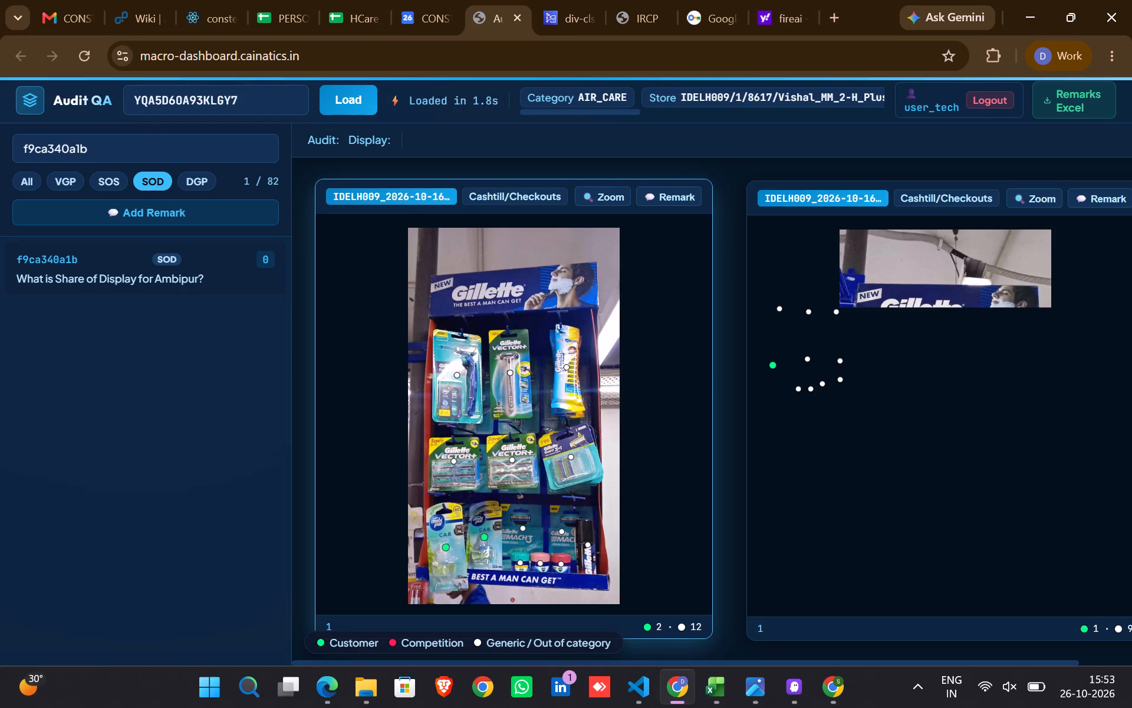
scroll(667, 551, "left", 2)
key("Right")
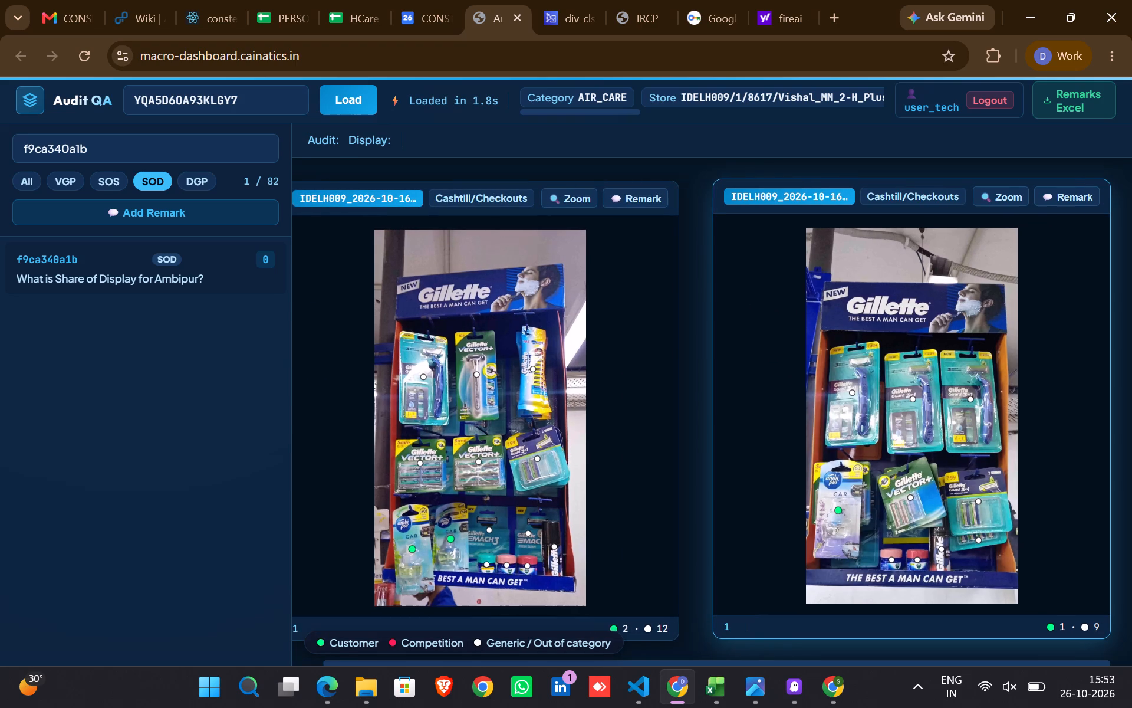
key("Right")
key("Right")
key("Left")
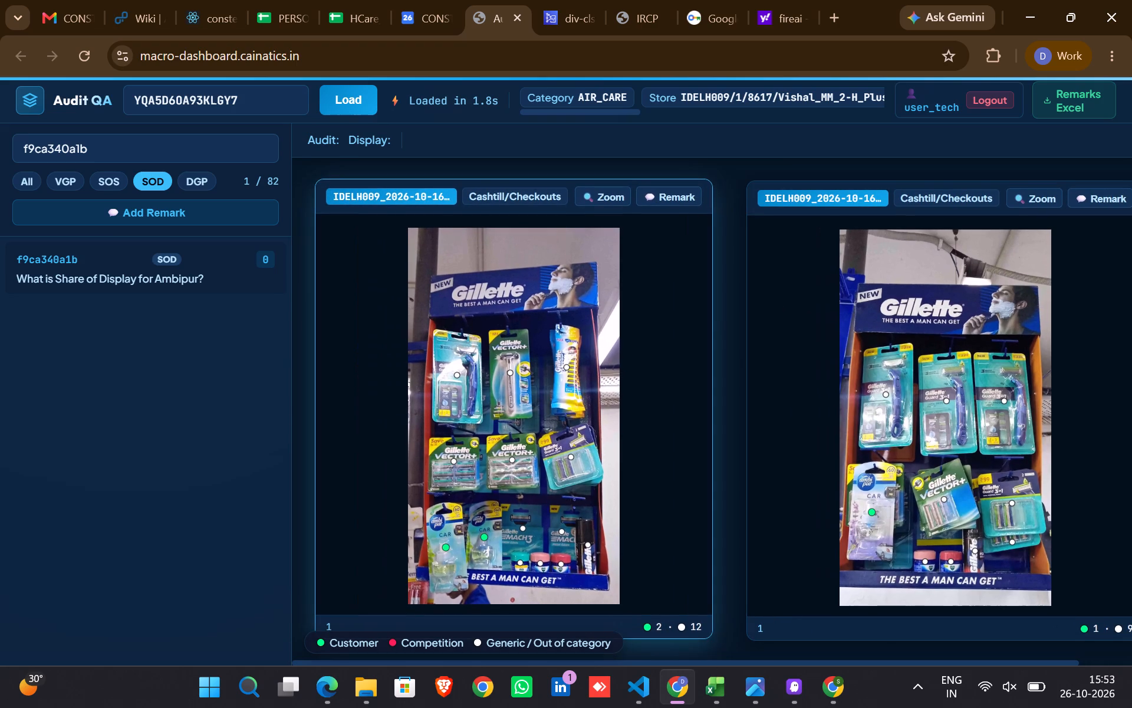
Copy audit ID A5VHFGLAJ8R0ZJO from the MAC_SOD sheet and load that audit in Audit QA.
key("alt+Tab")
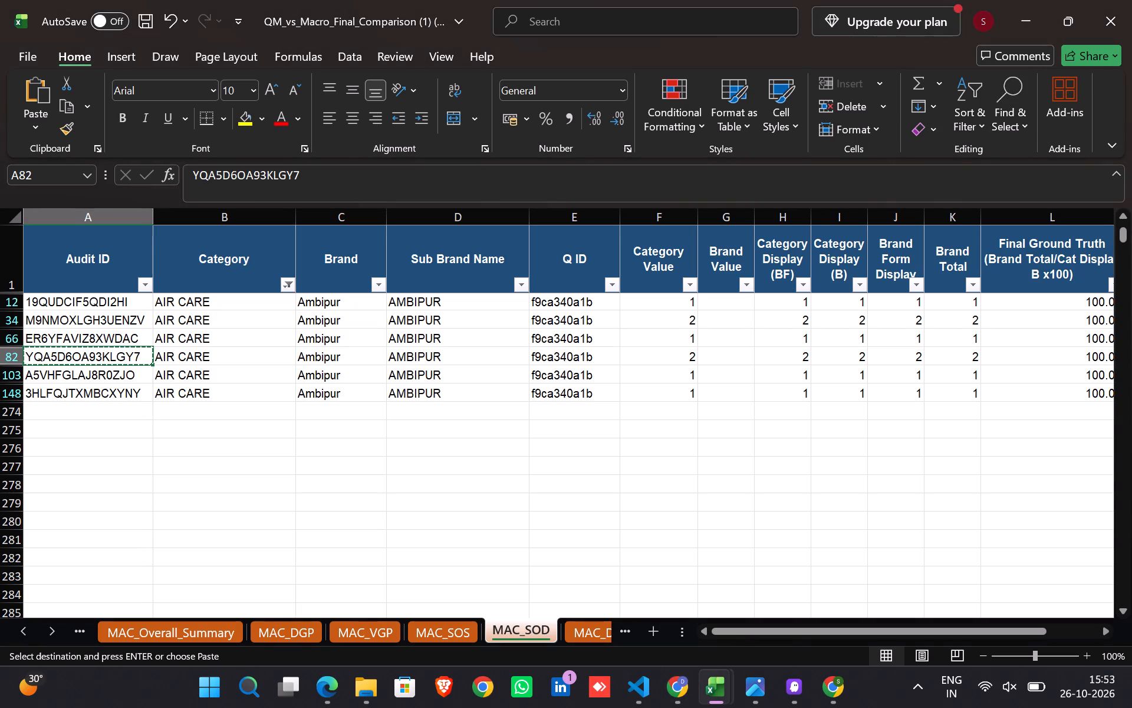
left_click(104, 382)
key("ctrl+c")
key("alt+Tab")
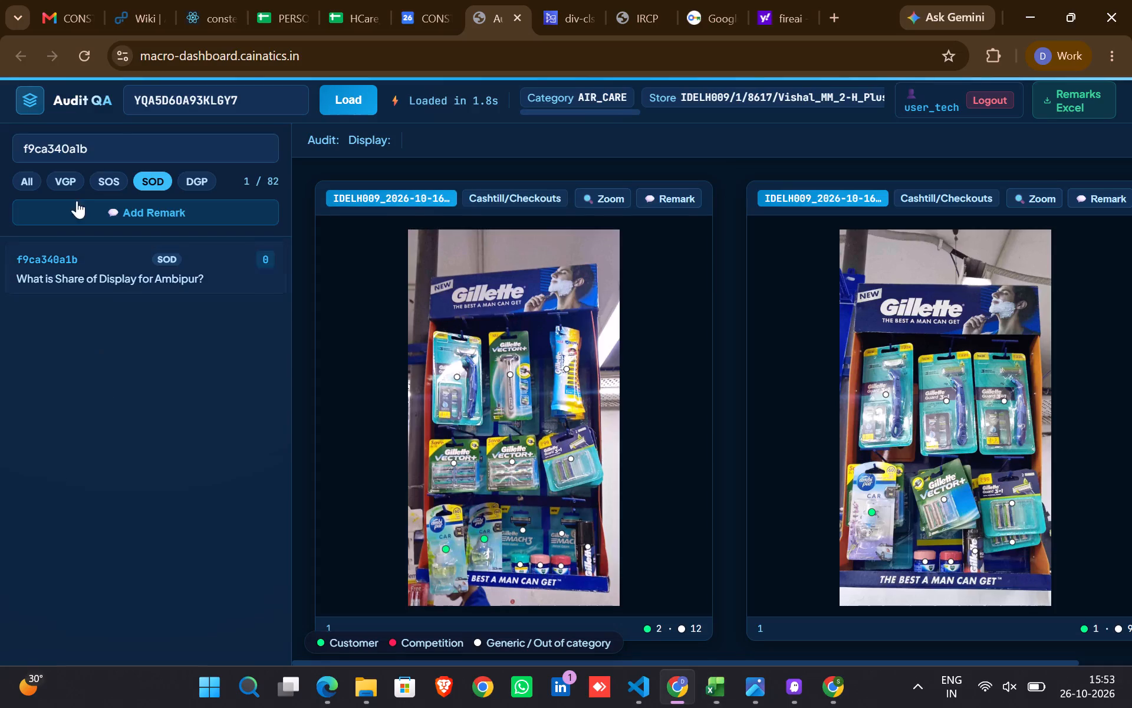
double_click(193, 104)
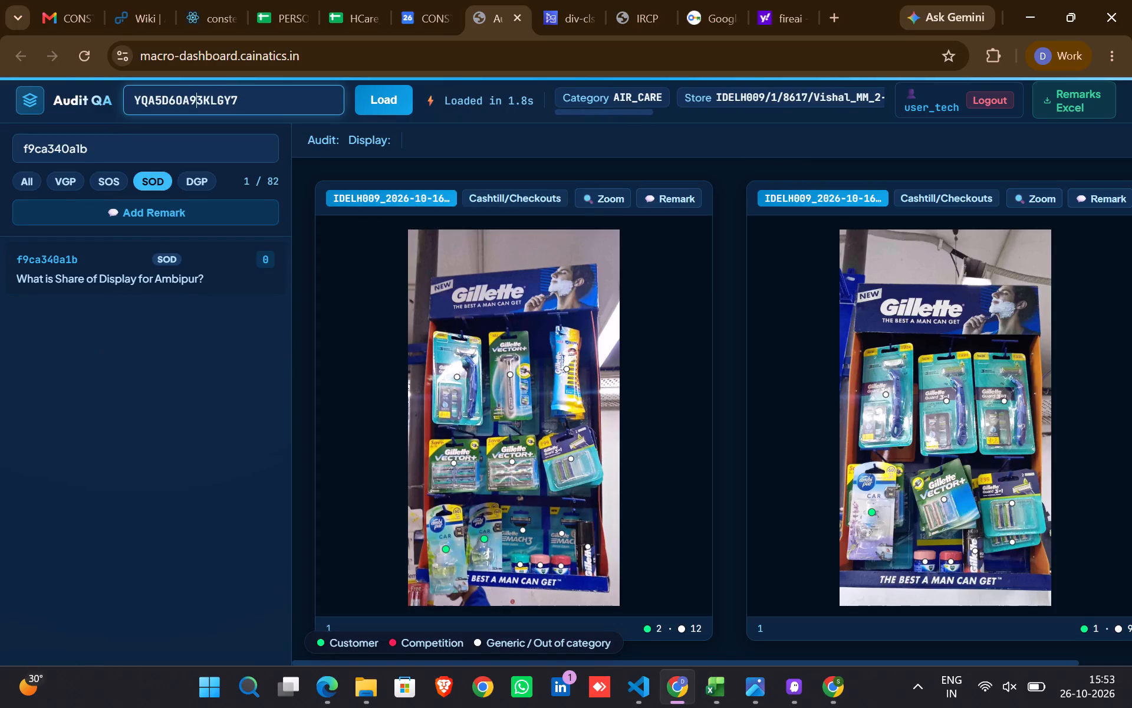
key("ctrl+v")
left_click(361, 103)
left_click(56, 0)
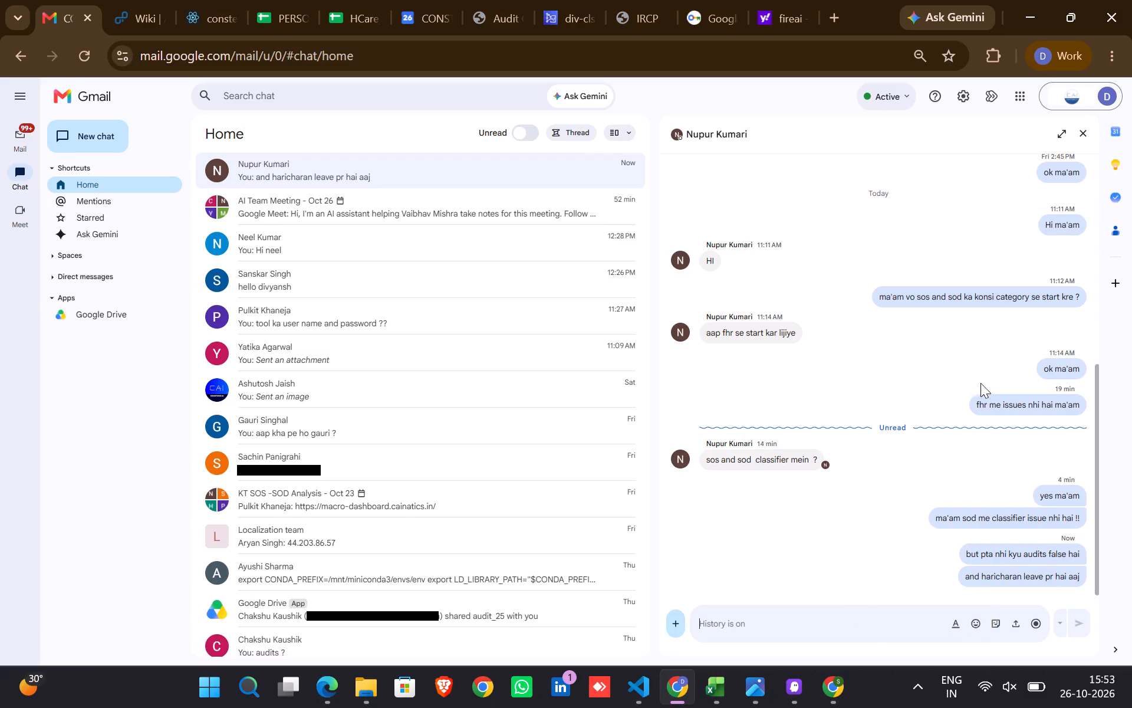
left_click(1084, 130)
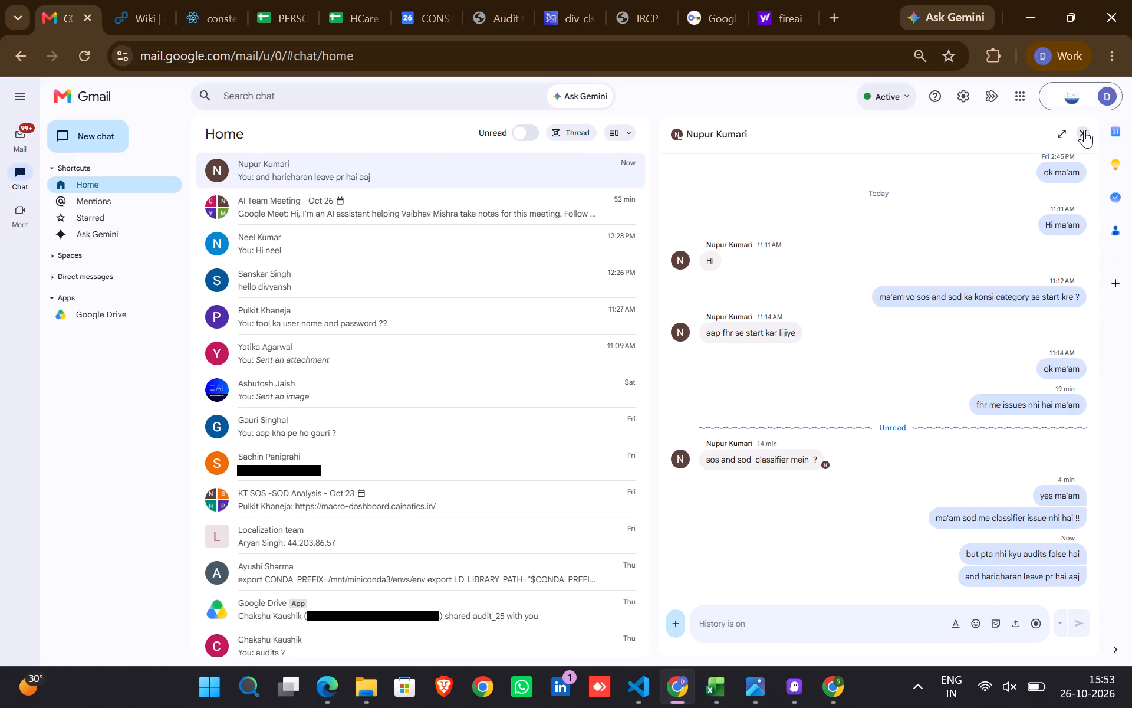
Back in Audit QA, open the Ambipur share-of-display question f9ca340a1b for audit A5VHFGLAJ8R0ZJO and view its logic description.
left_click(517, 0)
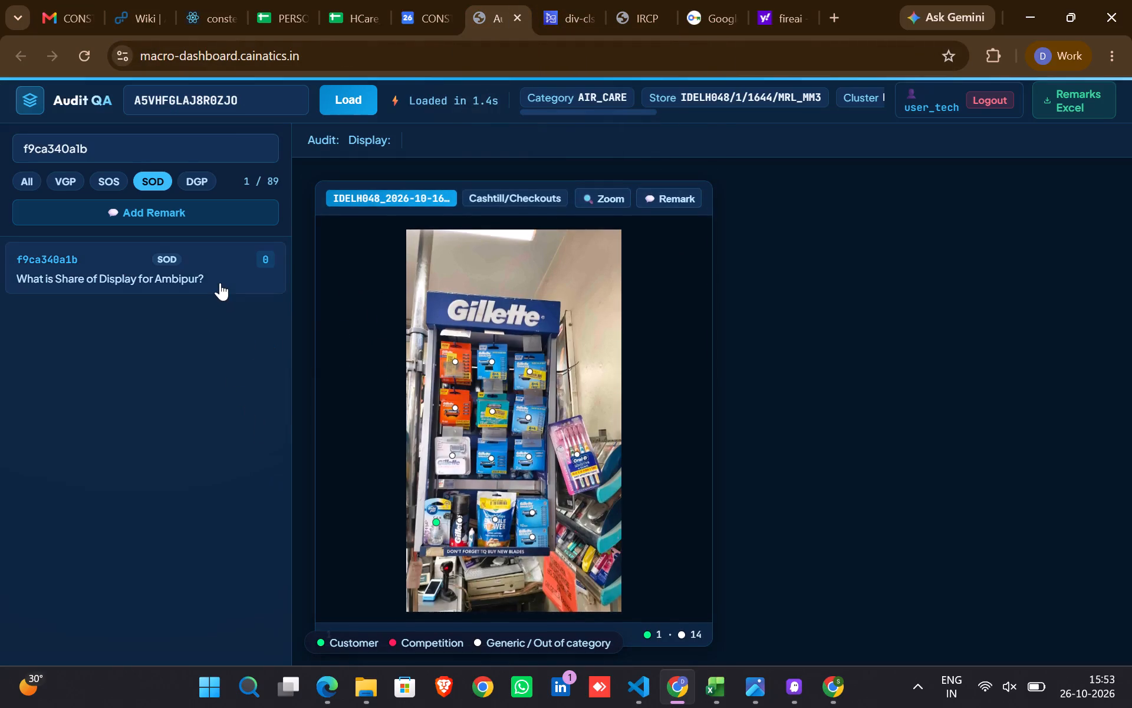
left_click(220, 283)
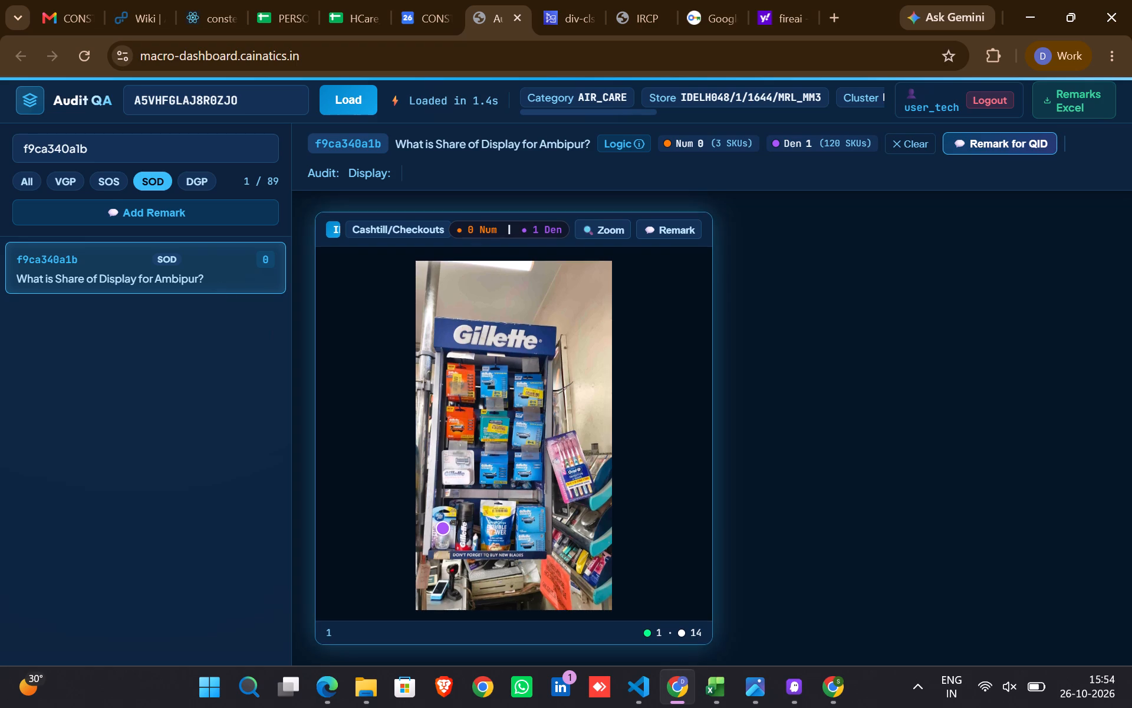
left_click(632, 137)
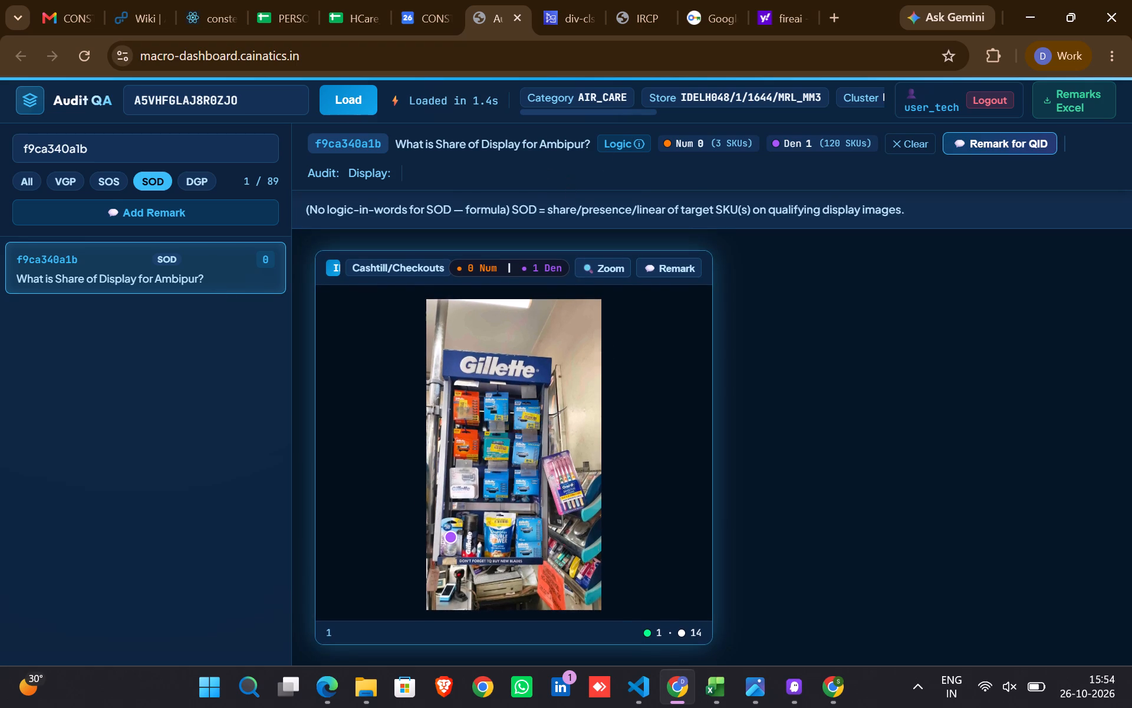
Compare the Cashtill/Checkouts image markings of audit A5VHFGLAJ8R0ZJO with and without the Ambipur Share of Display question selected, and show the question's logic.
left_click_drag(474, 579, 251, 265)
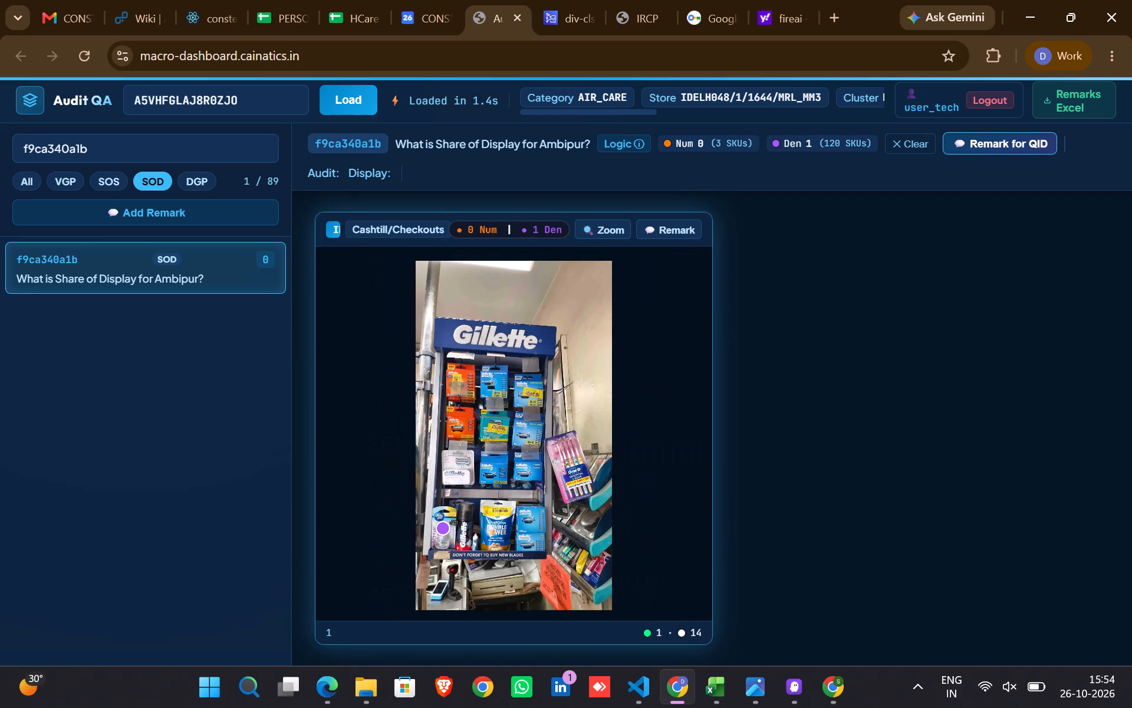
left_click(255, 284)
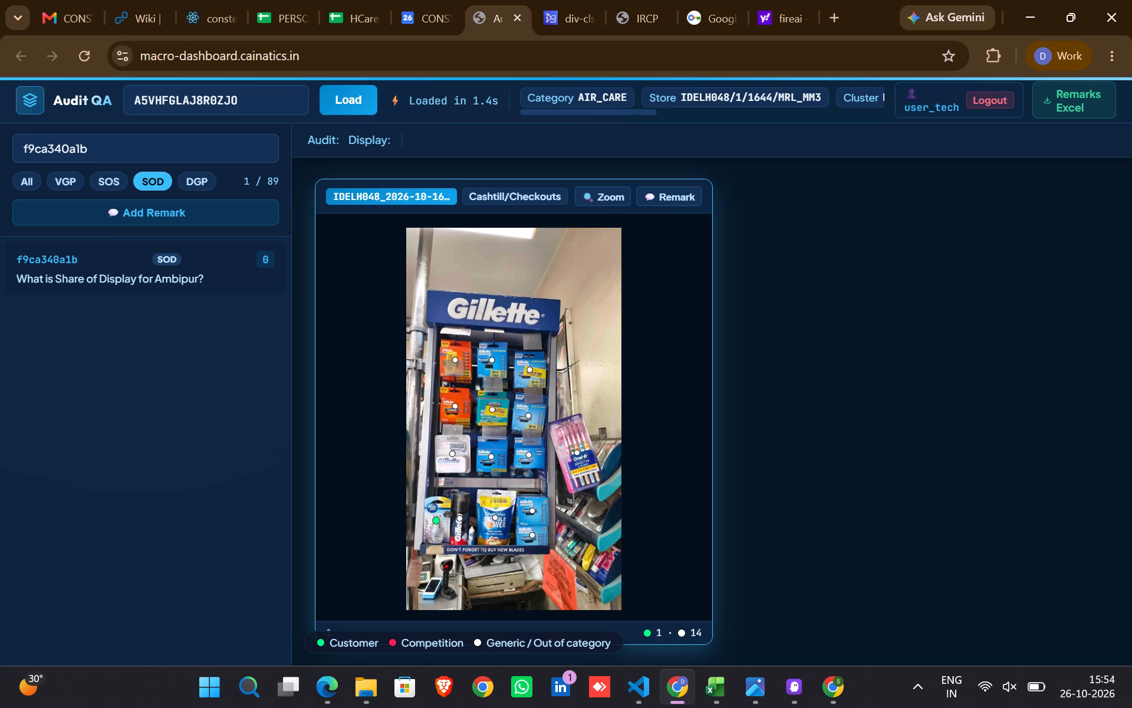
left_click(265, 257)
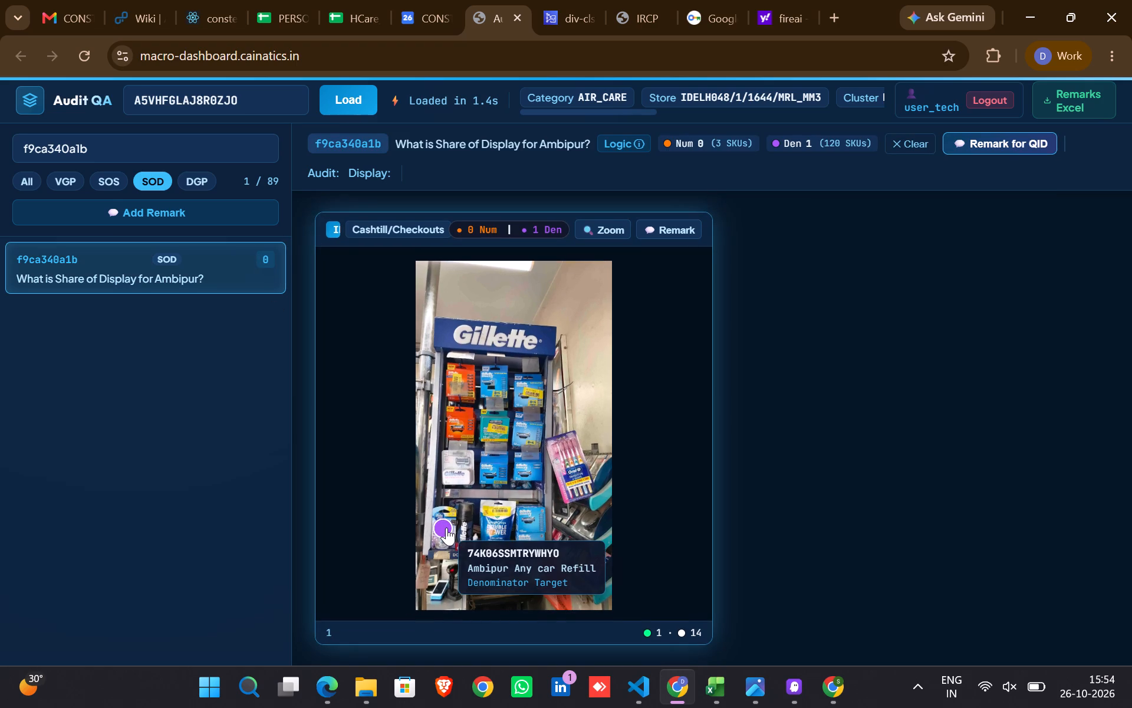
left_click(258, 278)
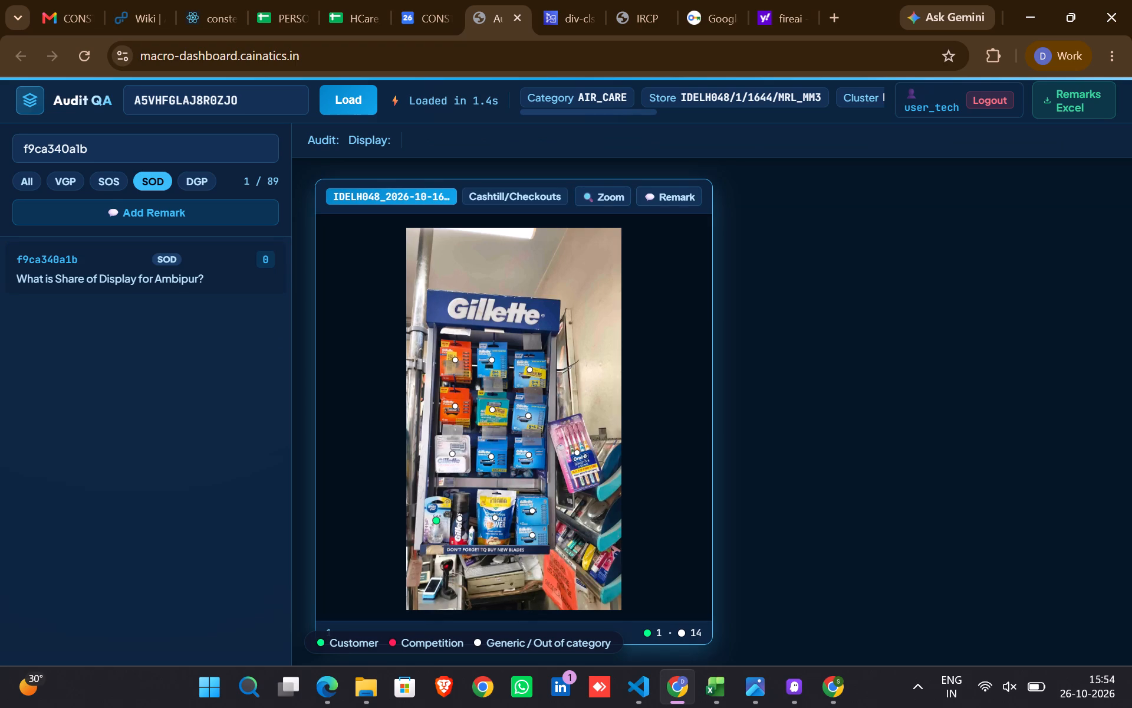
scroll(640, 315, "up", 2)
scroll(825, 280, "up", 2)
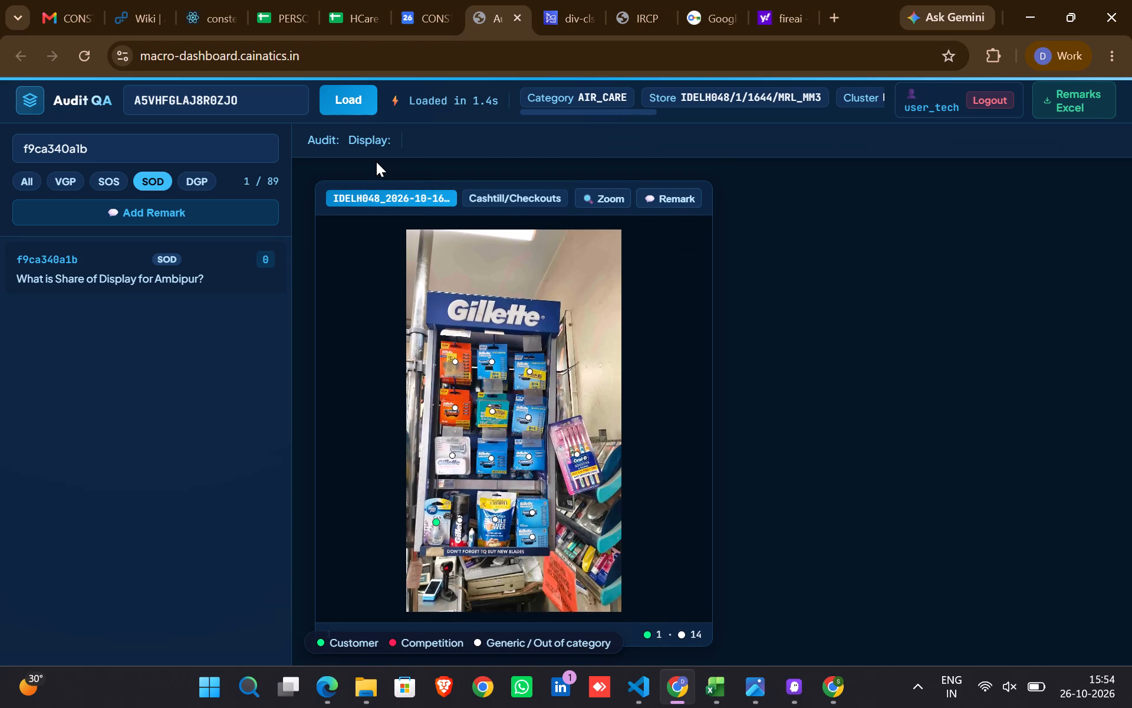
left_click(188, 239)
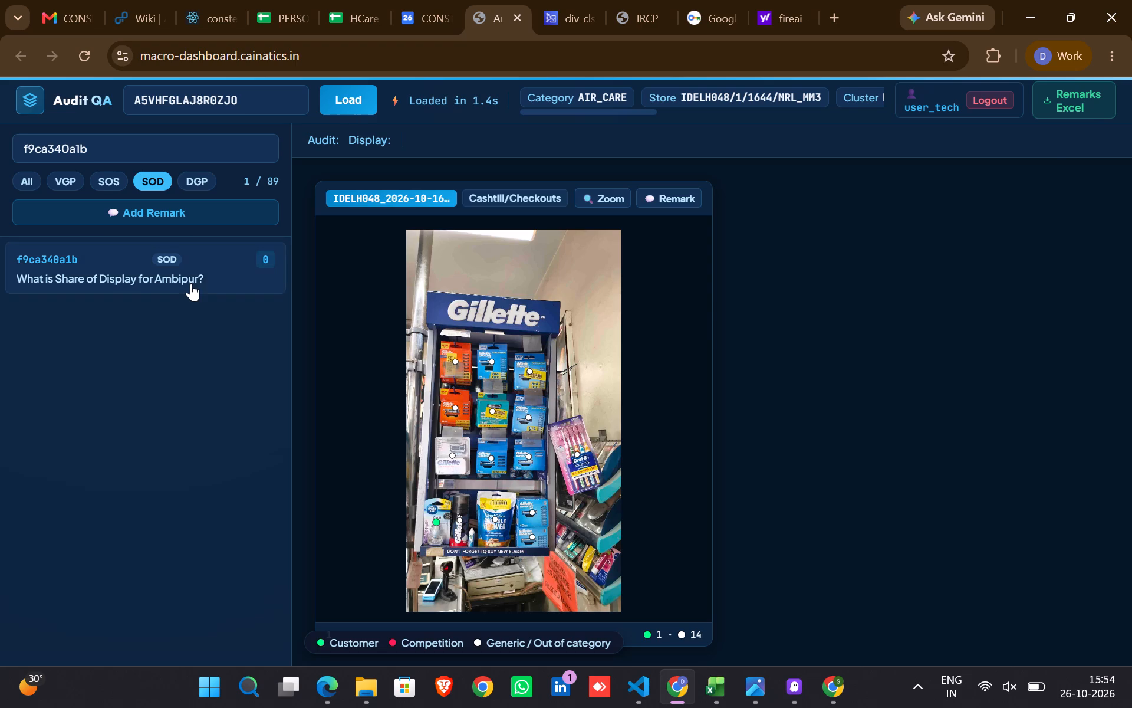
left_click(191, 283)
left_click(638, 141)
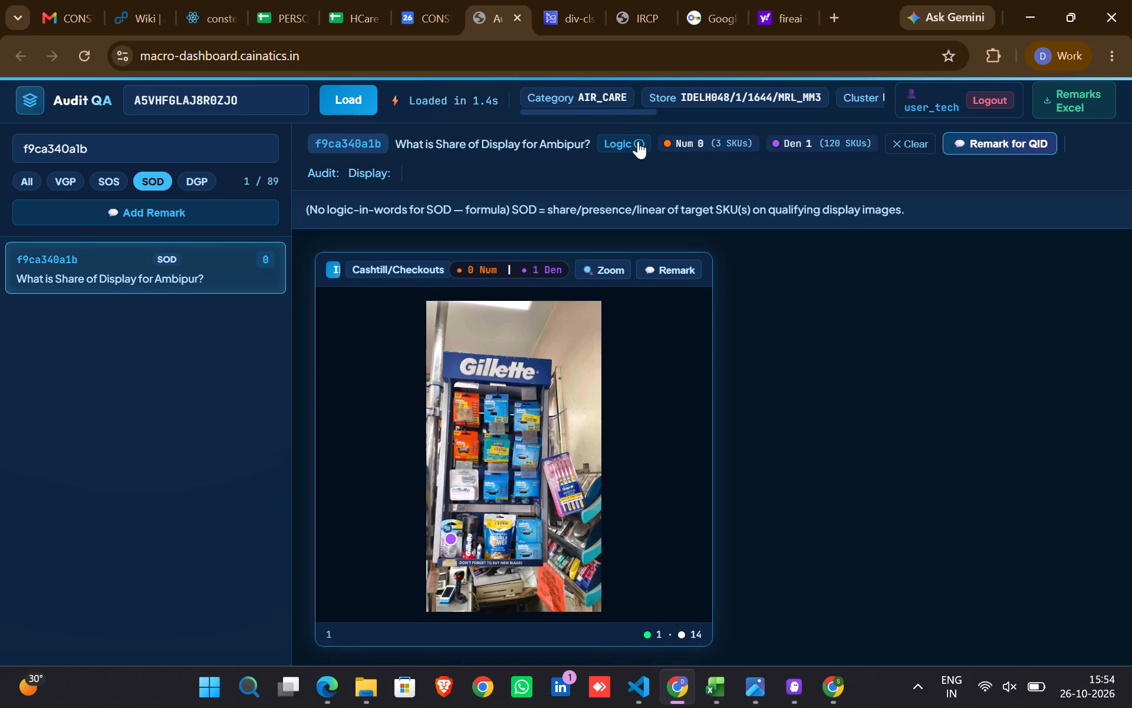
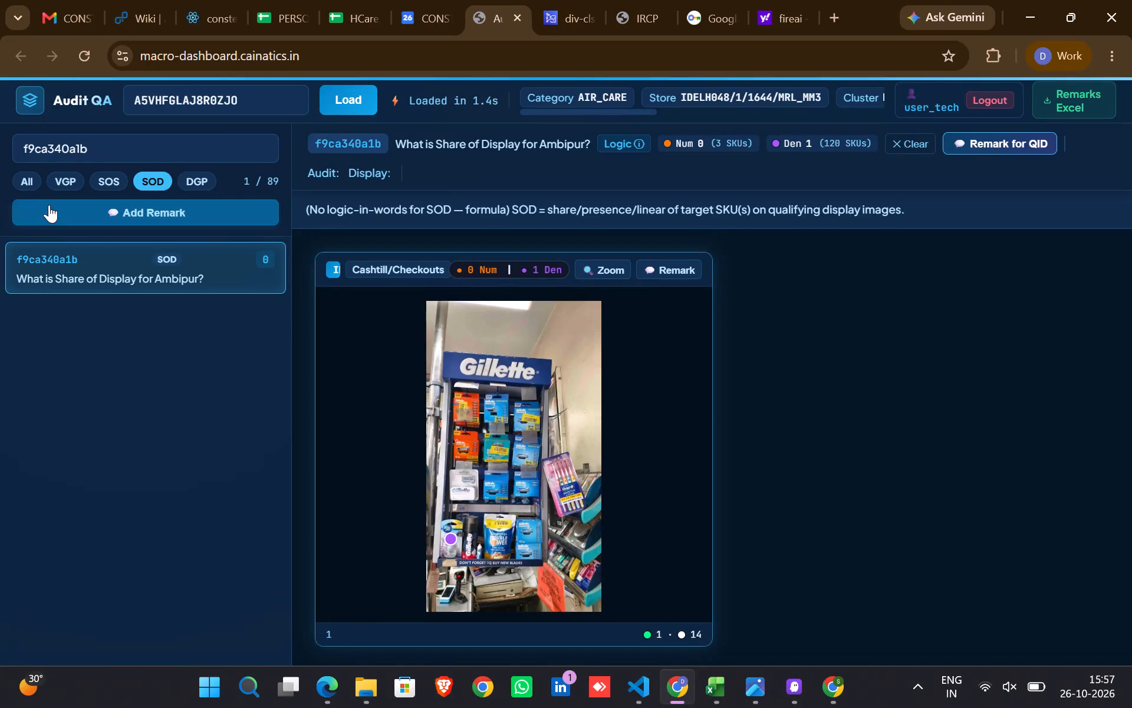
Reselect the Ambipur Share of Display question and inspect the product marked as its denominator target in the Cashtill/Checkouts image.
left_click(139, 257)
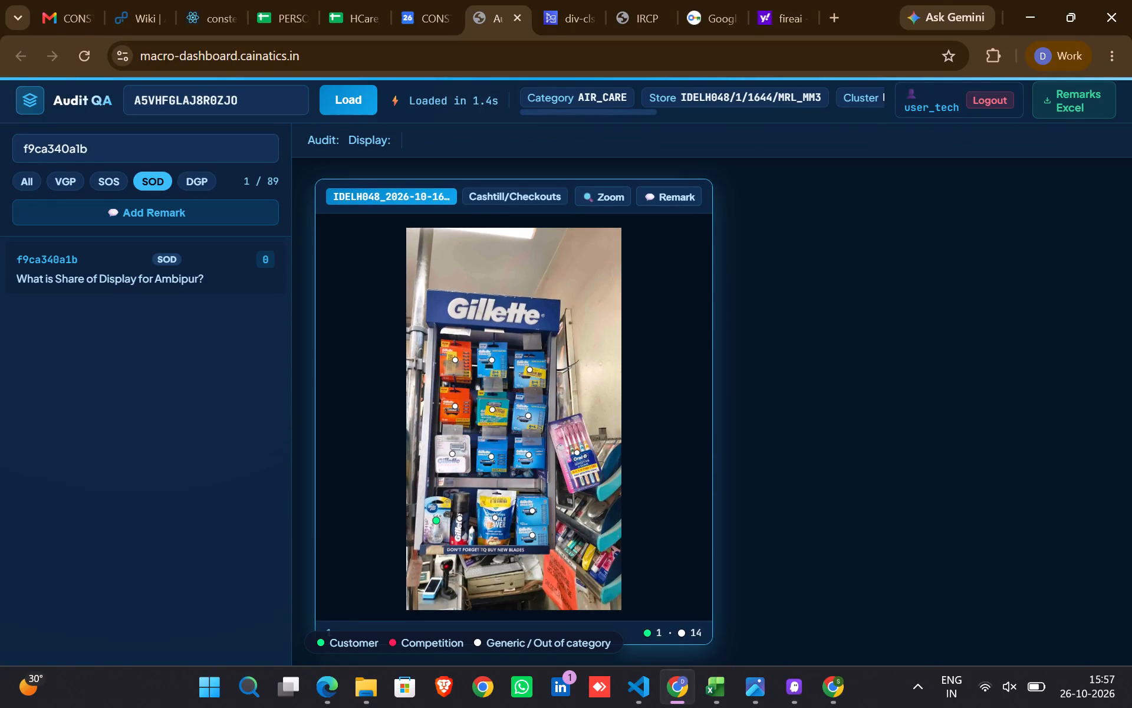
left_click(213, 275)
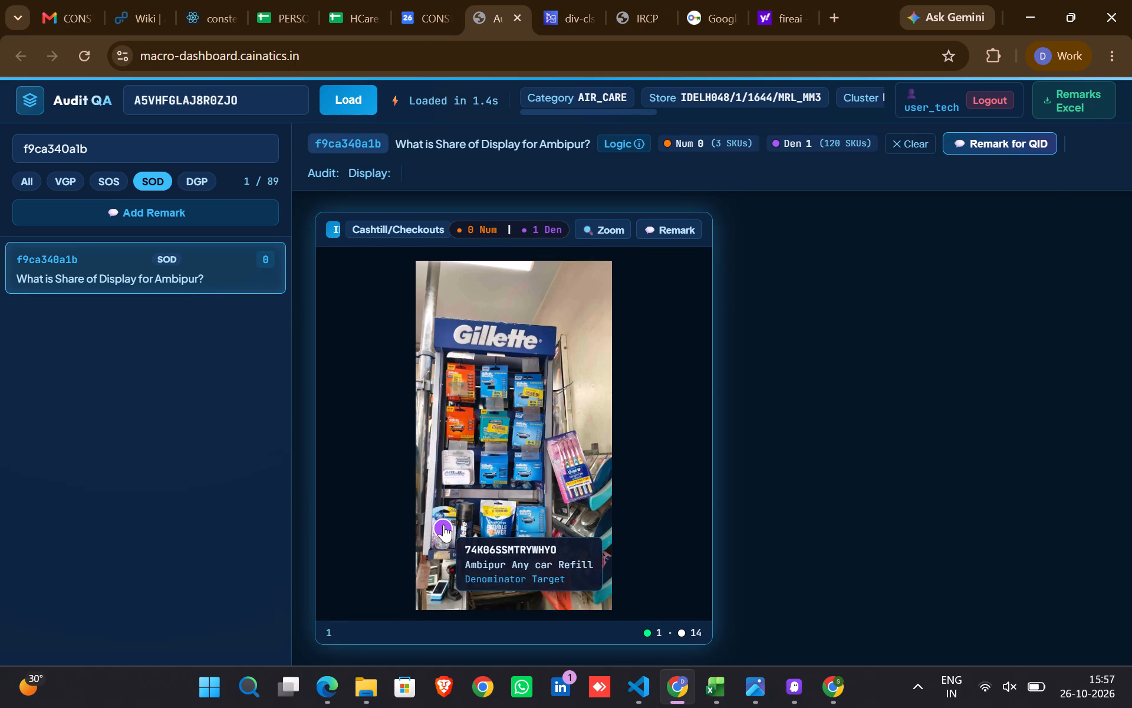
scroll(452, 525, "right", 1)
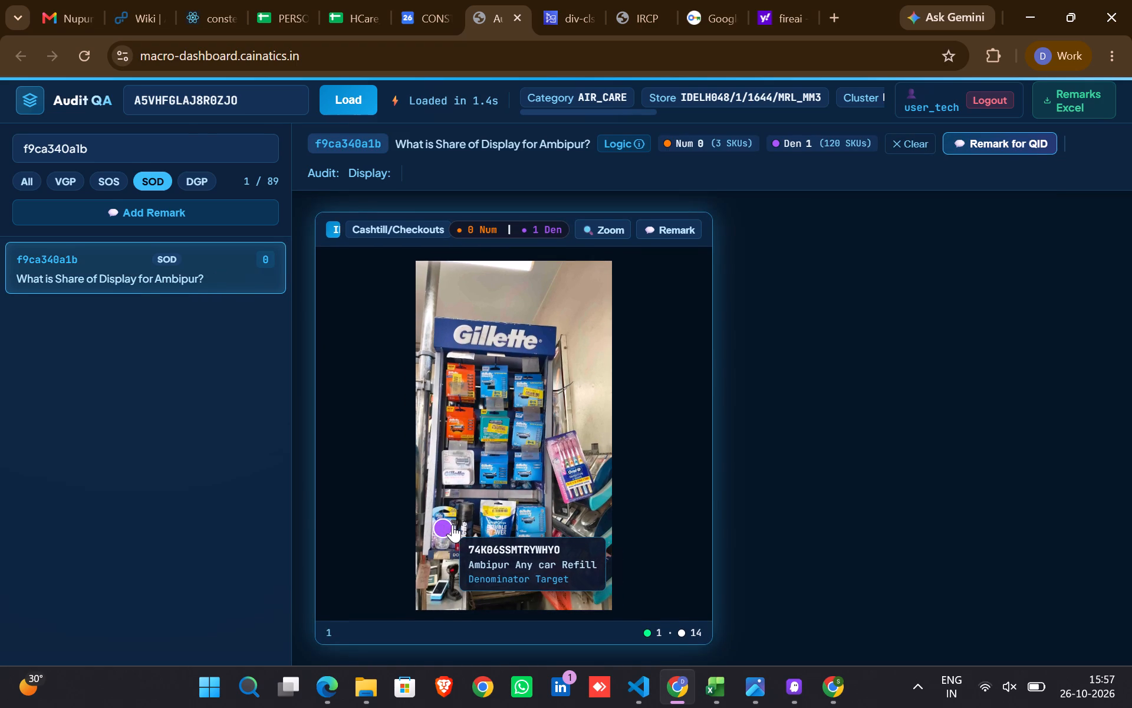
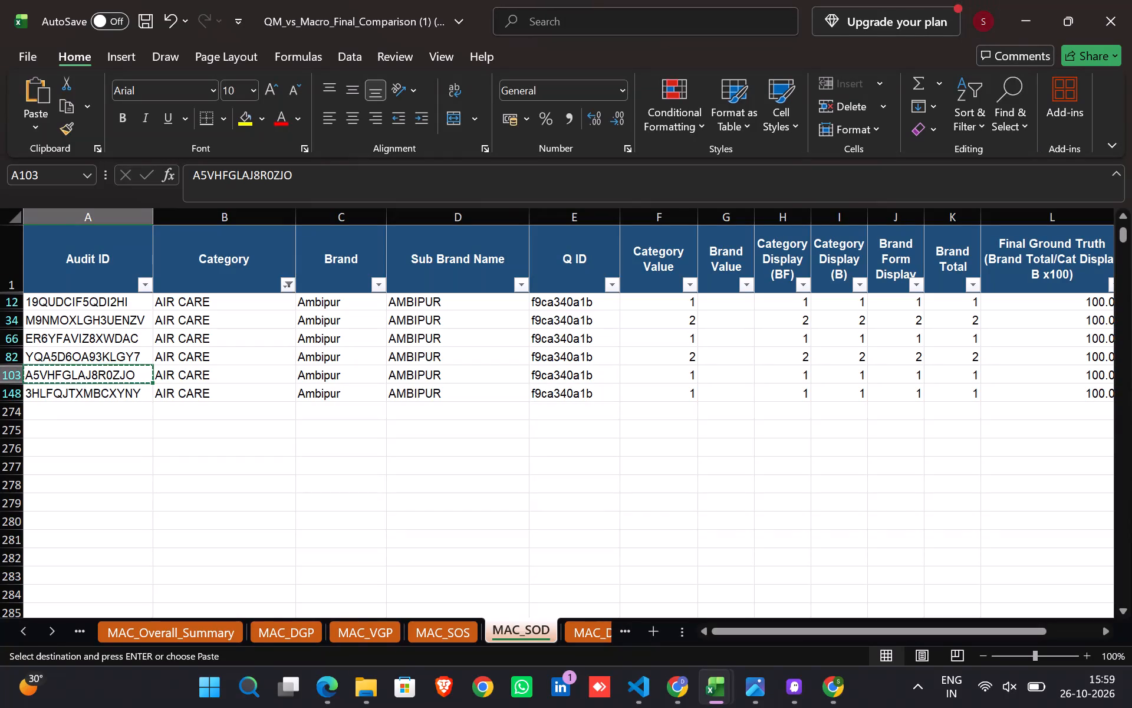
Copy the filtered AIR CARE Ambipur table with headers from MAC_SOD and paste it into a new blank Google Sheets spreadsheet.
left_click(199, 359)
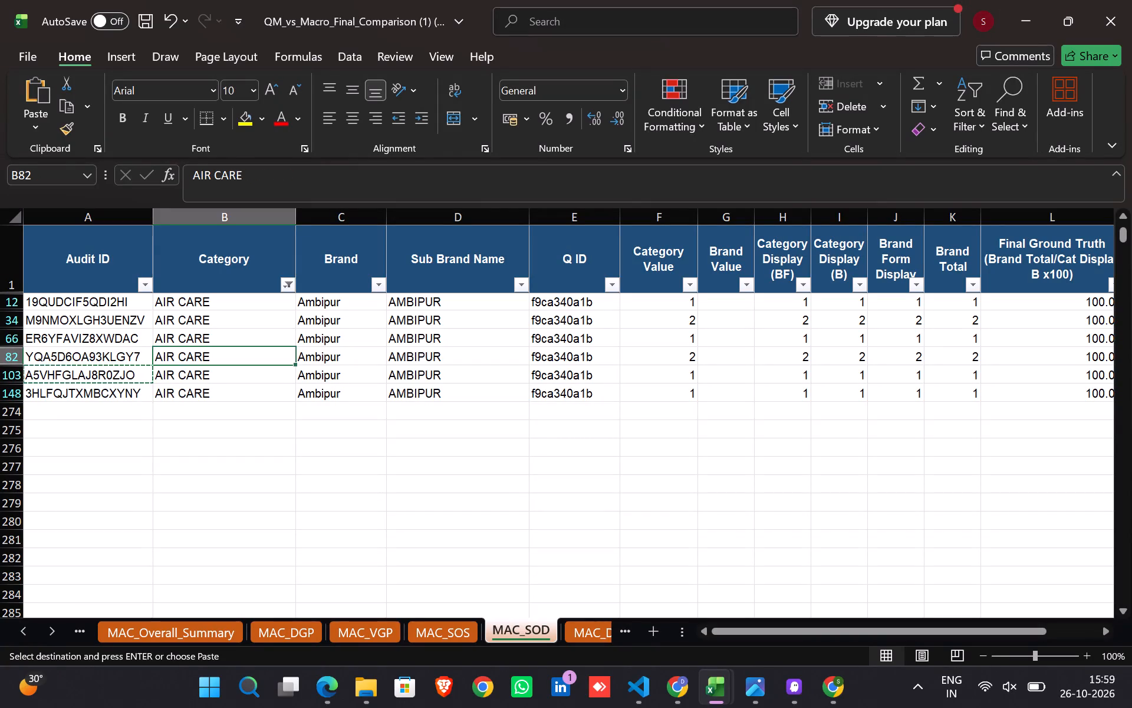
key("ctrl+a")
key("ctrl+c")
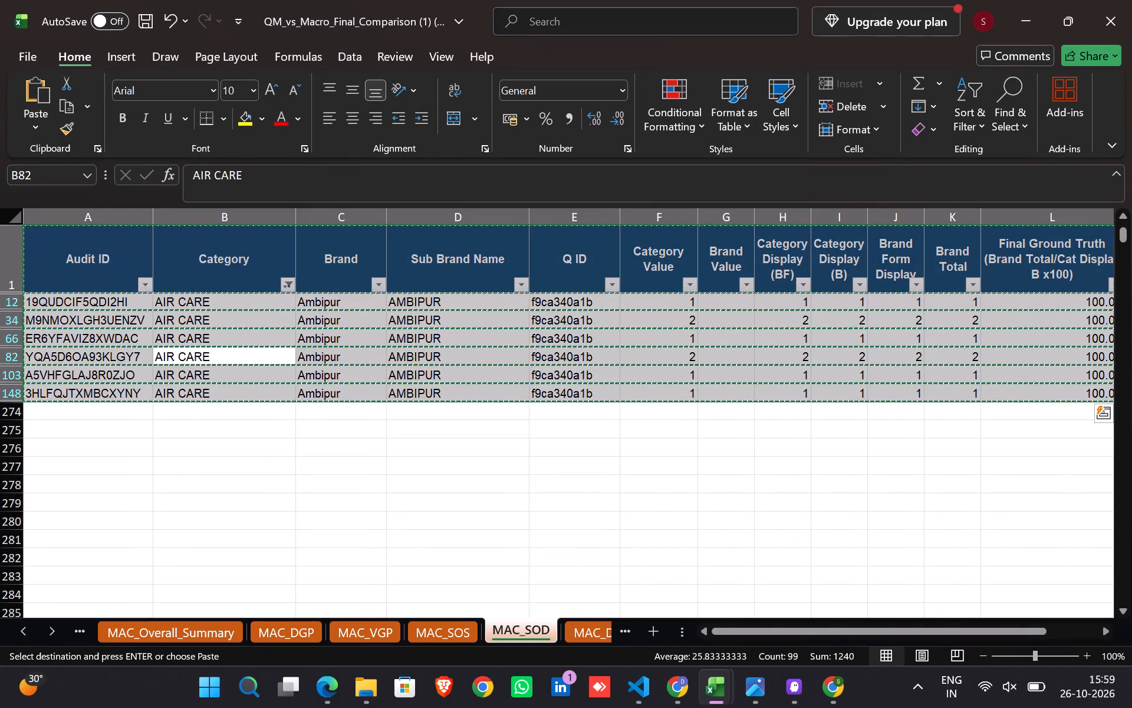
scroll(376, 437, "left", 2)
scroll(376, 437, "up", 2)
scroll(376, 437, "left", 2)
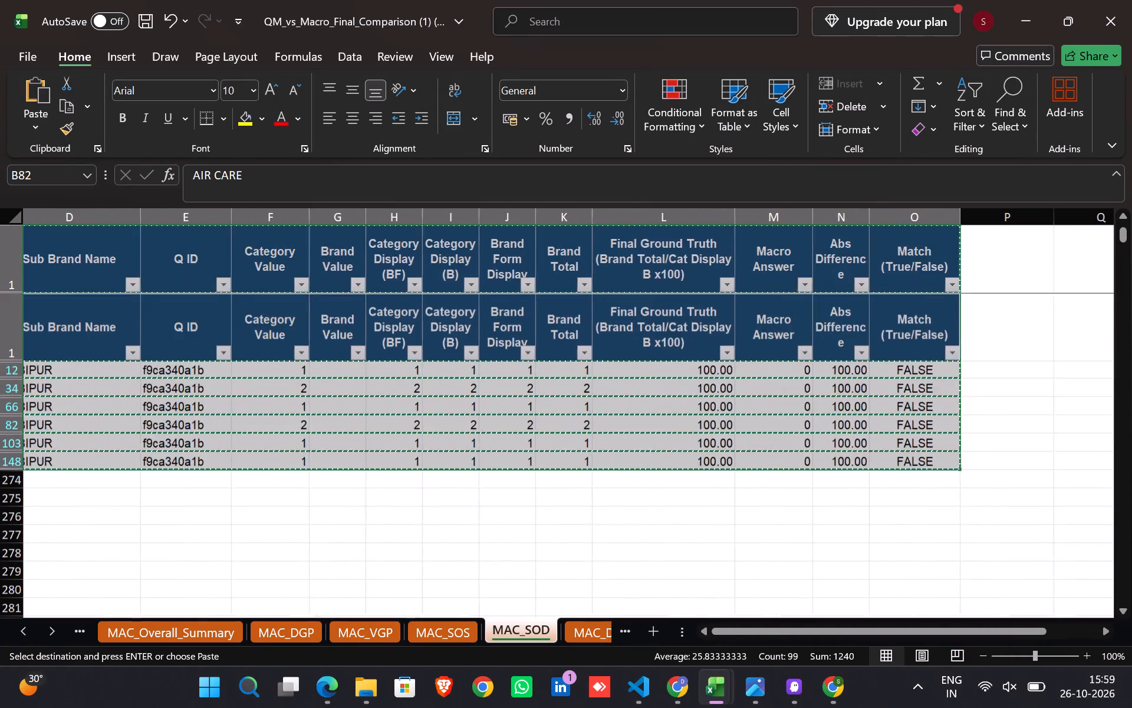
left_click(30, 63)
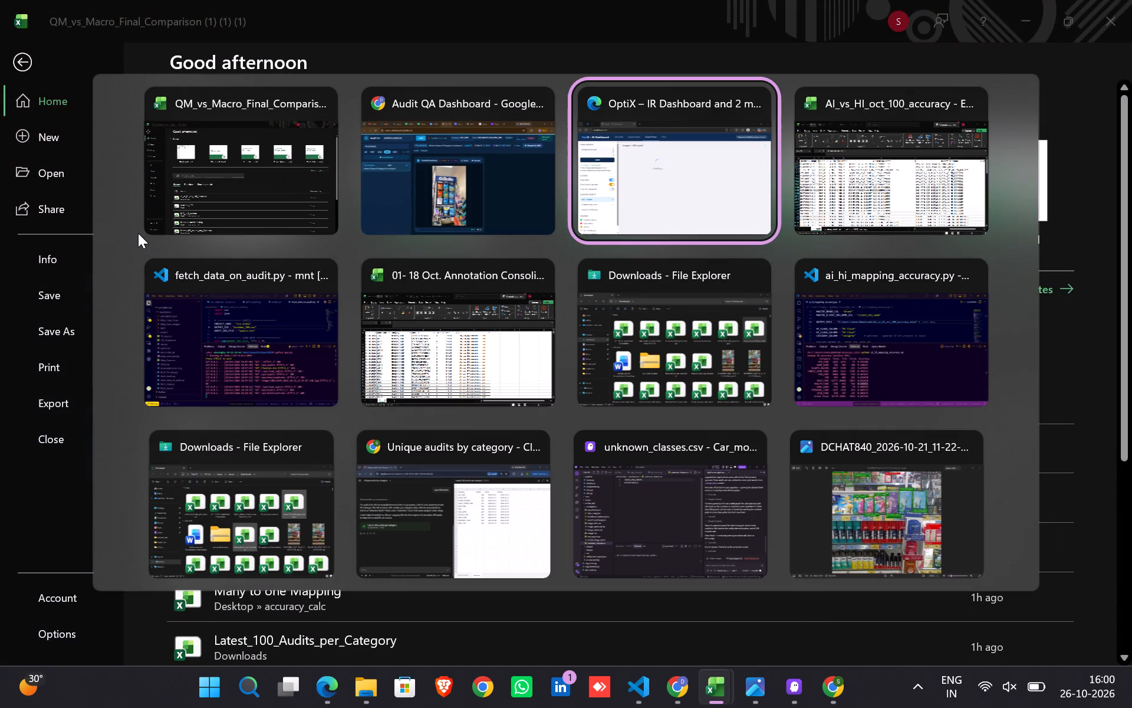
left_click(362, 0)
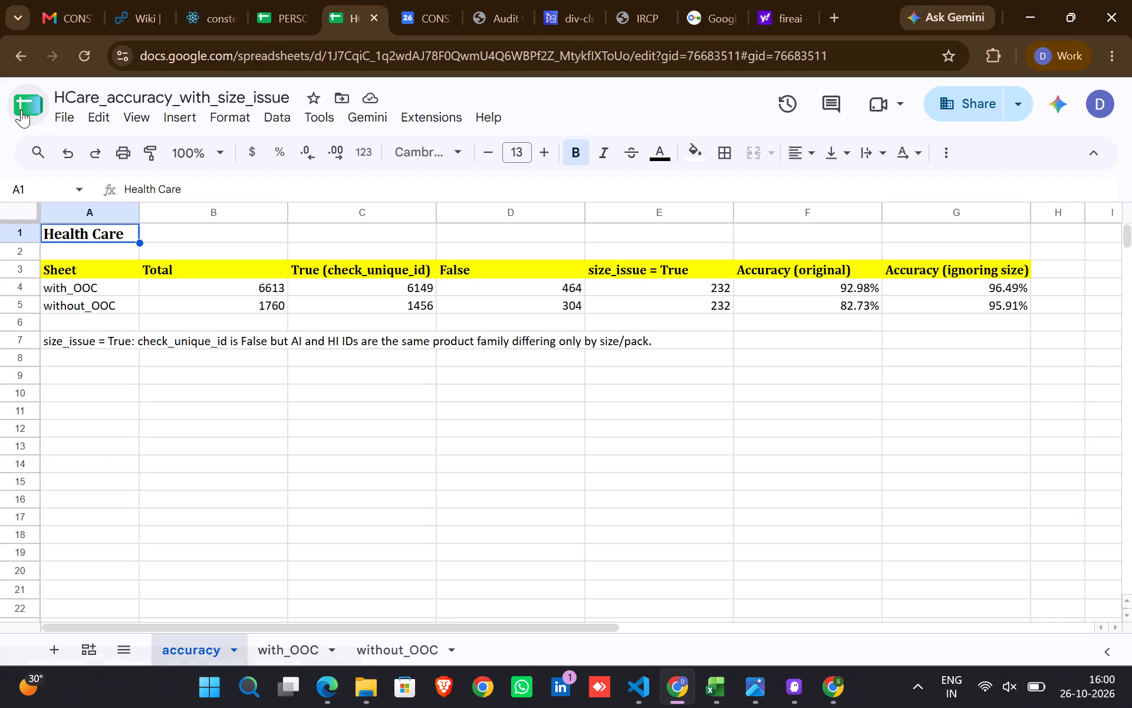
left_click(21, 110)
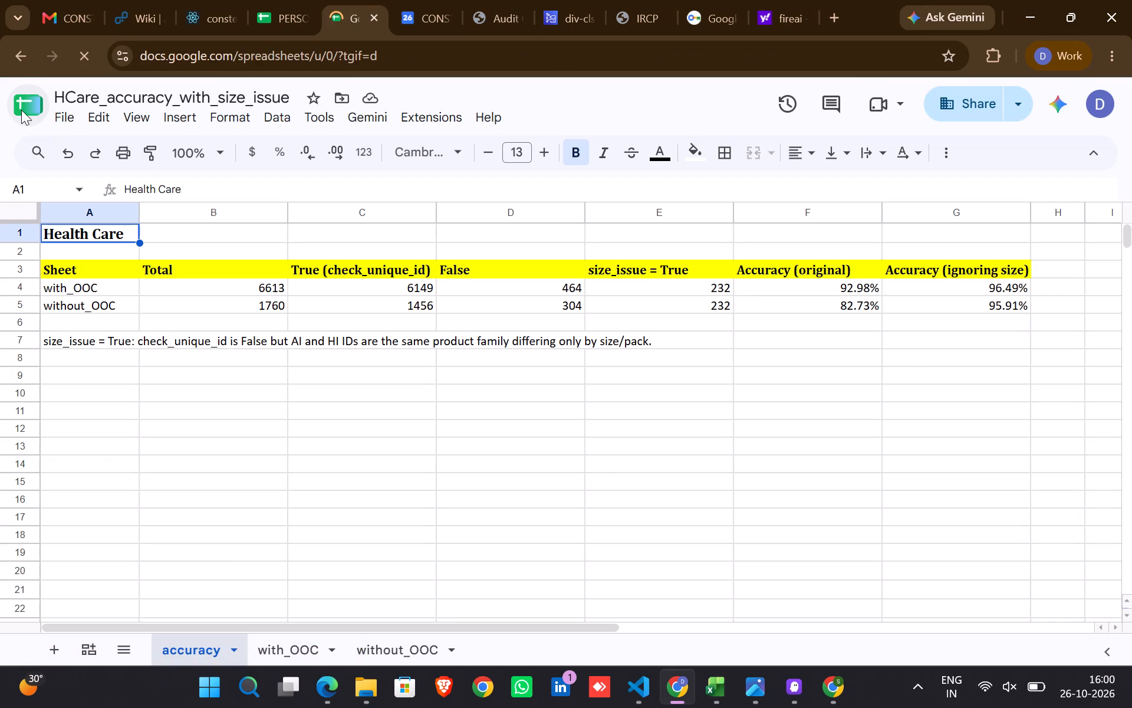
left_click(231, 244)
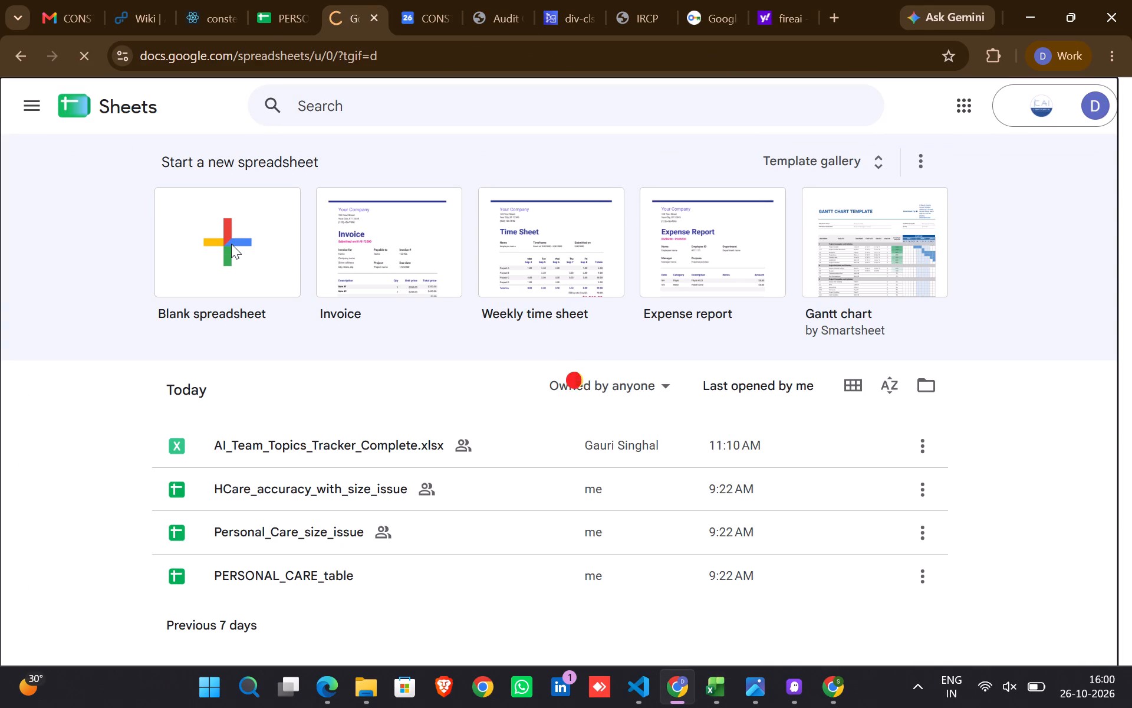
key("ctrl+v")
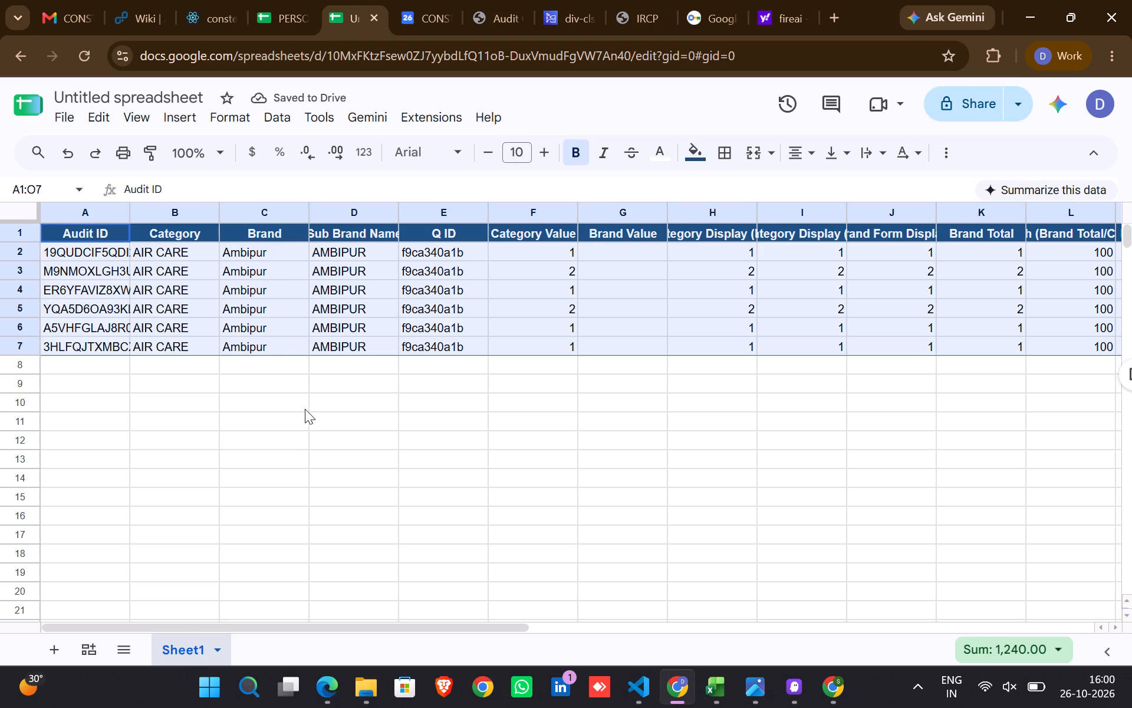
left_click(305, 409)
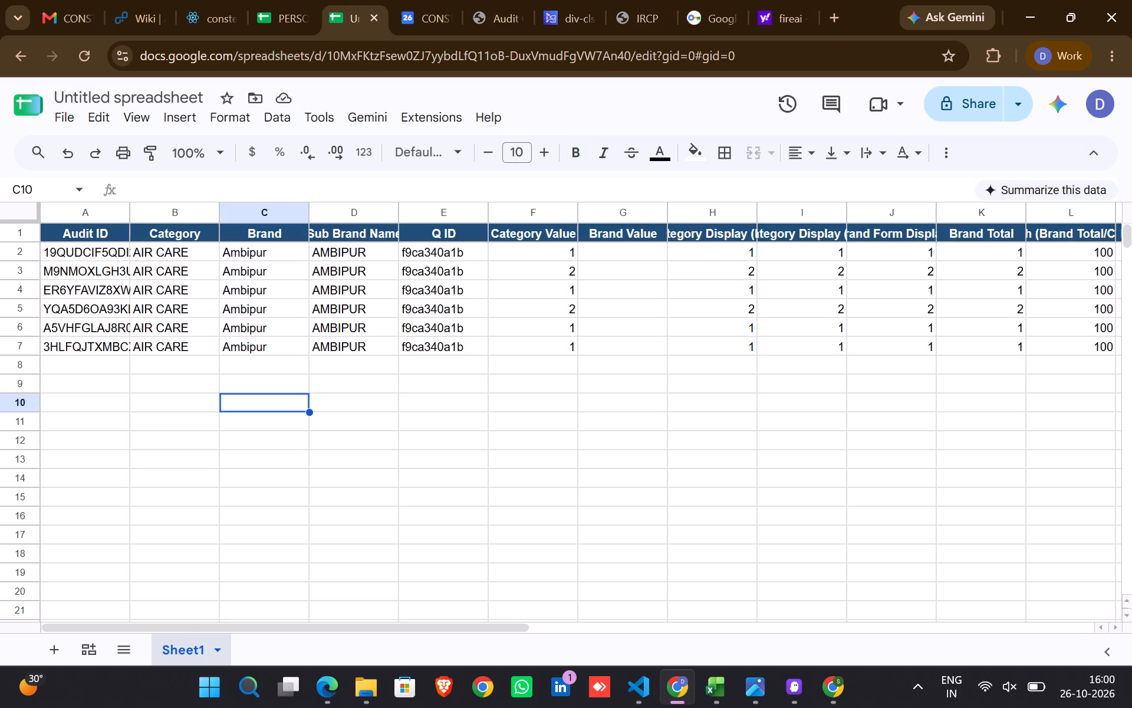
Switch back to the QM_vs_Macro_Final_Comparison workbook and filter MAC_SOD's Category column to FEMALE HAIR REMOVAL only.
key("alt+Tab")
key("alt+Tab")
key("alt+Tab")
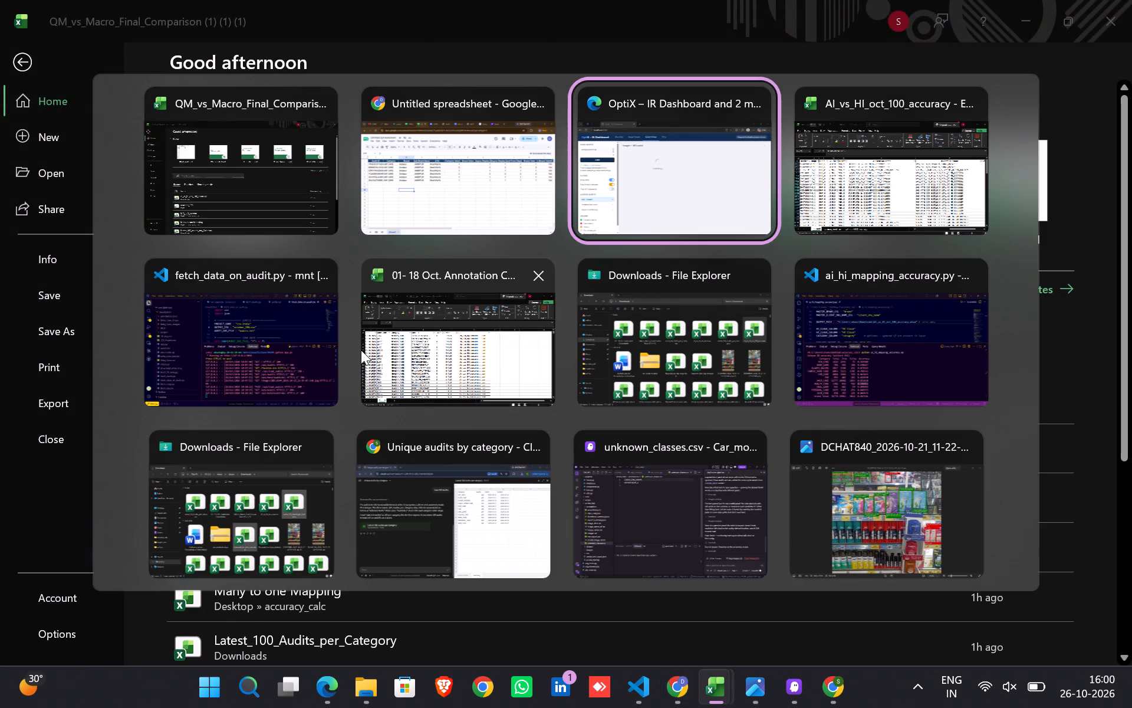
key("alt+Tab")
key("Tab")
key("alt+Tab")
key("alt+Tab")
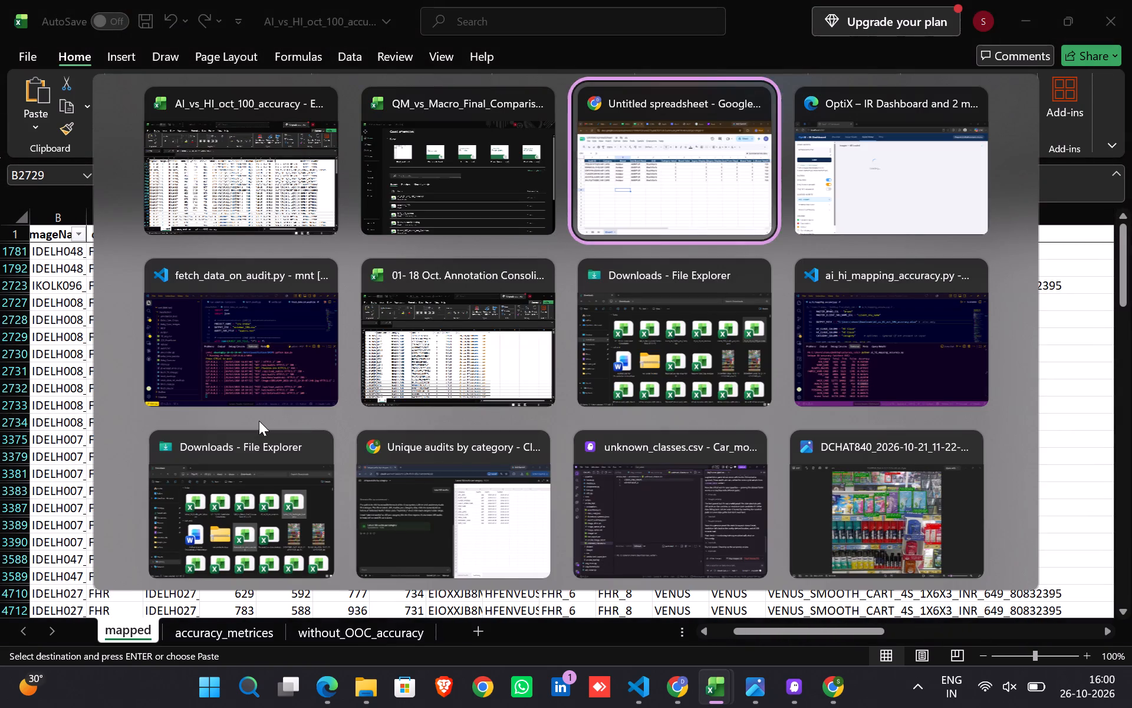
key("alt+Tab")
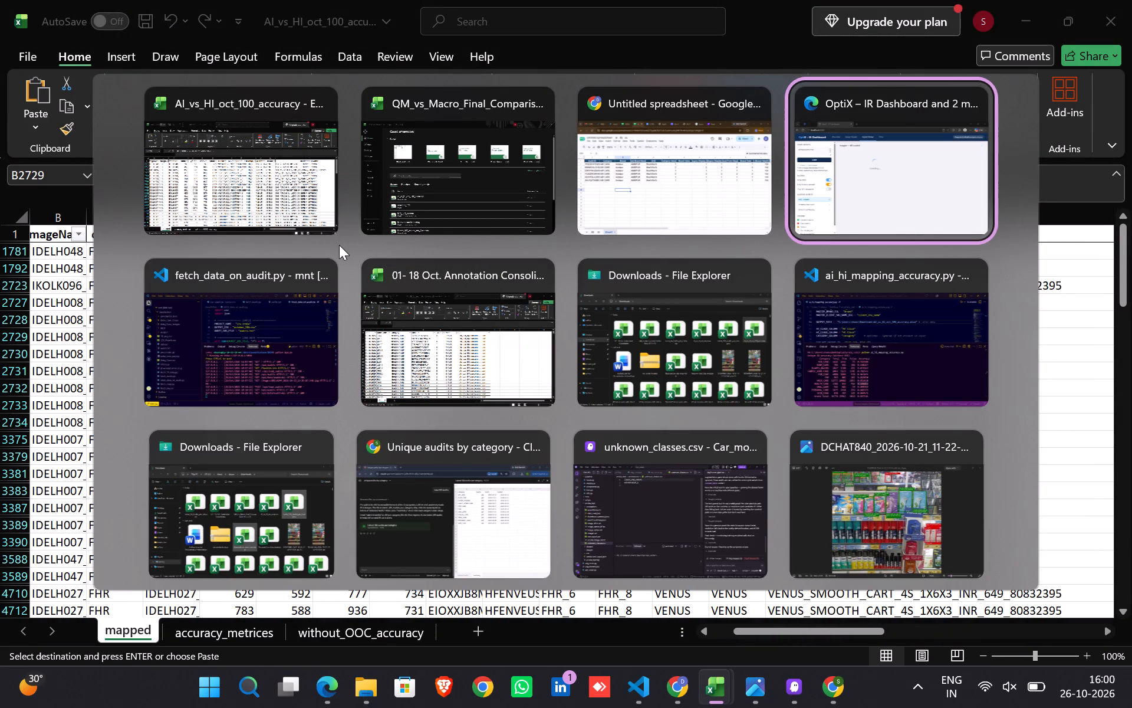
left_click(433, 69, "alt")
key("alt+Tab")
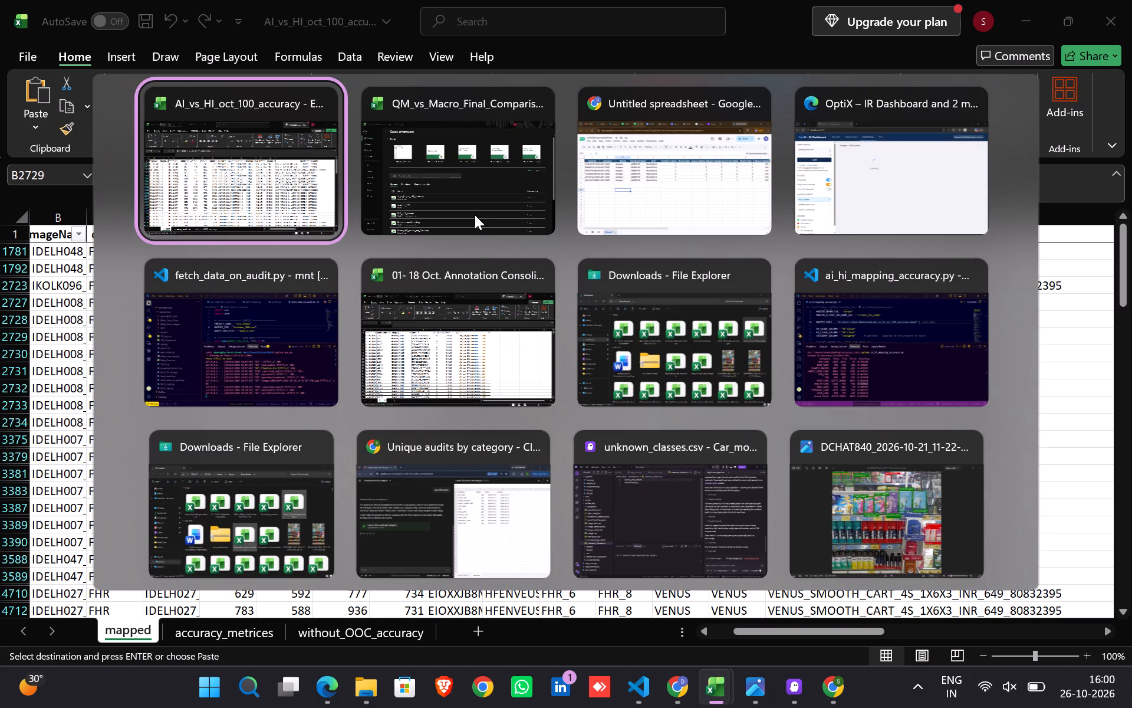
left_click(474, 188, "alt")
left_click(1131, 0)
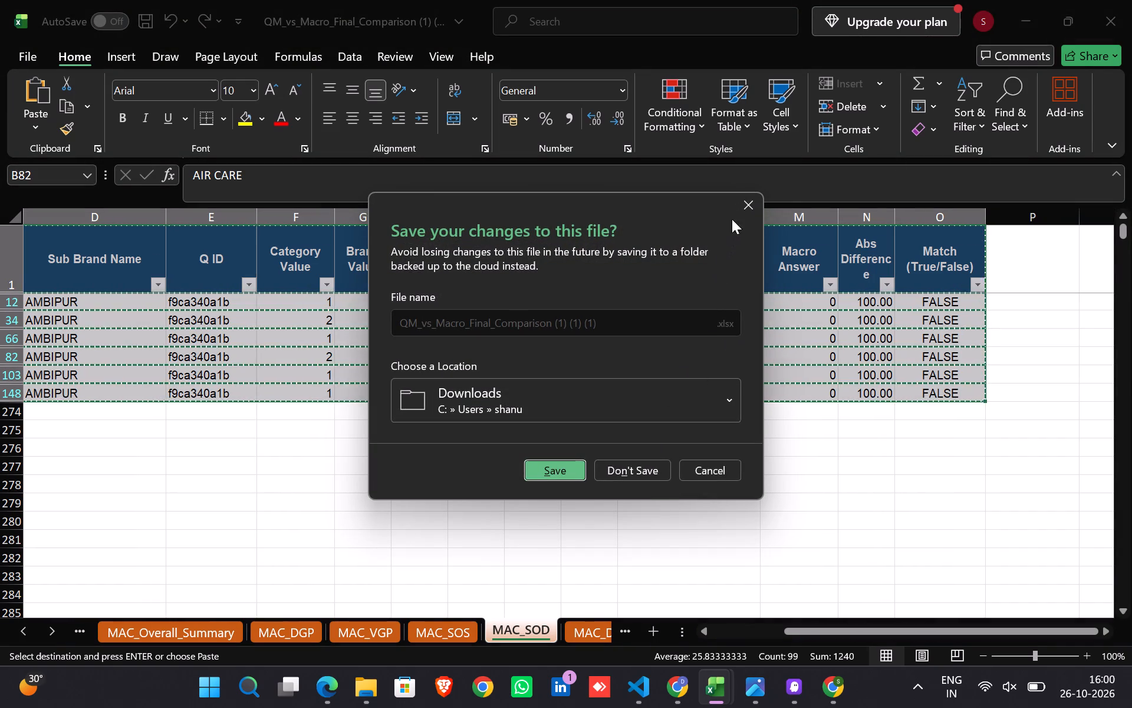
left_click(706, 468)
left_click(488, 506)
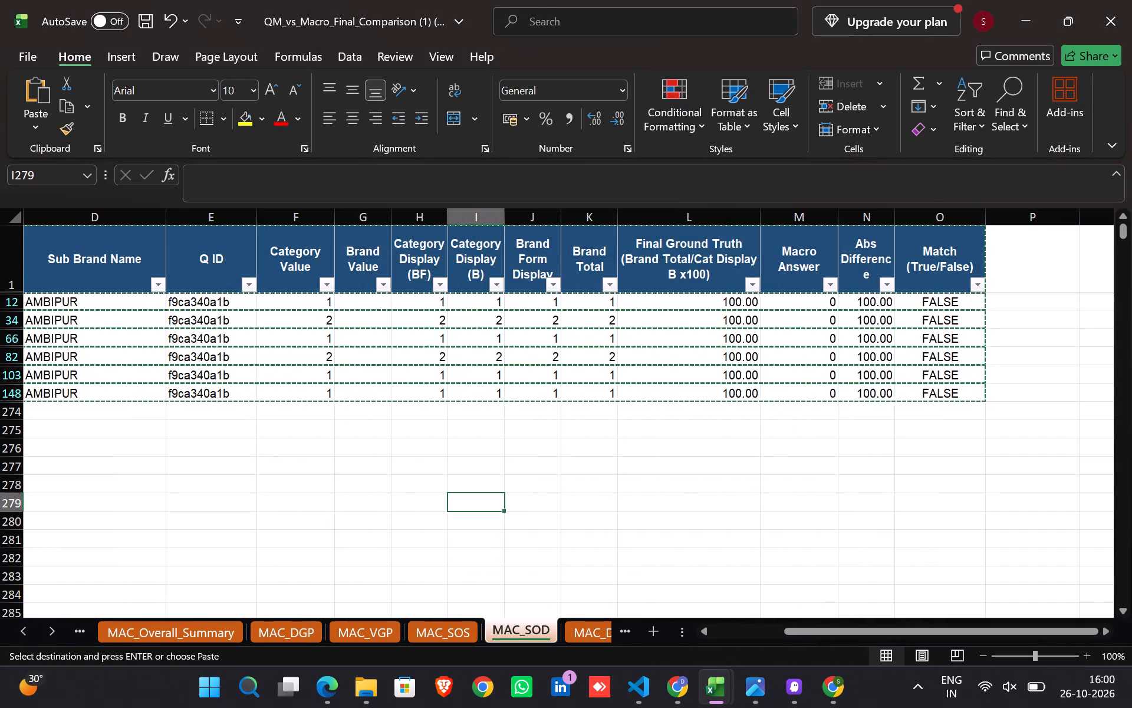
scroll(338, 270, "right", 3)
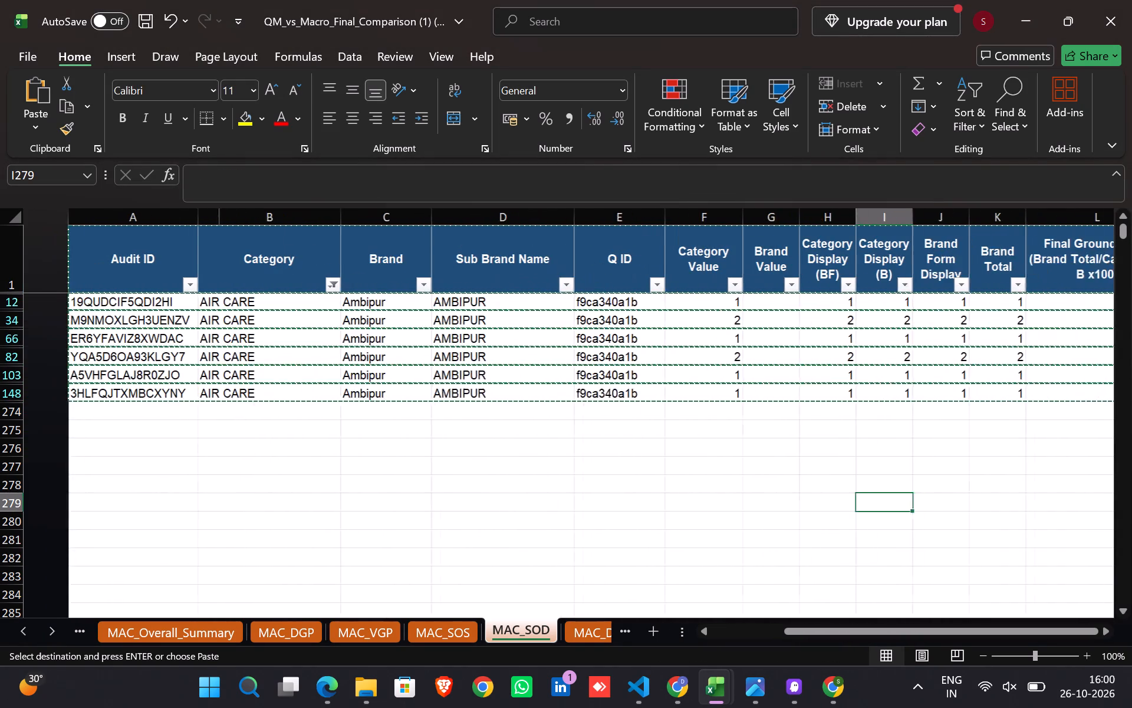
left_click(288, 291)
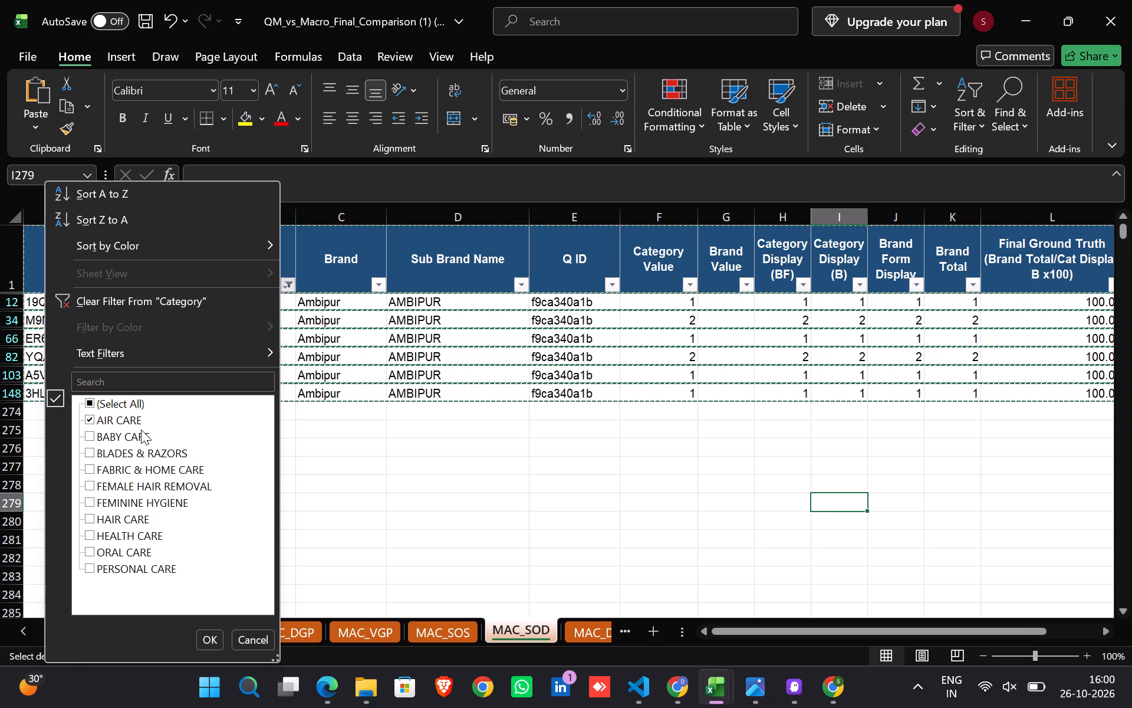
left_click(91, 419)
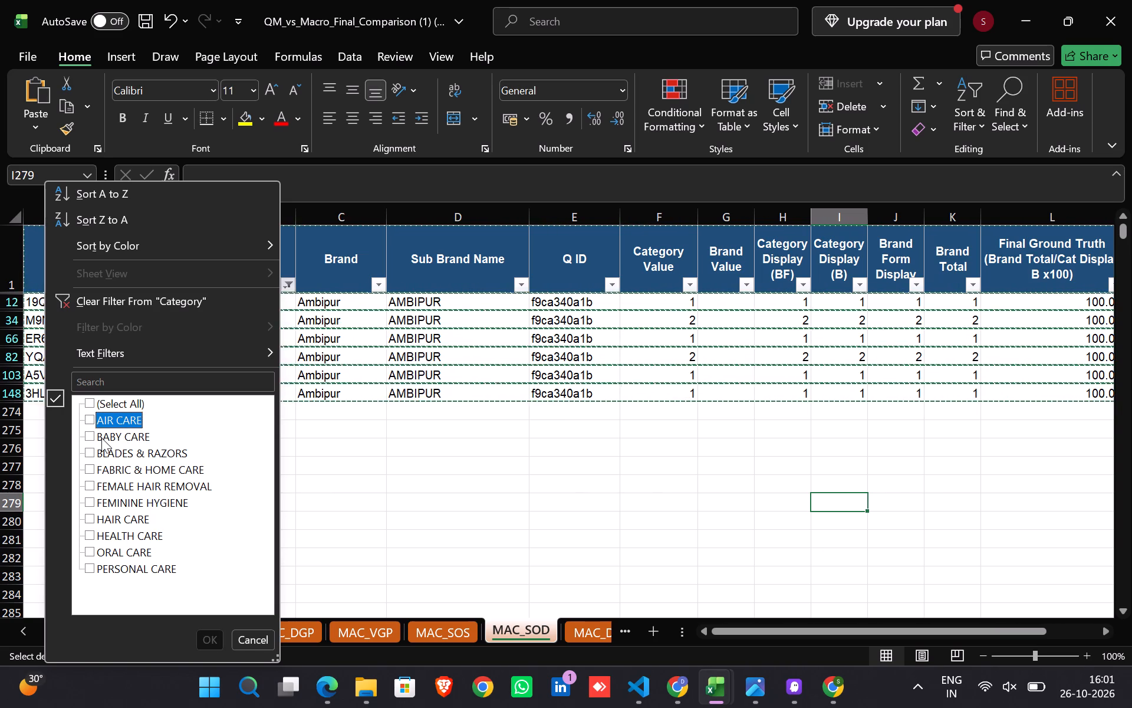
left_click(141, 487)
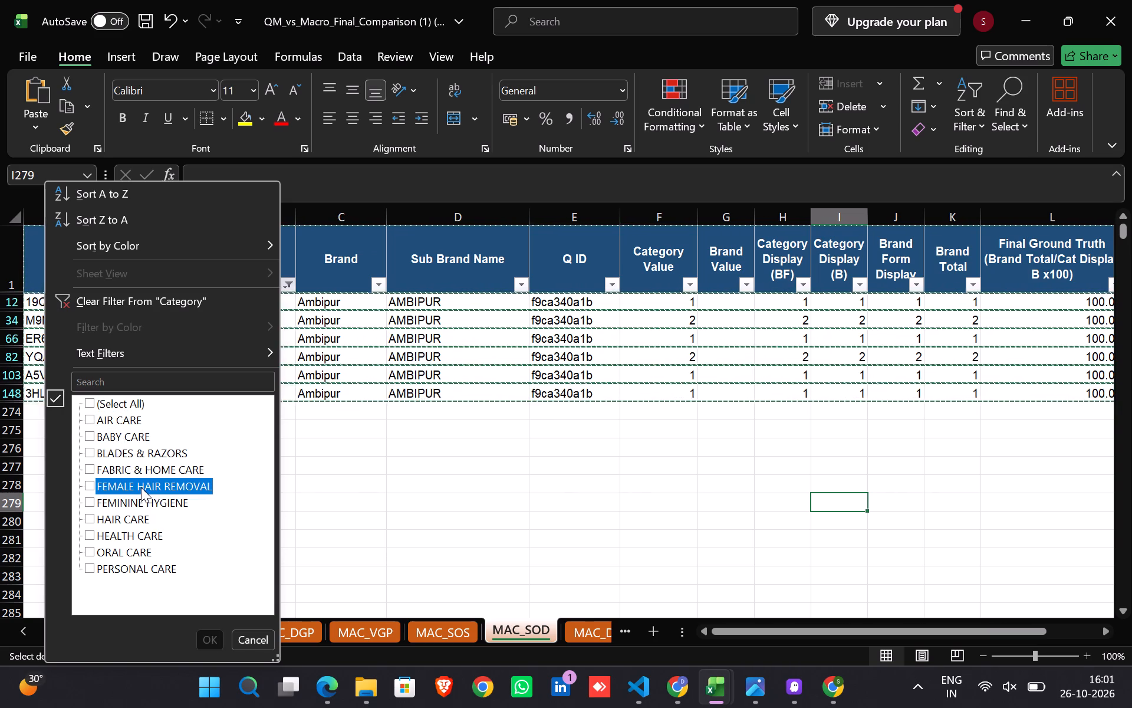
left_click(205, 639)
left_click(355, 469)
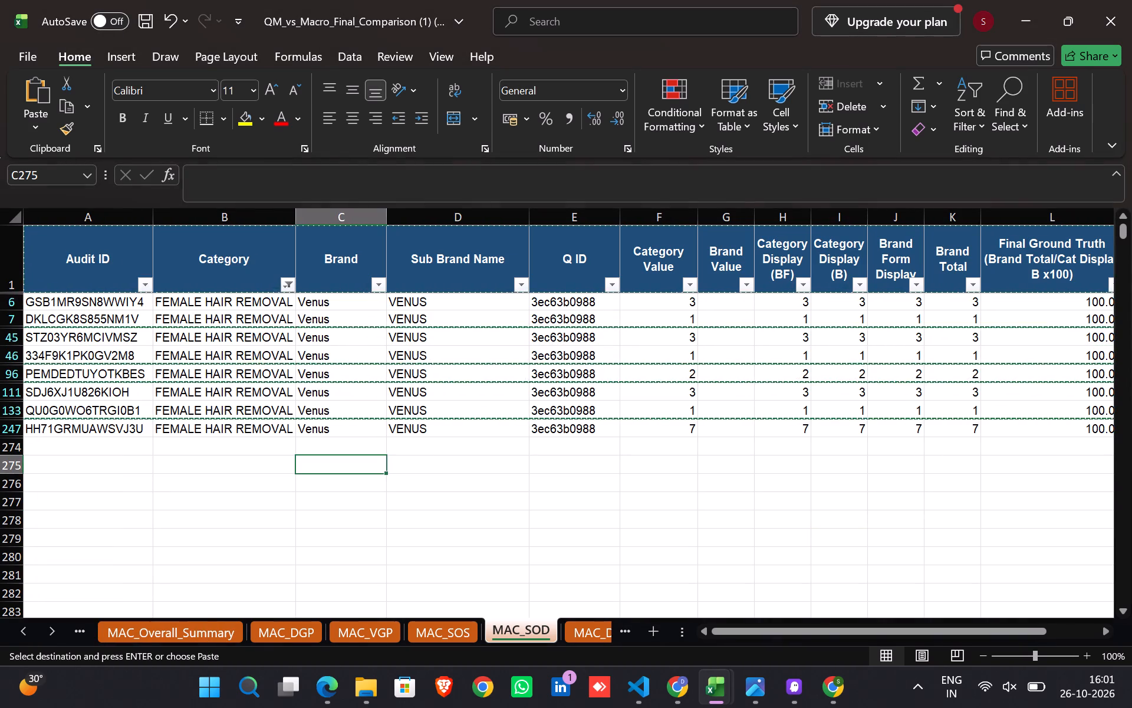
scroll(114, 305, "up", 1)
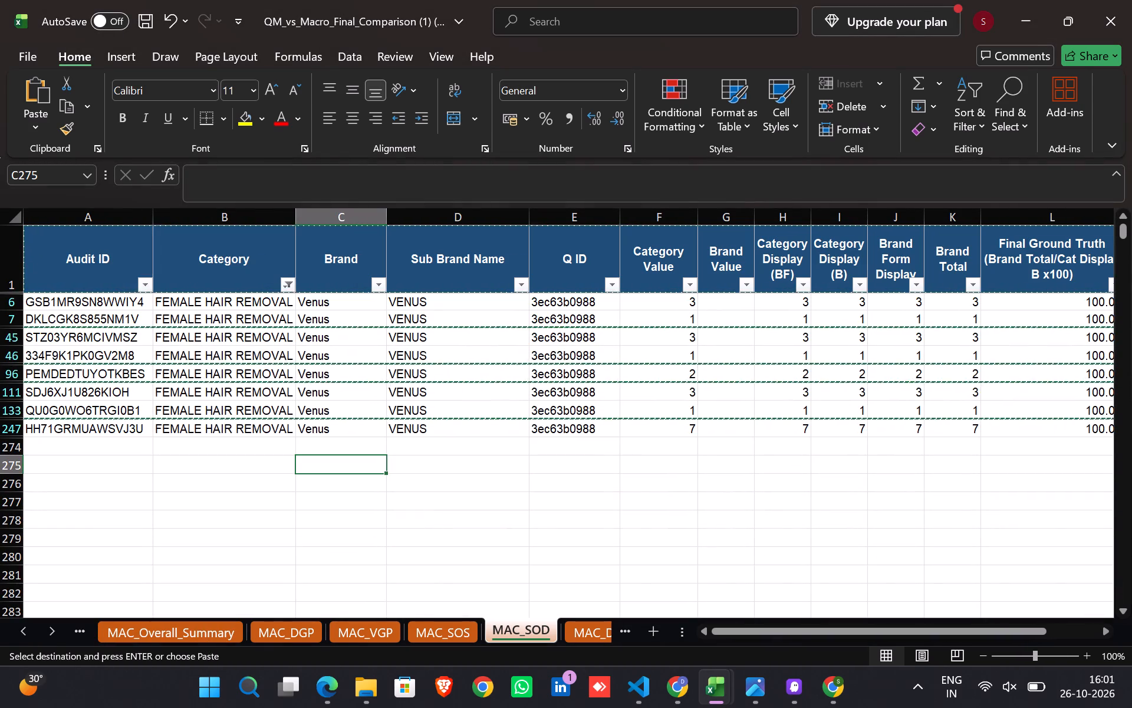
Copy the filtered FEMALE HAIR REMOVAL Venus rows without headers and paste them below the AIR CARE rows in the Google spreadsheet, from A8.
left_click(64, 303)
scroll(356, 408, "left", 2)
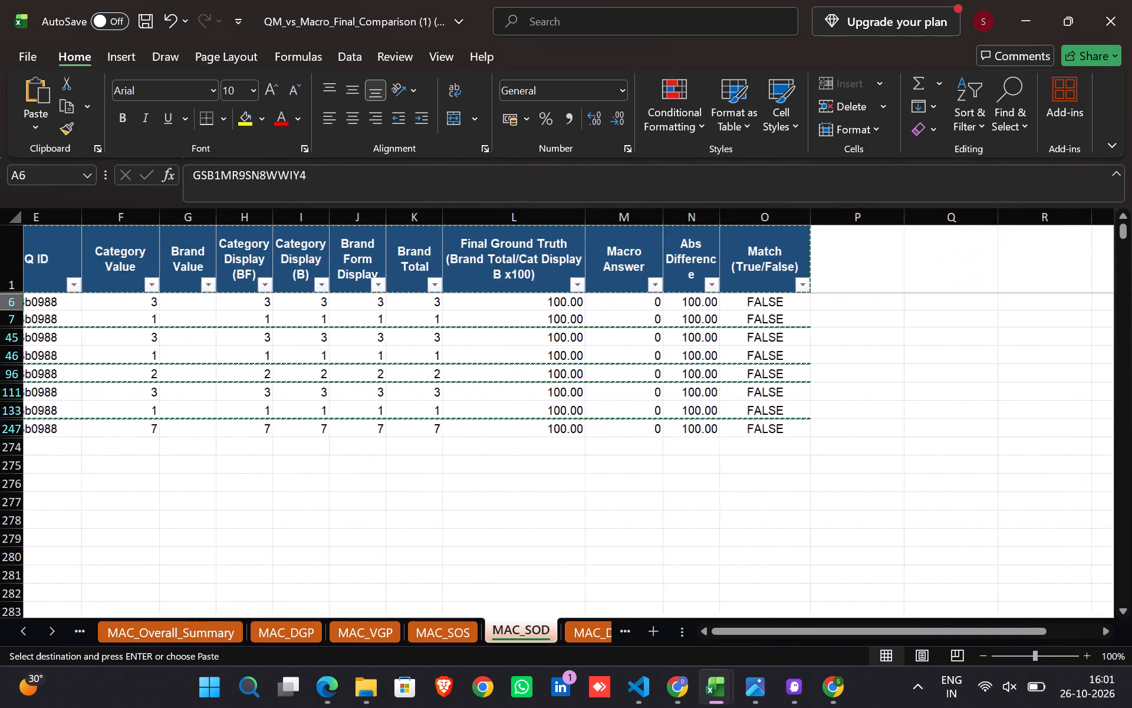
scroll(356, 408, "left", 3)
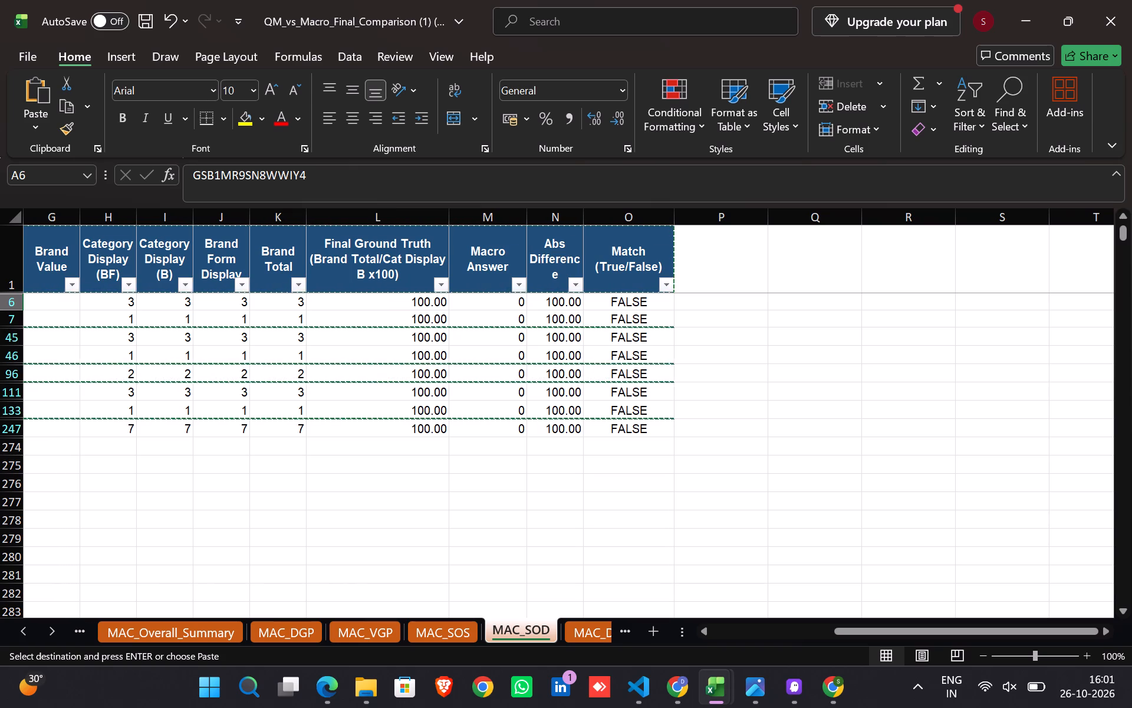
left_click(627, 430, "shift")
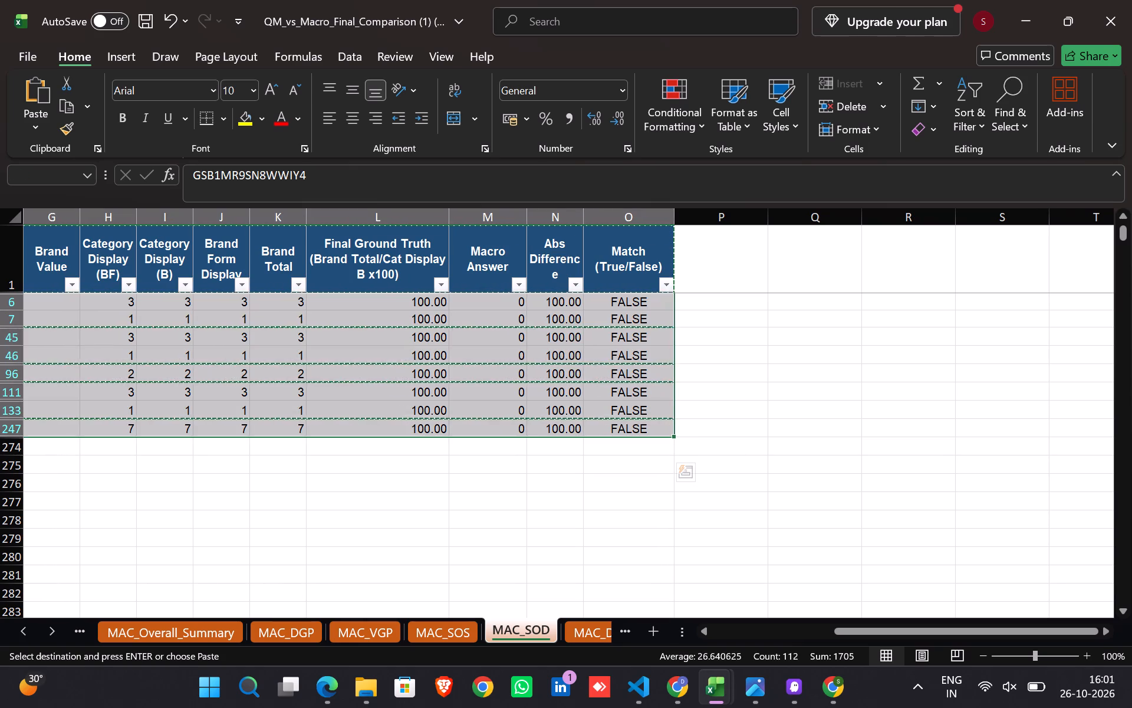
scroll(555, 338, "right", 4)
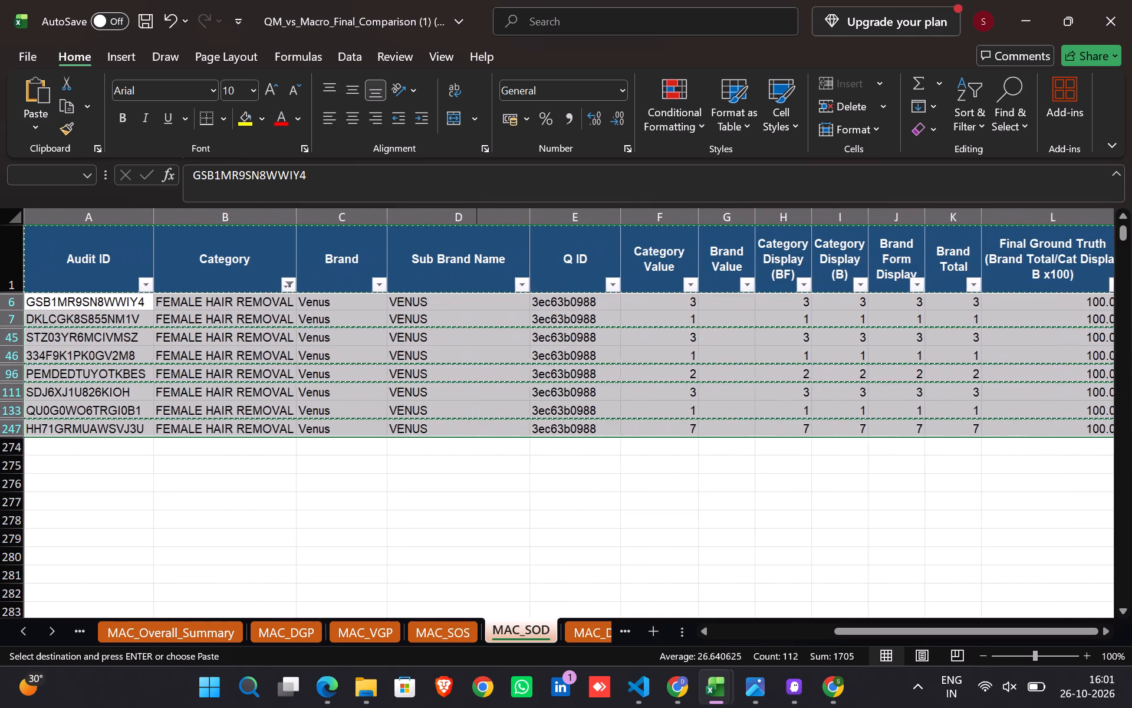
key("ctrl+c")
key("alt+Tab")
key("alt+Tab")
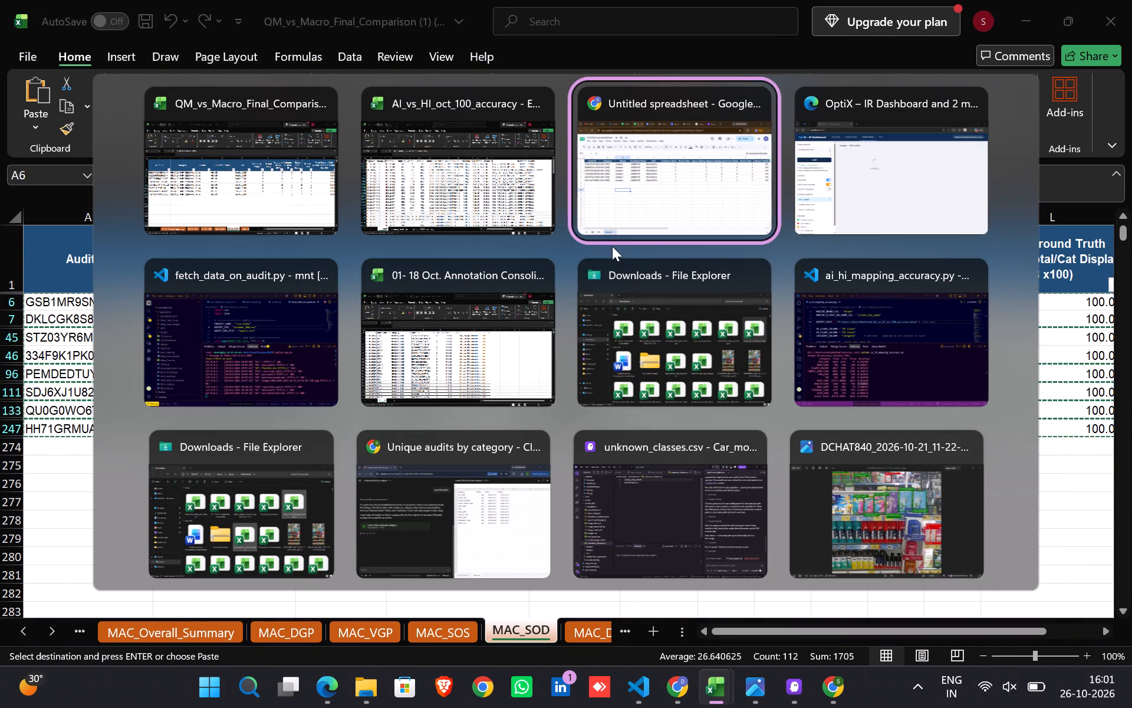
left_click(64, 358)
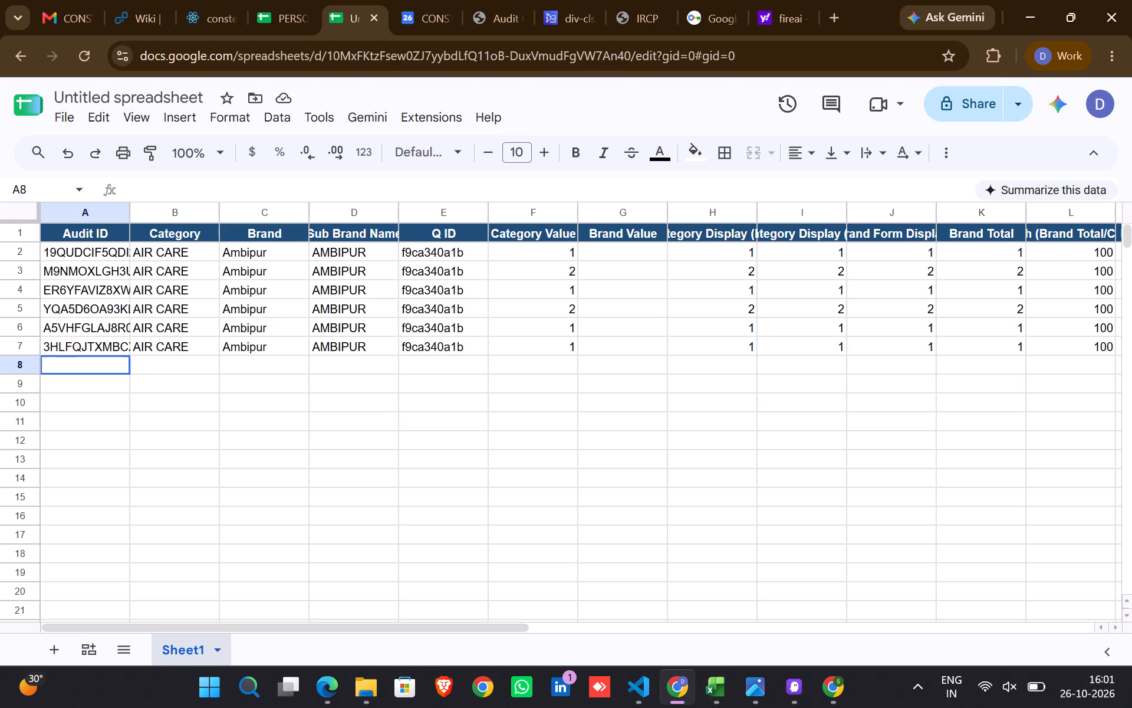
key("ctrl+v")
left_click(269, 495)
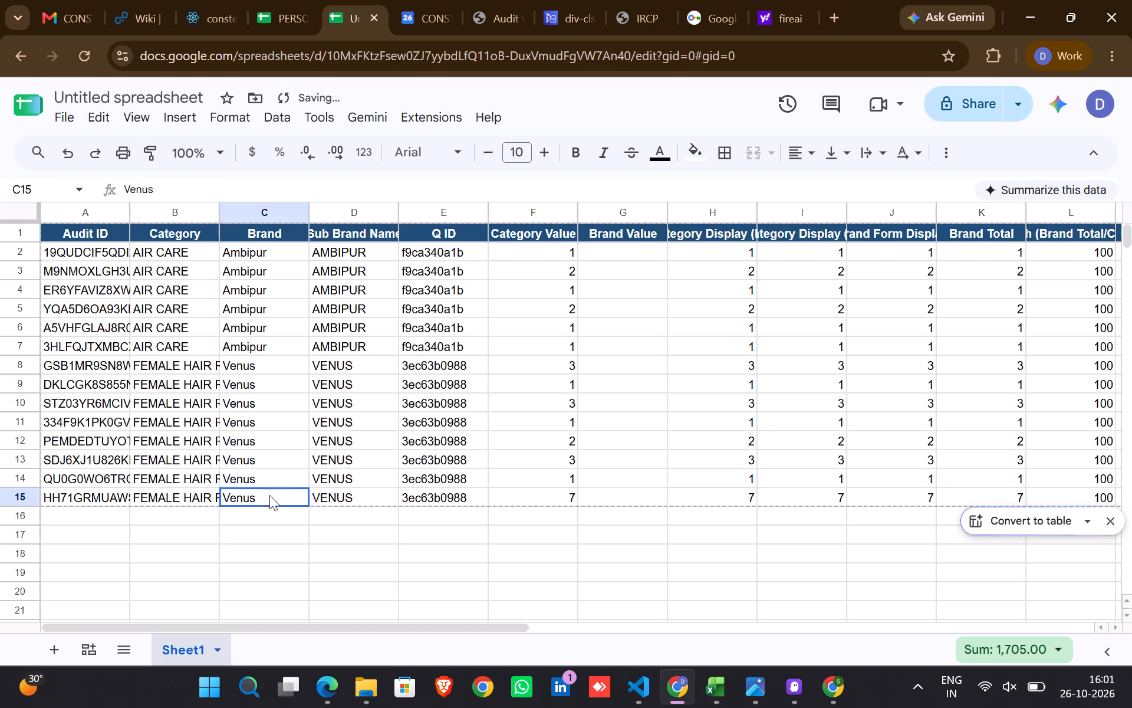
Rename the Google spreadsheet as sod and open its sharing options.
left_click(204, 98)
left_click_drag(204, 98, 89, 103)
key("BackSpace")
type("sod")
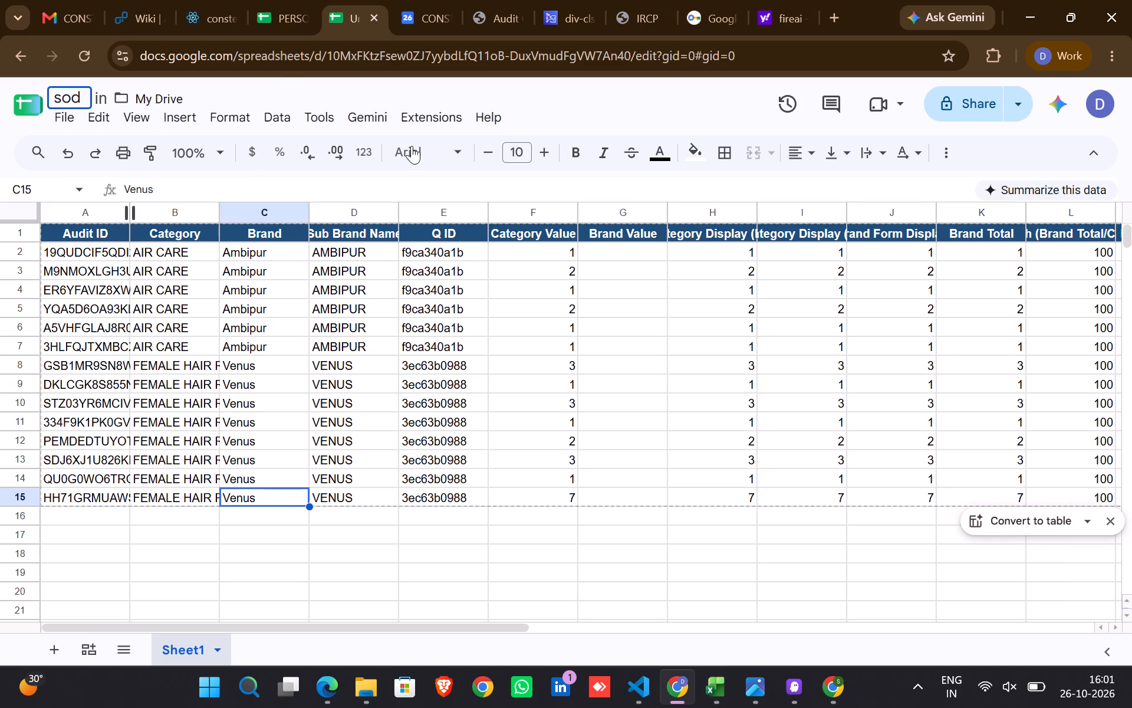
double_click(973, 123)
left_click(973, 110)
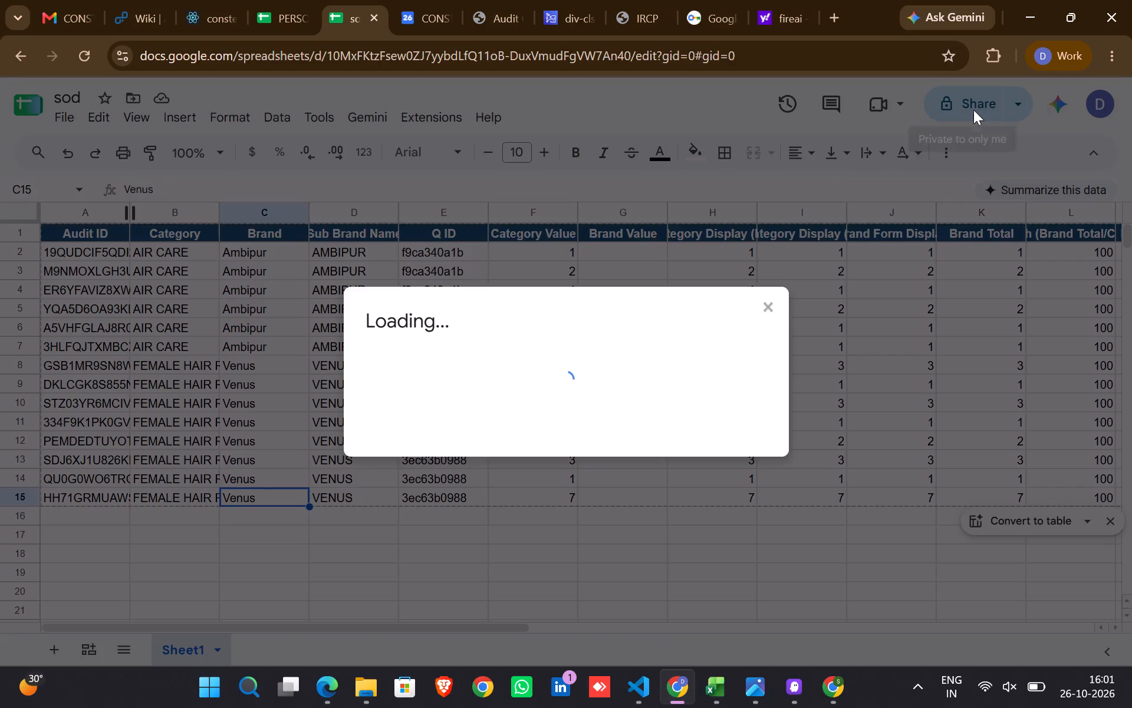
Set the sod spreadsheet's general access to CONSTEMS-AI and copy its sharing link.
left_click(440, 463)
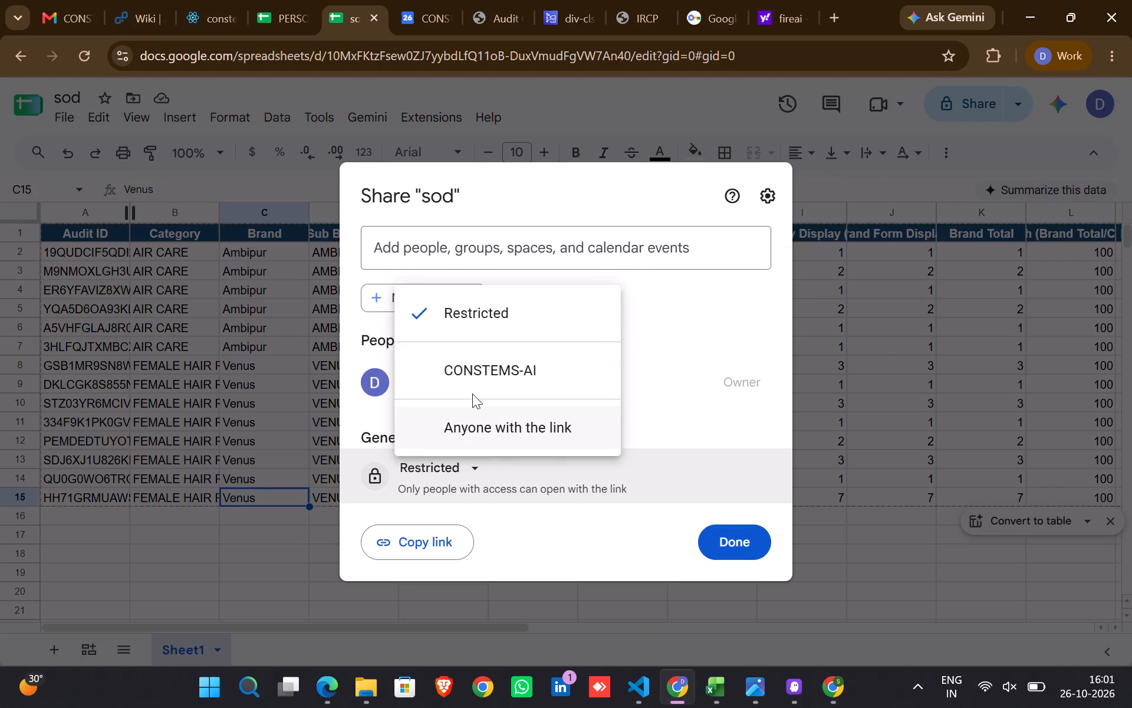
left_click(487, 370)
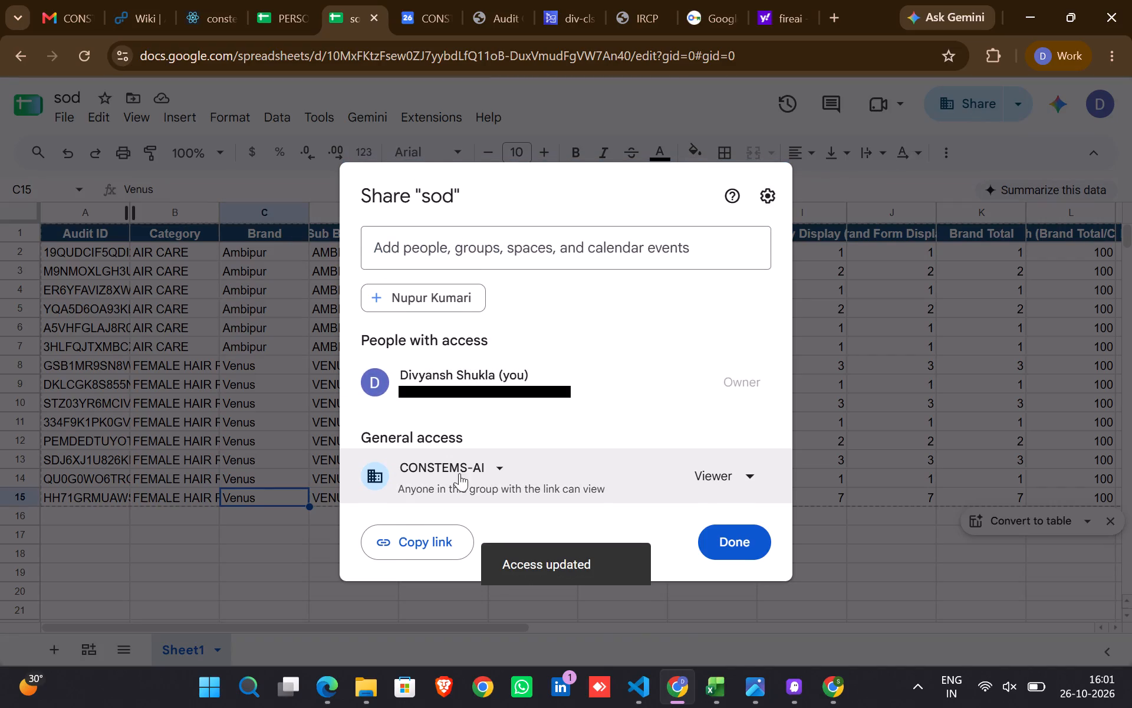
left_click(424, 543)
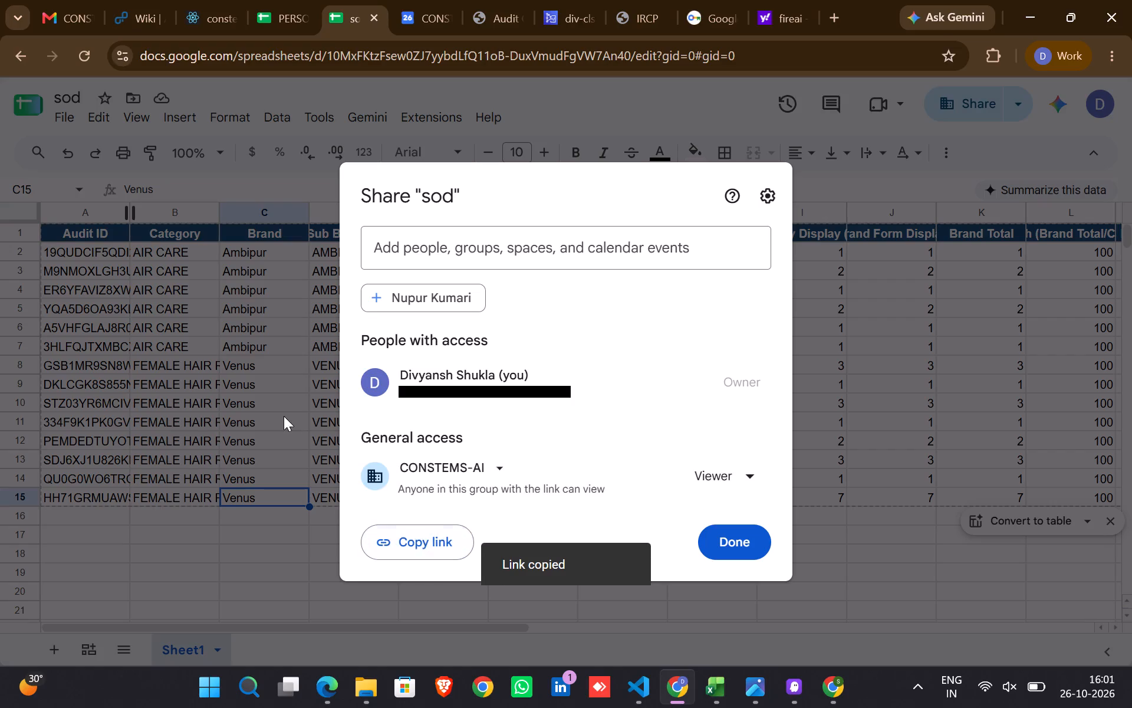
left_click(284, 416)
left_click(79, 0)
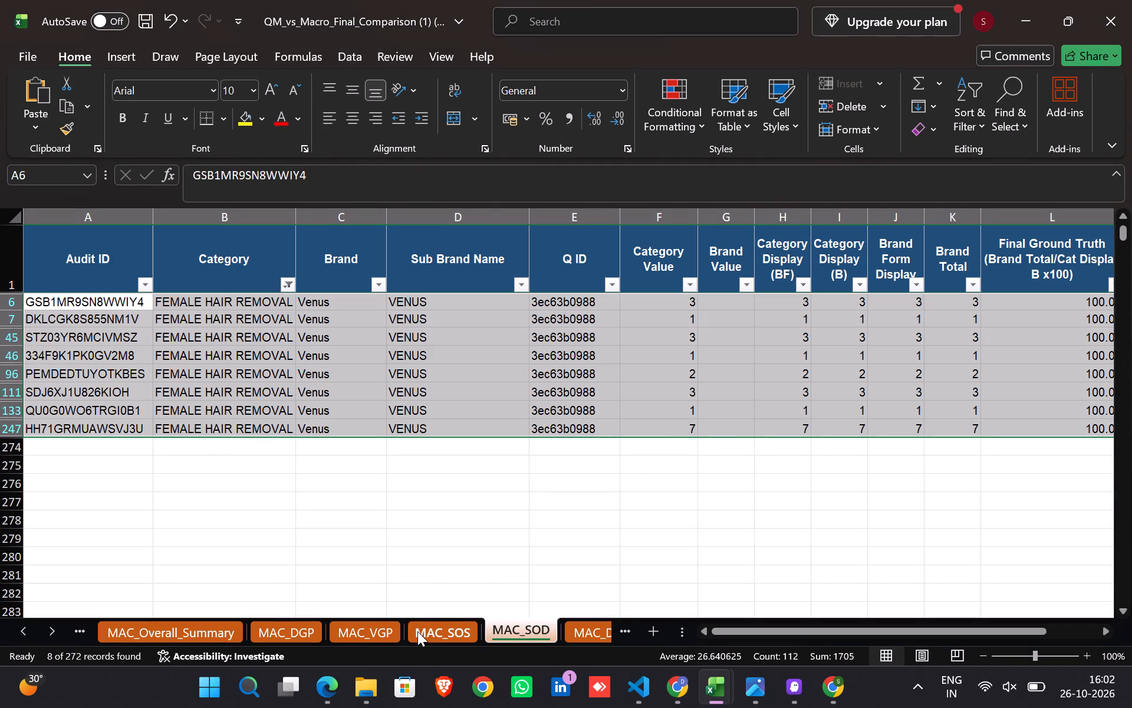
left_click(417, 631)
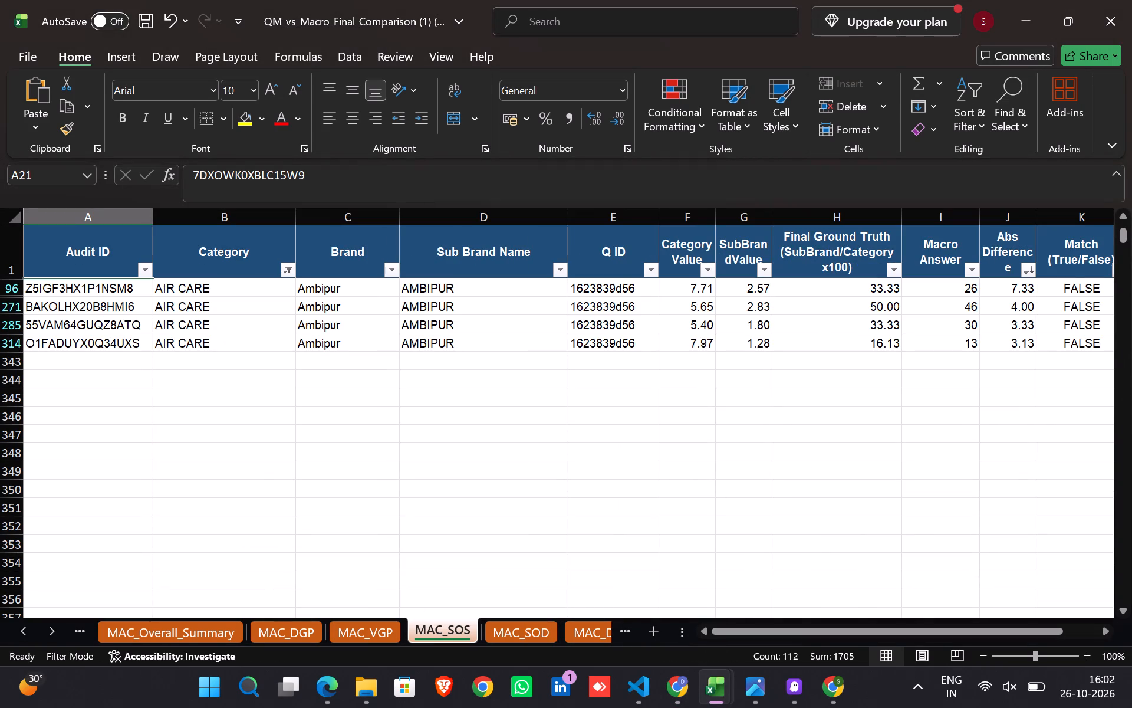
scroll(125, 296, "up", 1)
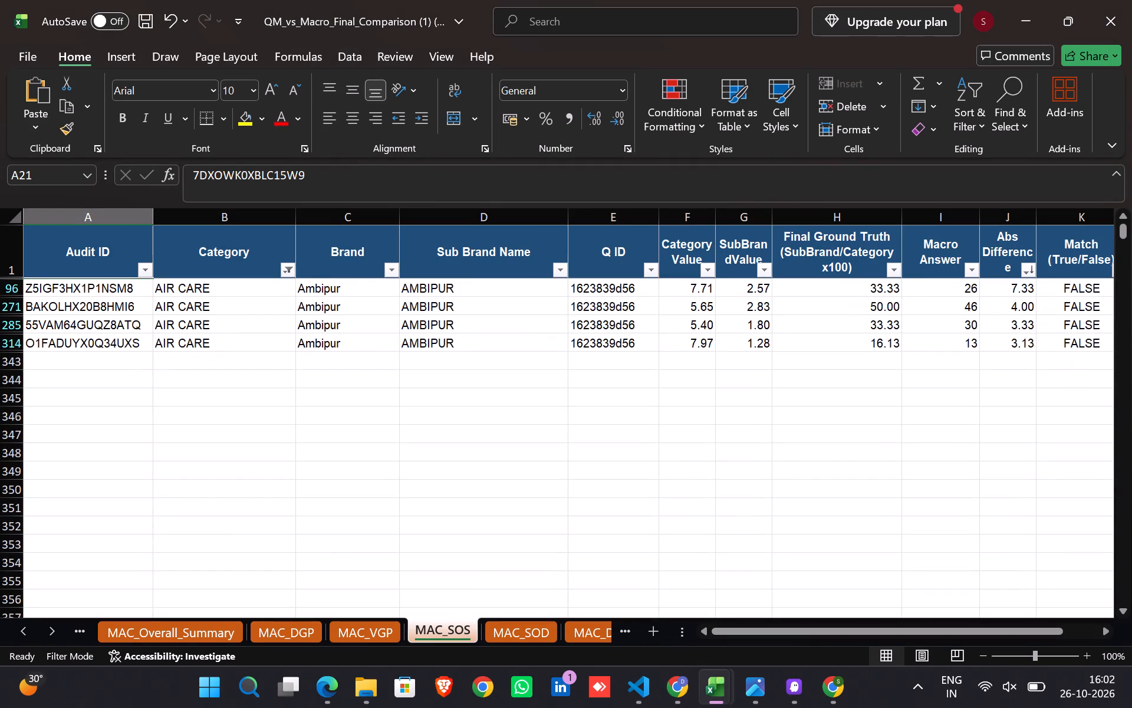
left_click(101, 295)
key("ctrl+c")
key("alt+Tab")
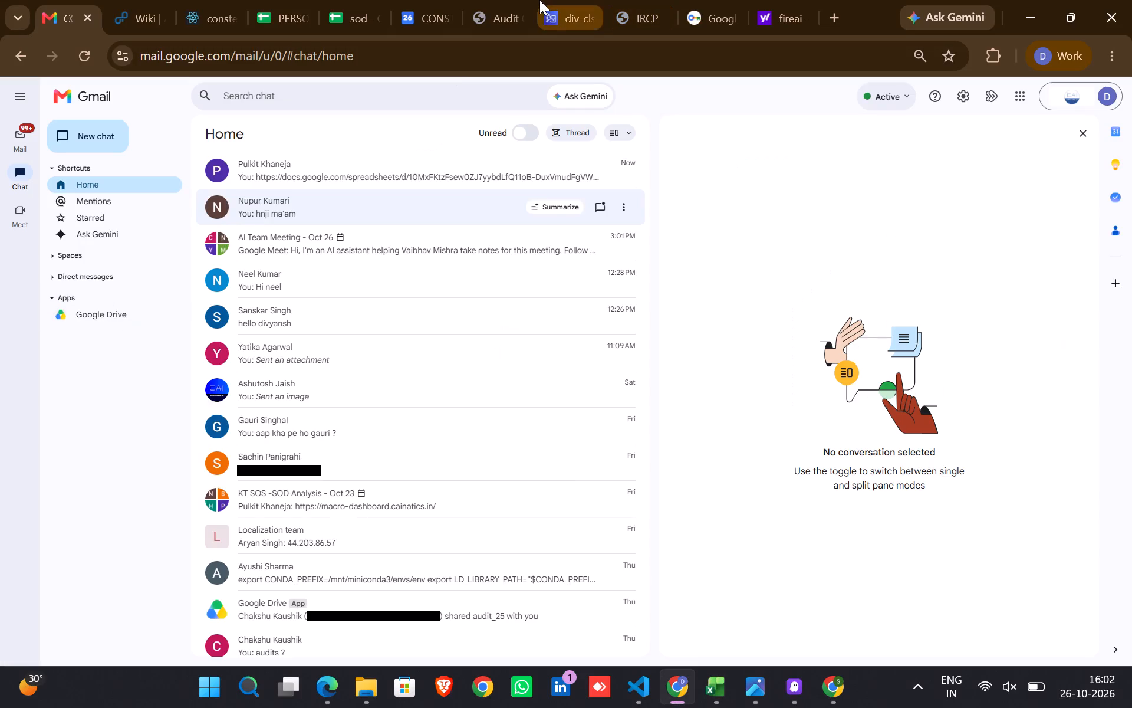
In Audit QA, load audit Z5IGF3HX1P1NSM8 and search its questions for Q ID 1623839d56 from the MAC_SOS sheet.
left_click(495, 0)
double_click(203, 102)
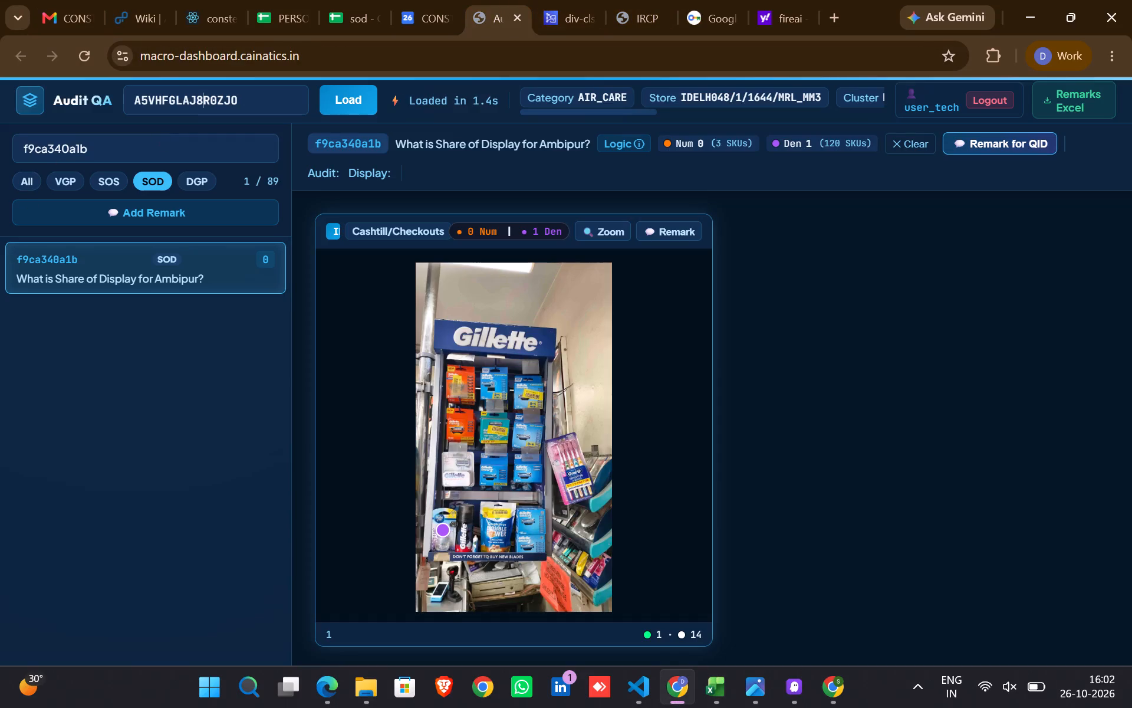
key("ctrl+v")
key("alt+Tab")
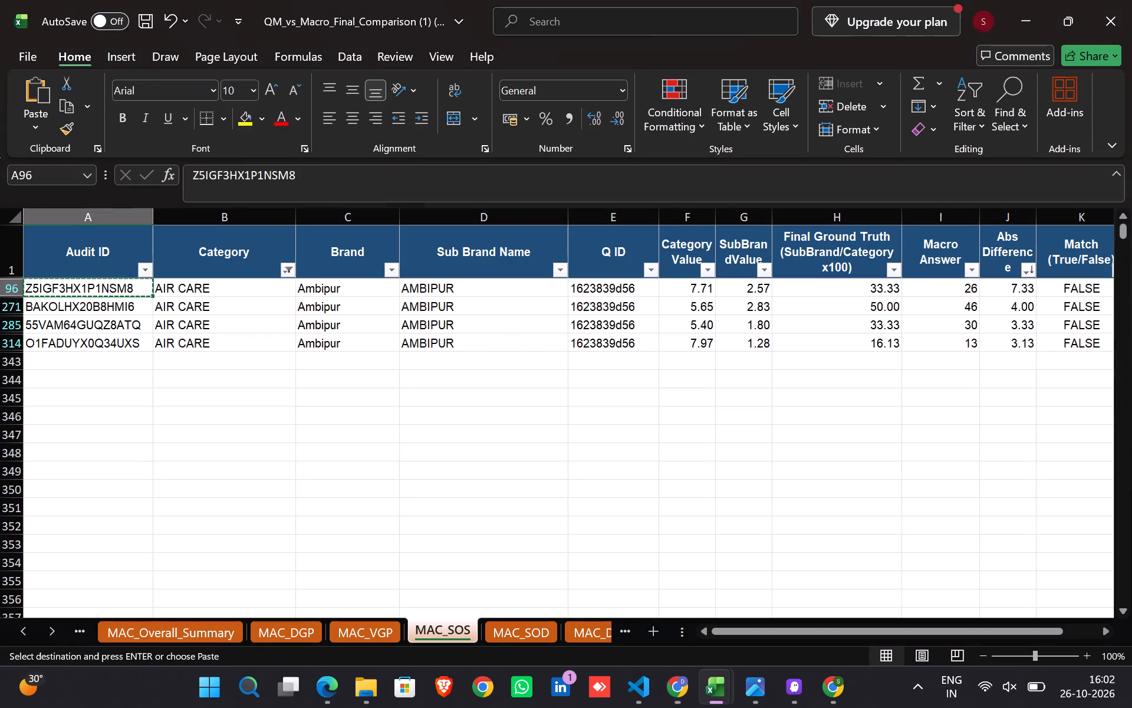
left_click(586, 293)
key("ctrl+c")
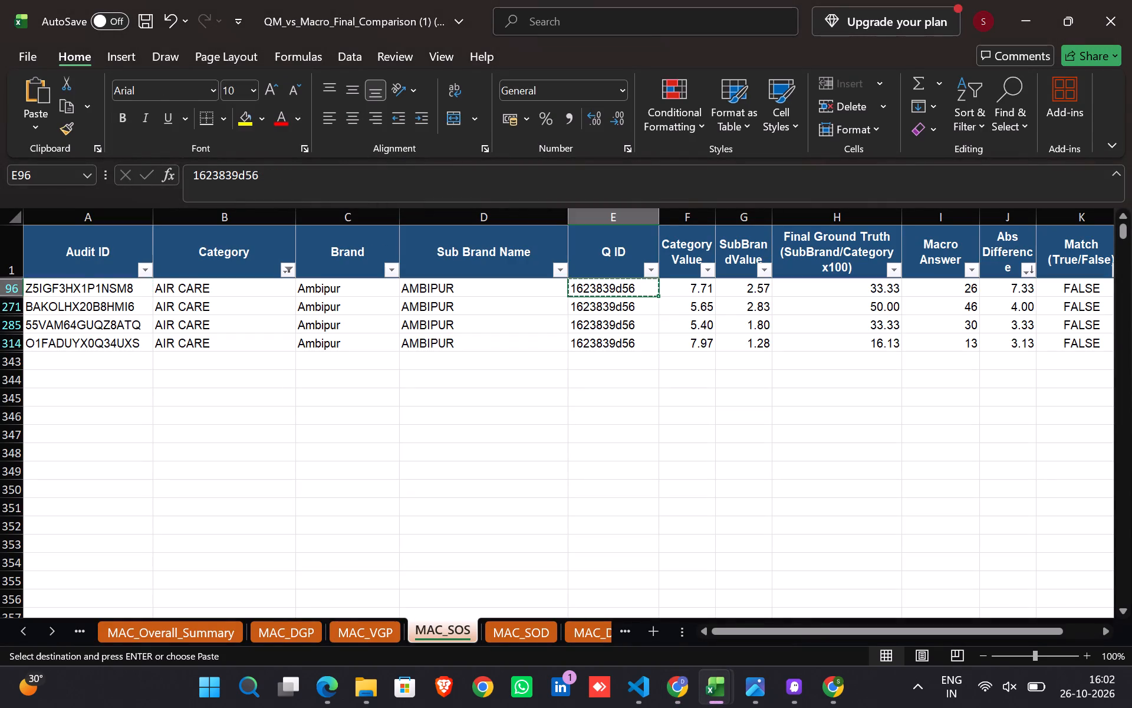
key("alt+Tab")
left_click_drag(123, 148, 0, 140)
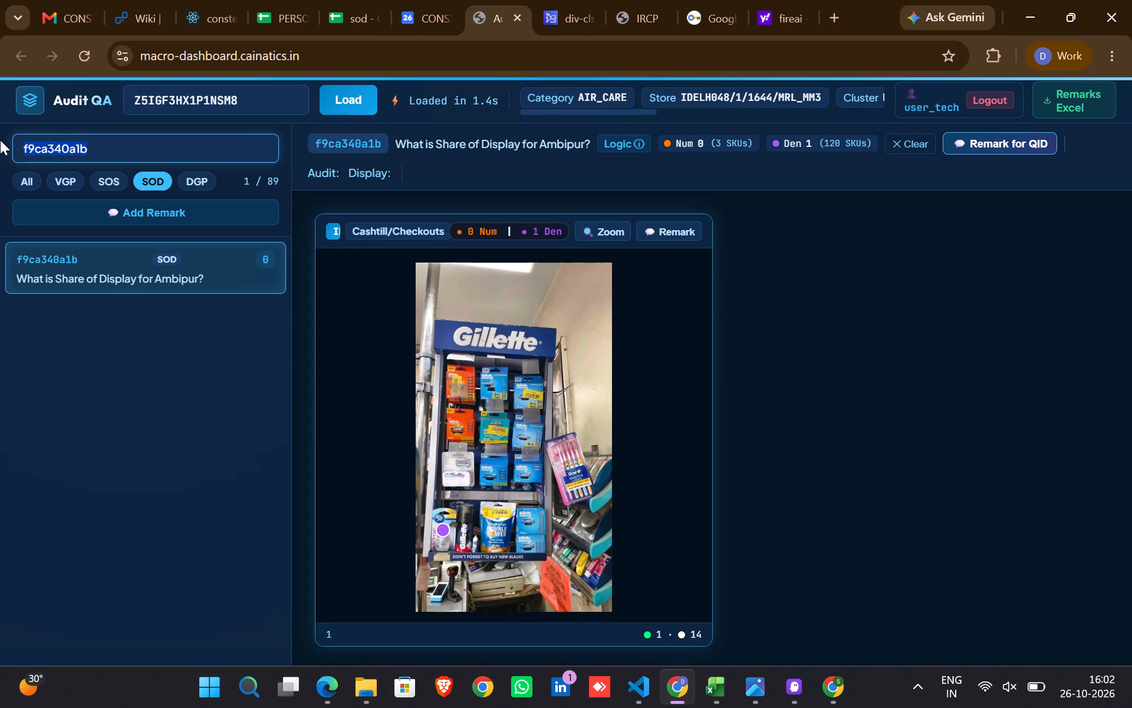
key("ctrl+v")
left_click(348, 94)
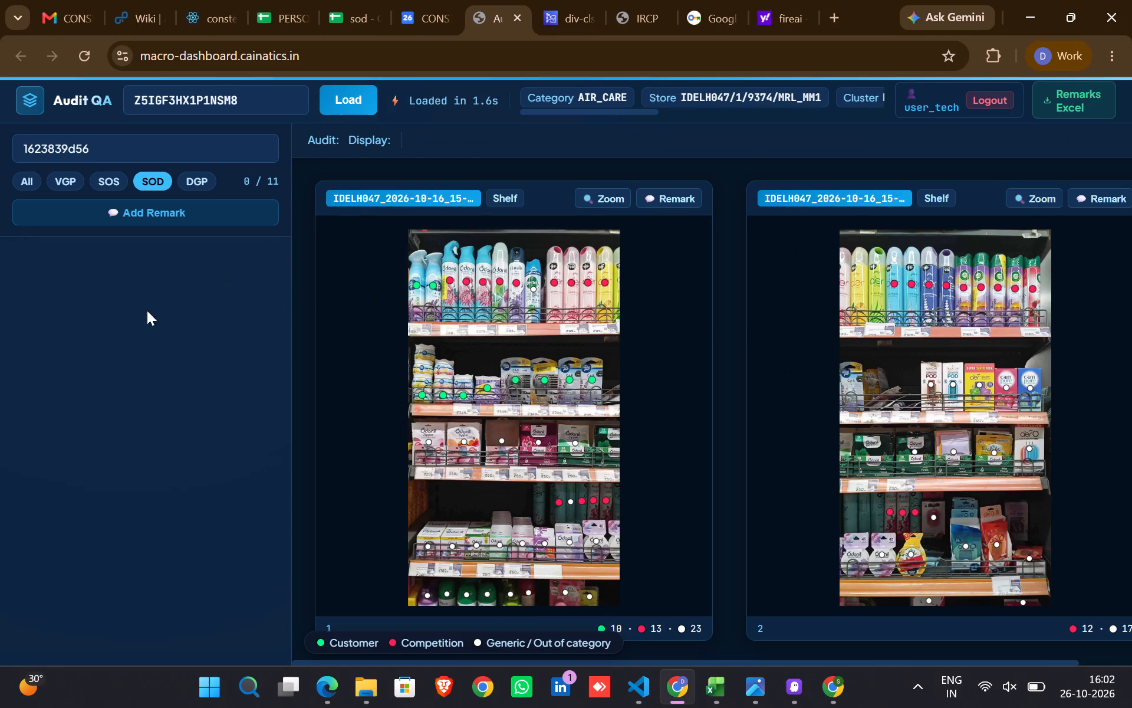
Filter the question list to SOS and select the Ambipur Share of Shelf question, 1623839d56.
double_click(119, 158)
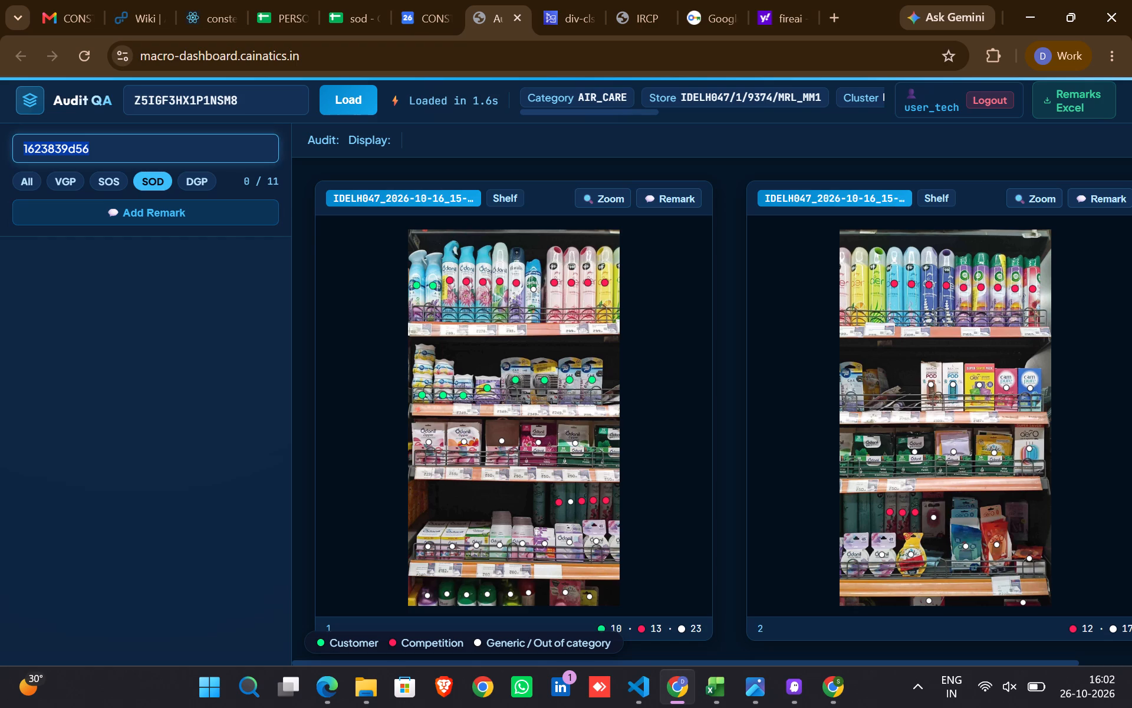
key("Return")
left_click(120, 176)
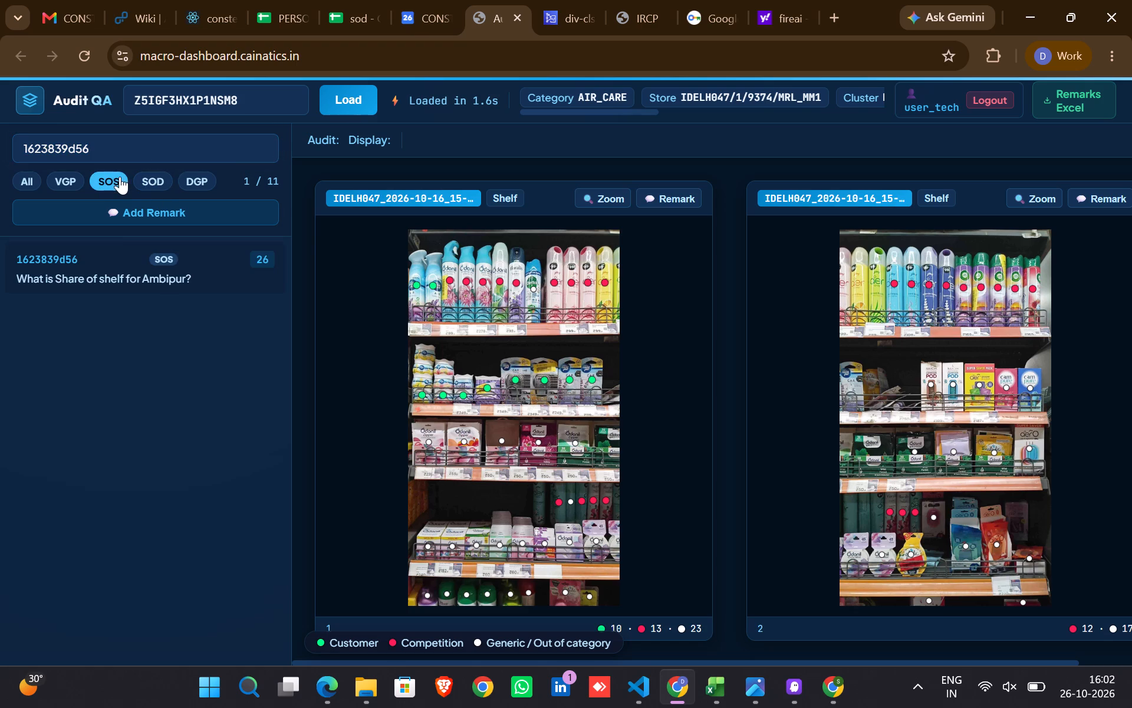
left_click(121, 248)
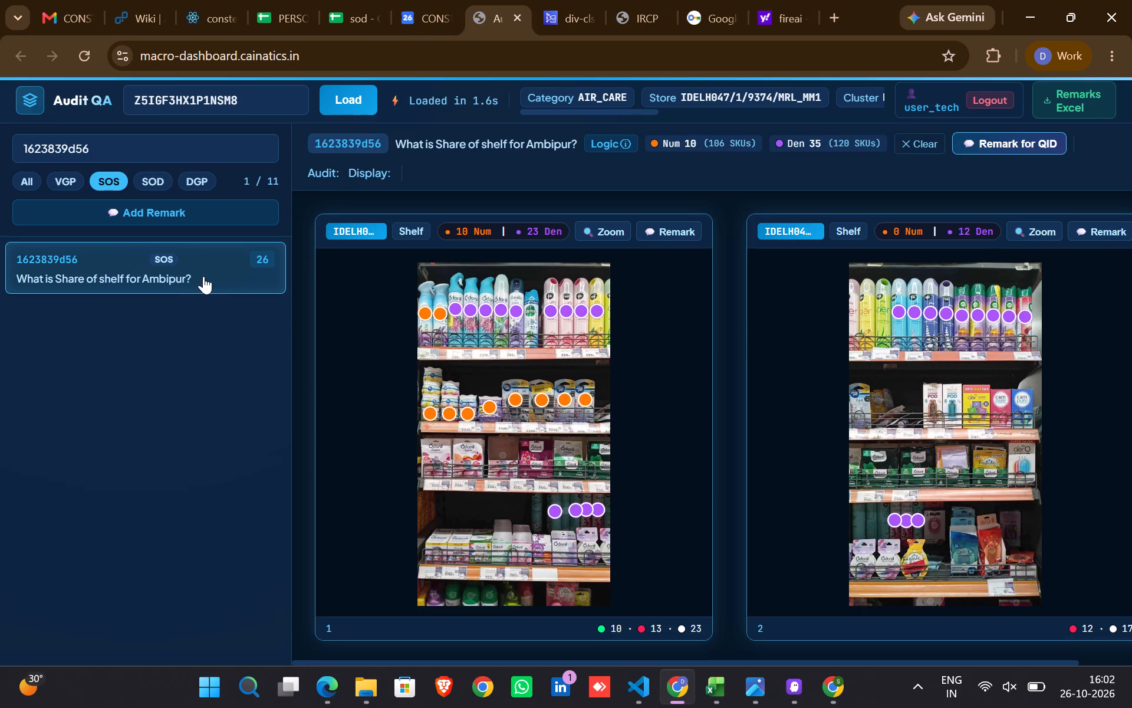
Examine the shelf photos of audit Z5IGF3HX1P1NSM8 up close, with the Ambipur question deselected and reselected to compare the product markers.
left_click(225, 266)
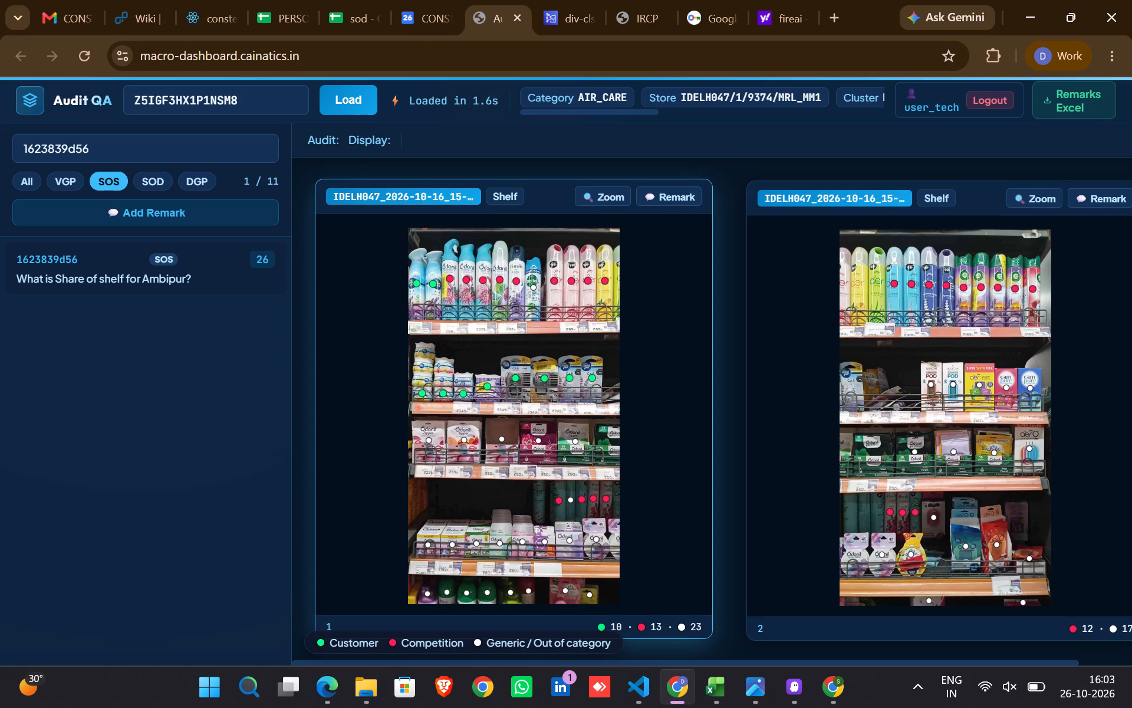
scroll(666, 320, "down", 2)
scroll(666, 320, "left", 2)
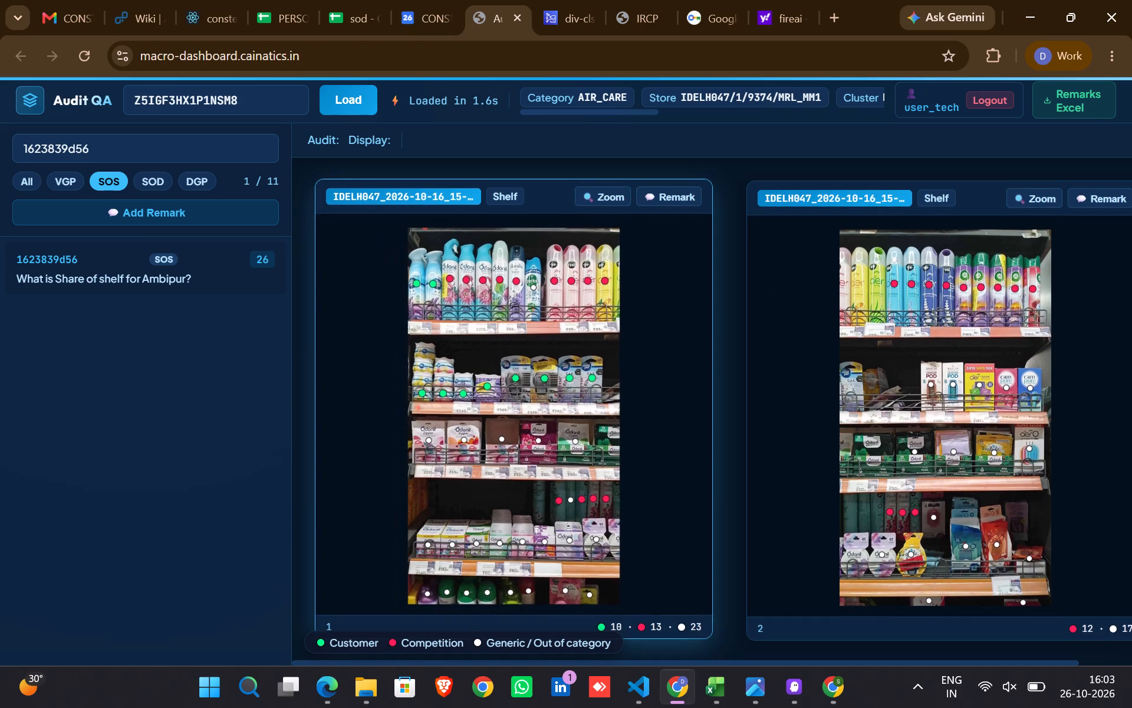
scroll(660, 576, "left", 1)
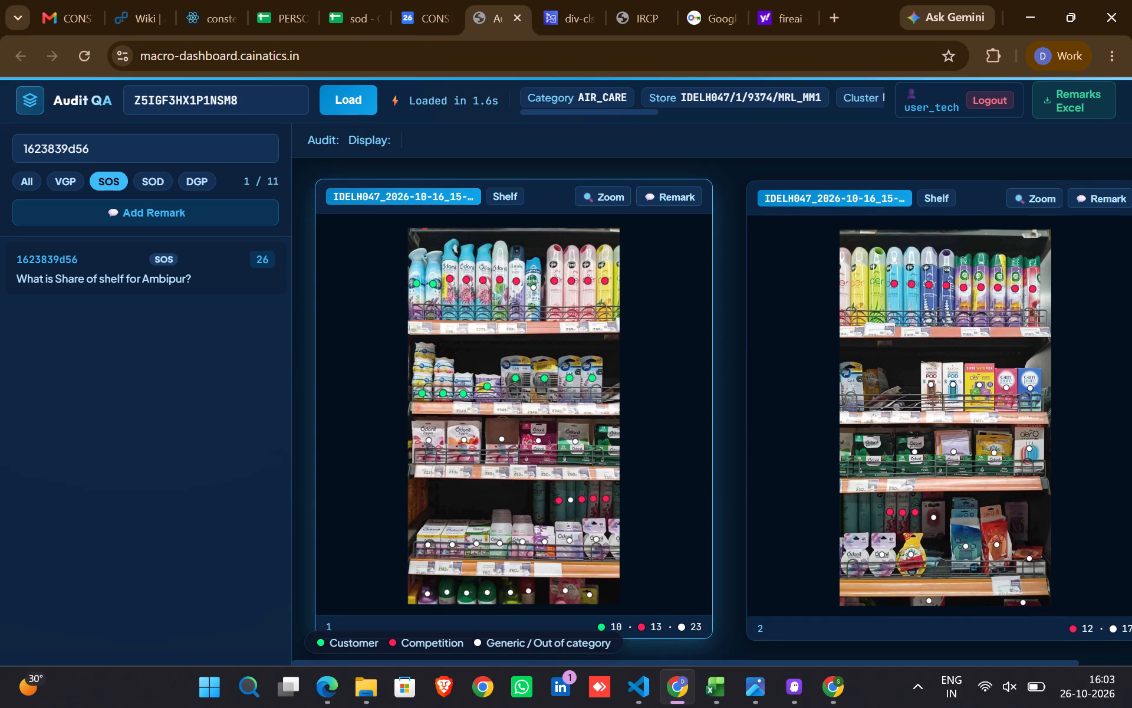
scroll(660, 576, "left", 1)
scroll(702, 527, "up", 1)
scroll(702, 527, "down", 2)
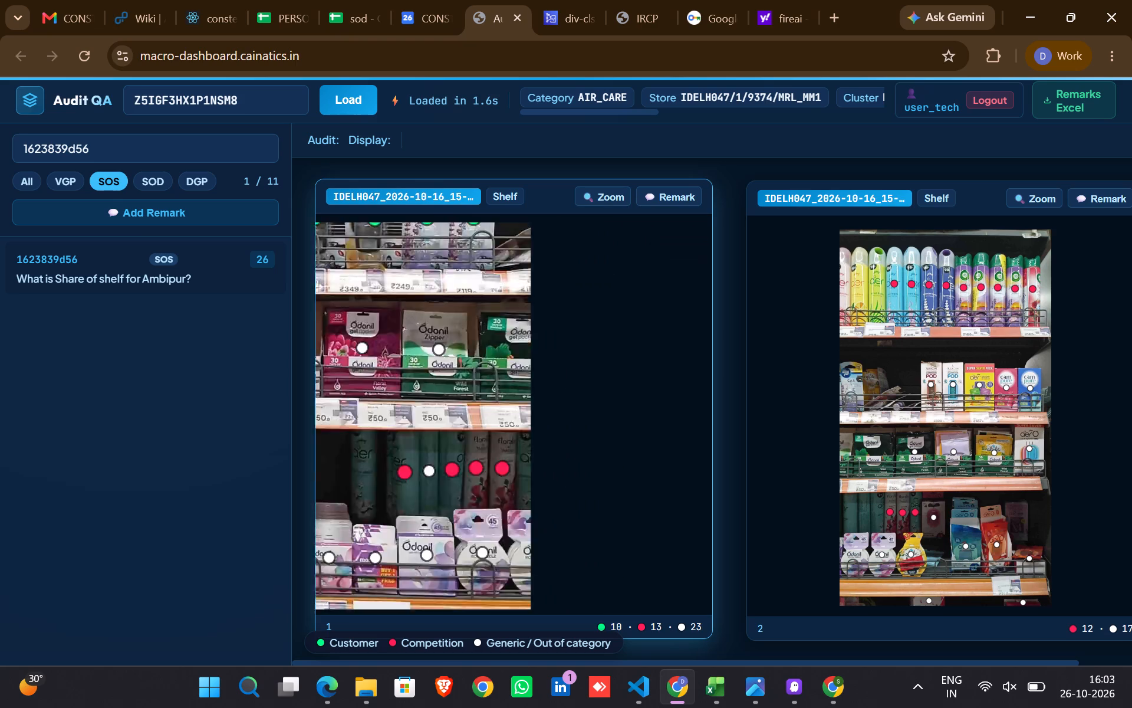
scroll(702, 527, "down", 1)
scroll(803, 289, "up", 1)
scroll(803, 289, "down", 1)
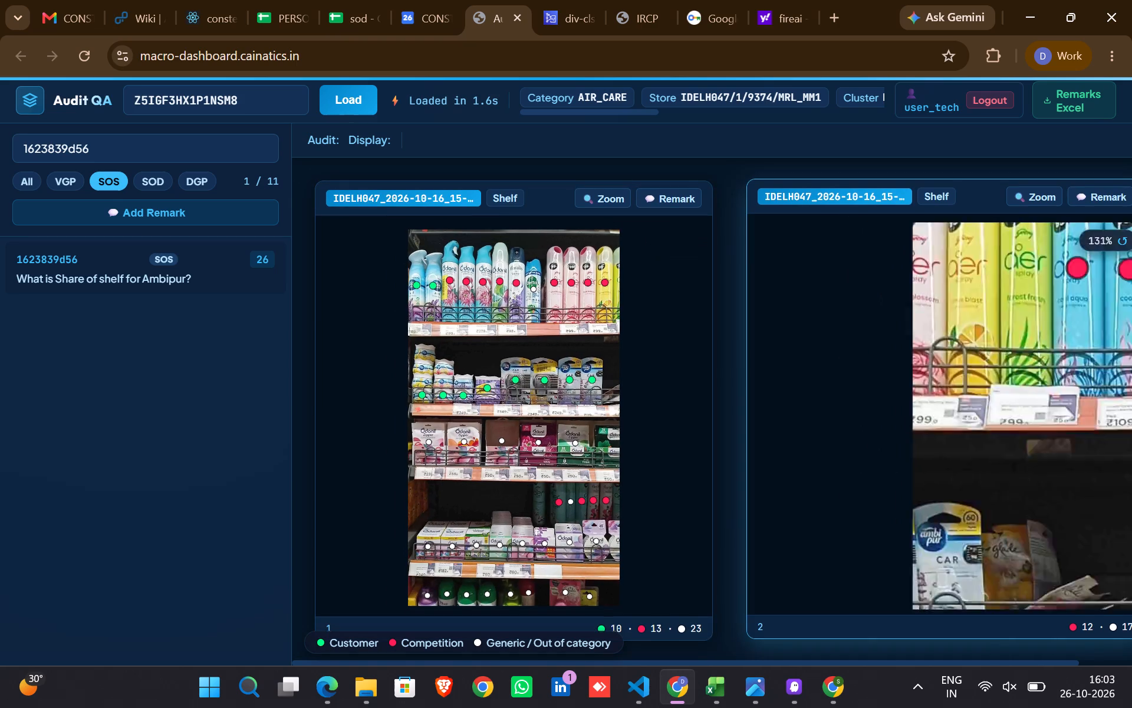
scroll(803, 289, "down", 1)
left_click(214, 280)
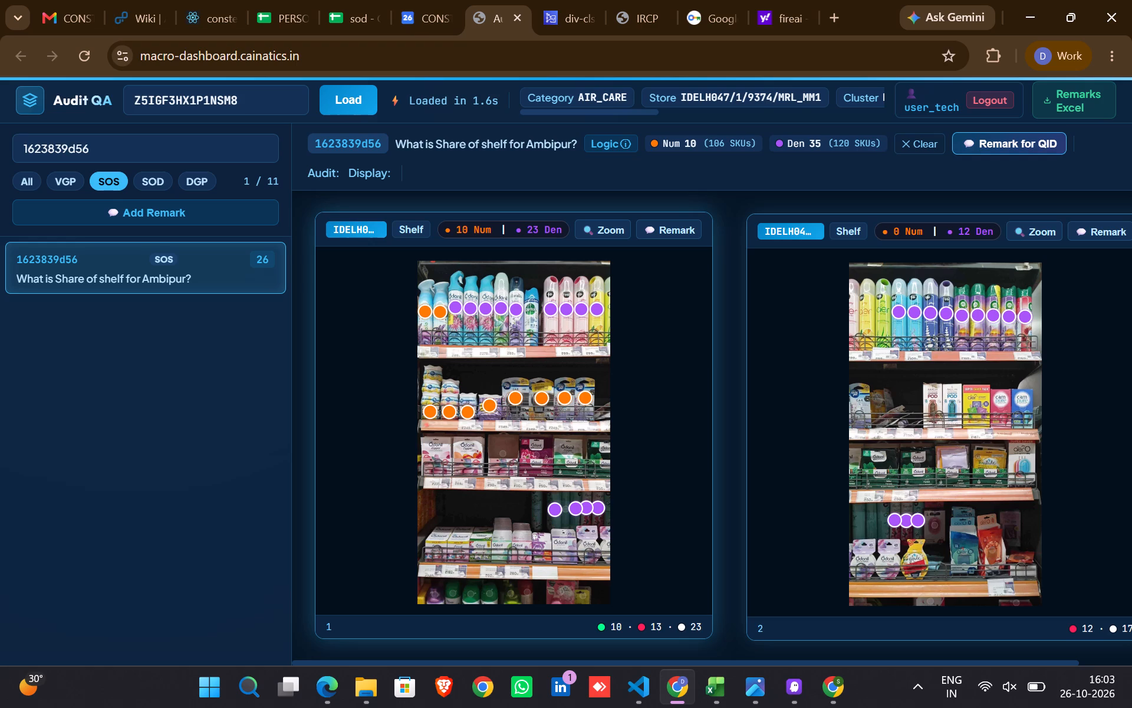
Copy audit ID BAKOLHX20B8HMI6 from the MAC_SOS sheet in the Excel workbook and load that audit in Audit QA.
key("alt+Tab")
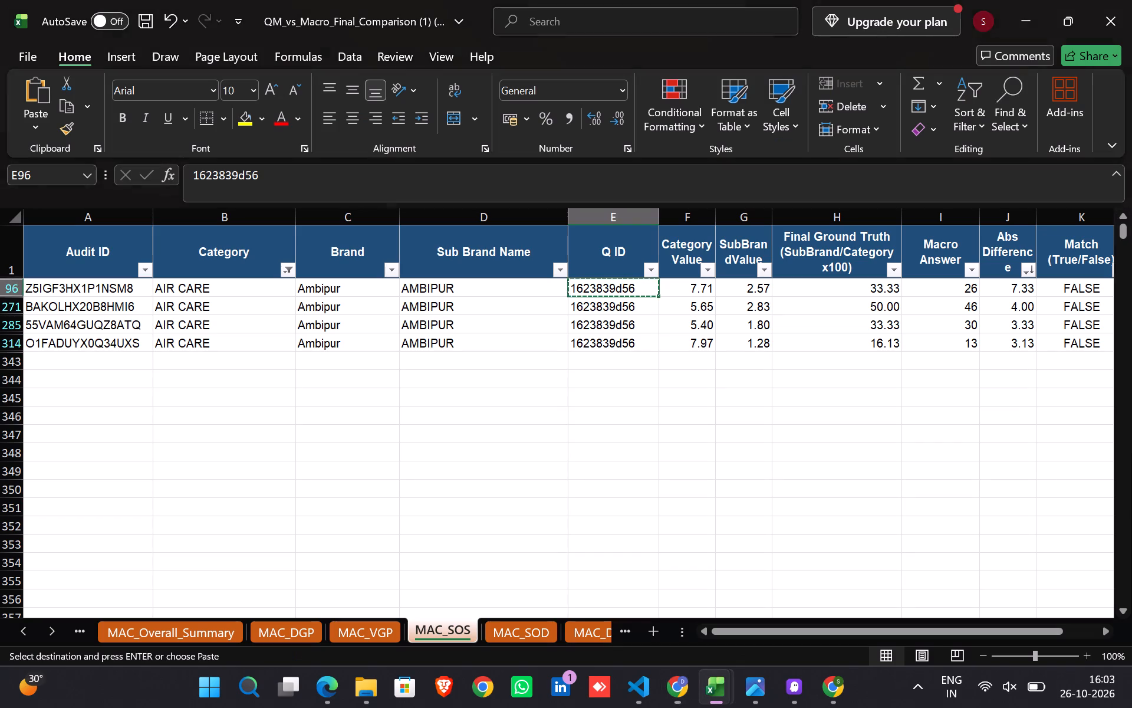
left_click(100, 304)
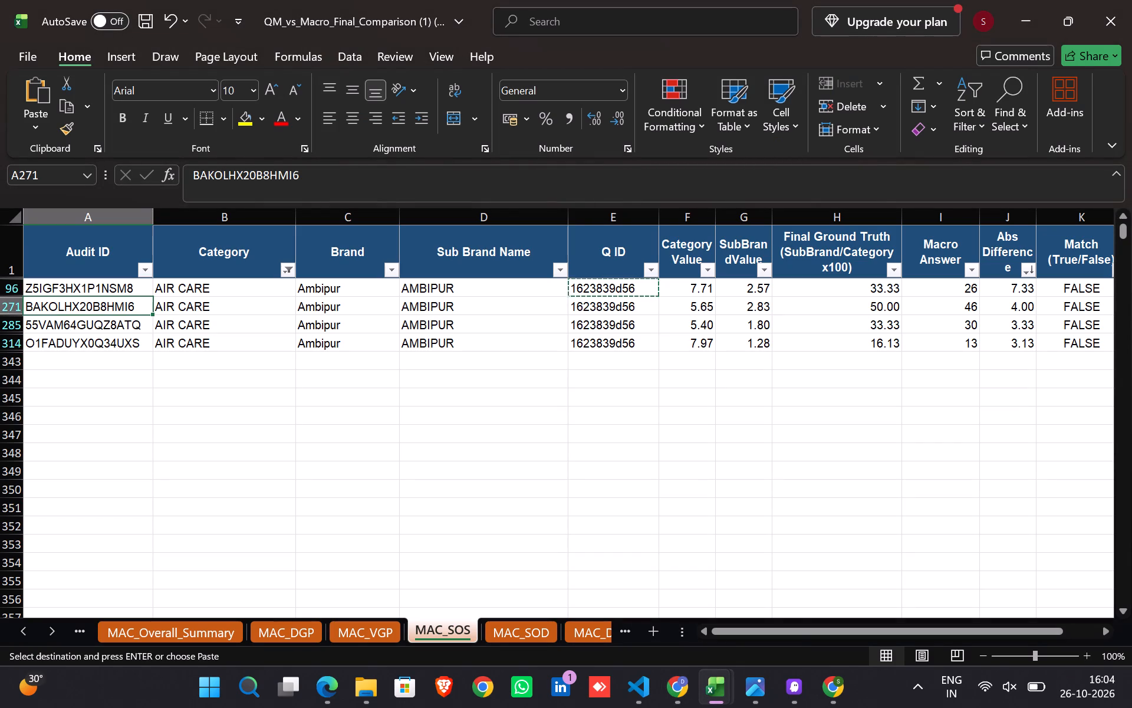
key("ctrl+c")
key("alt+Tab")
double_click(195, 98)
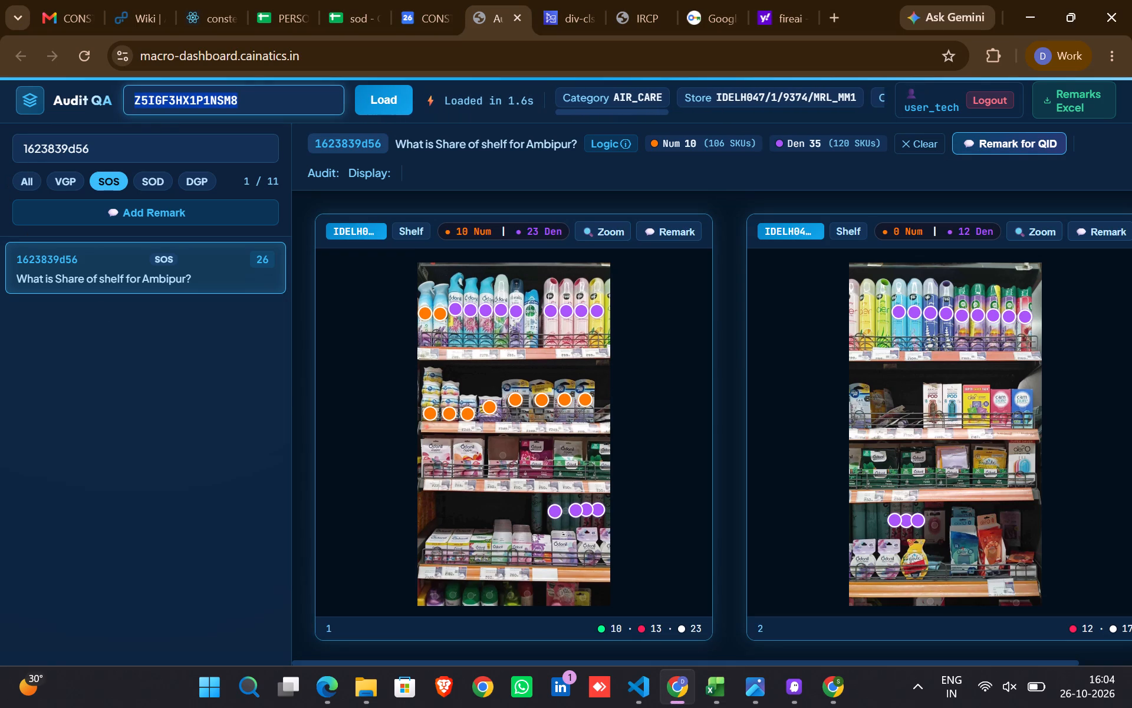
key("ctrl+v")
left_click(403, 105)
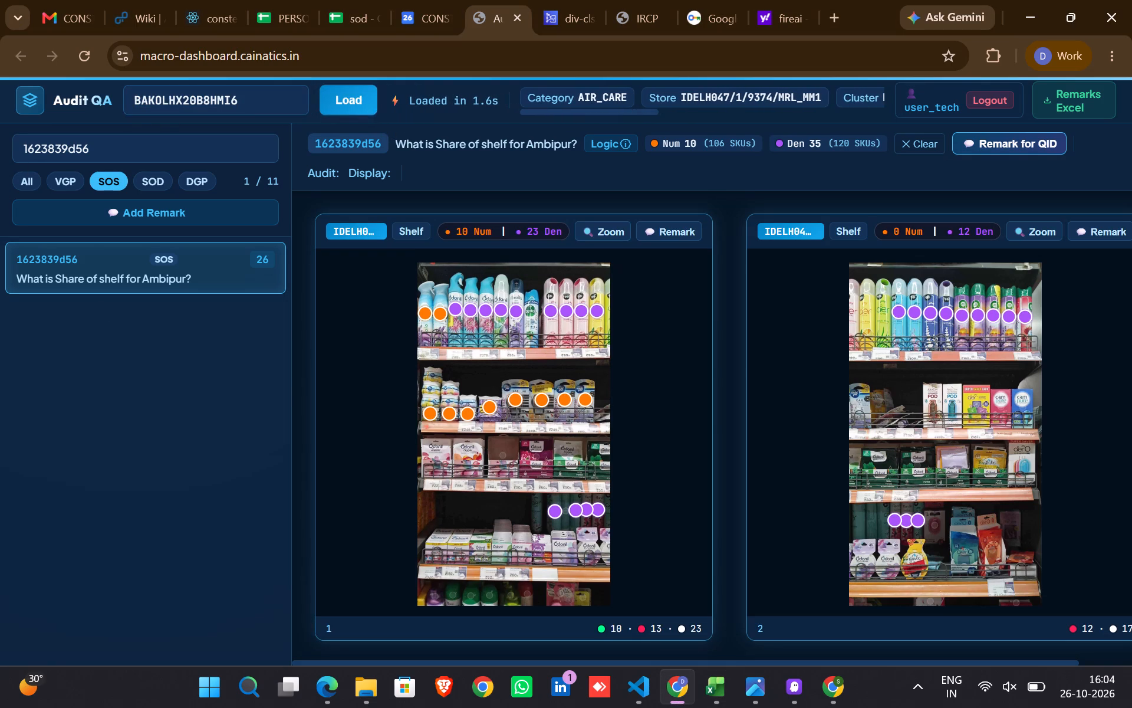
left_click(346, 94)
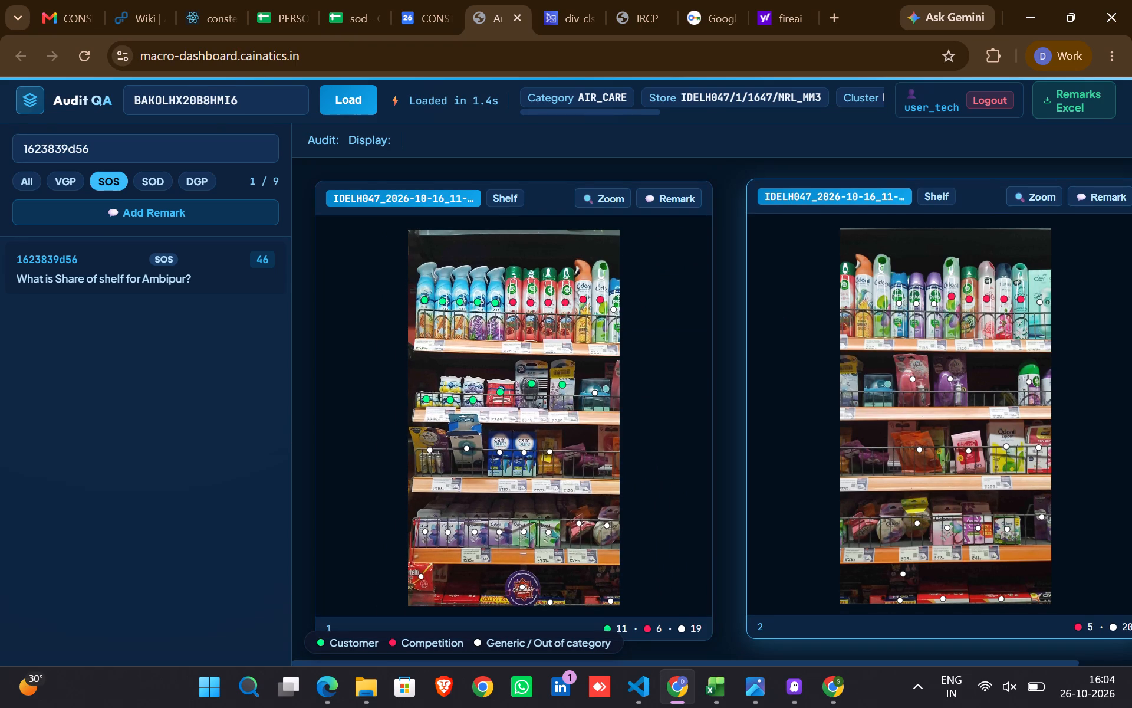
Examine both shelf photos of audit BAKOLHX20B8HMI6 for how the Ambipur and competitor products are marked.
scroll(960, 537, "down", 1)
scroll(960, 537, "left", 2)
key("Right")
key("Right")
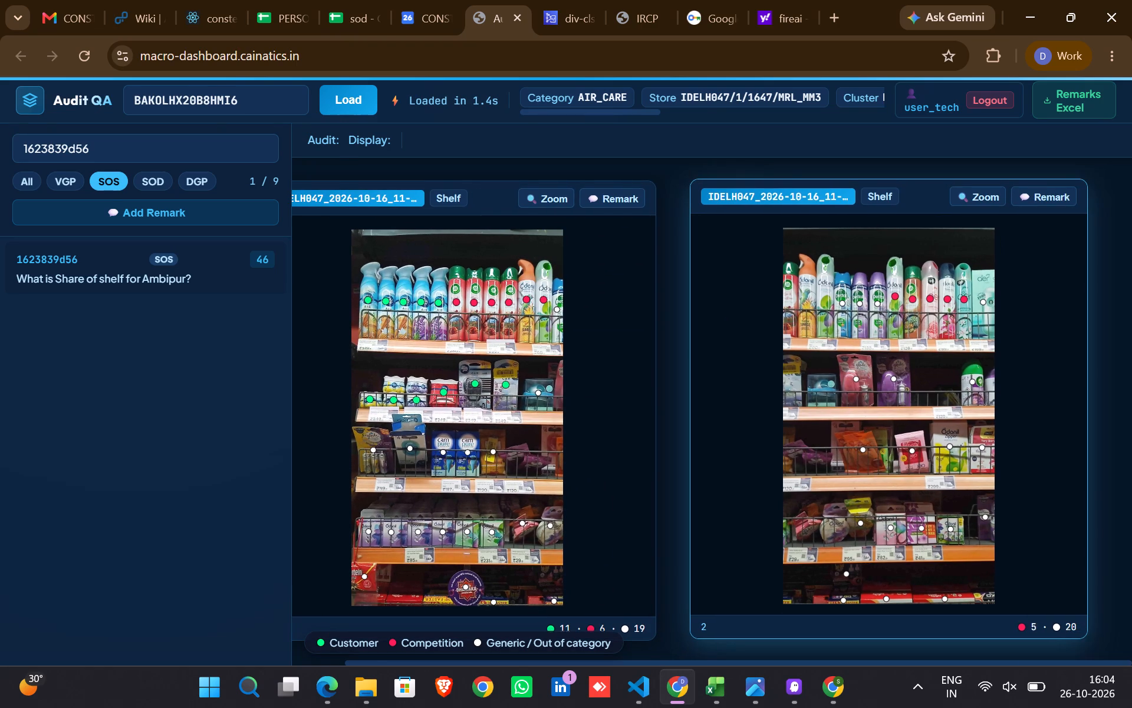
scroll(960, 537, "down", 1)
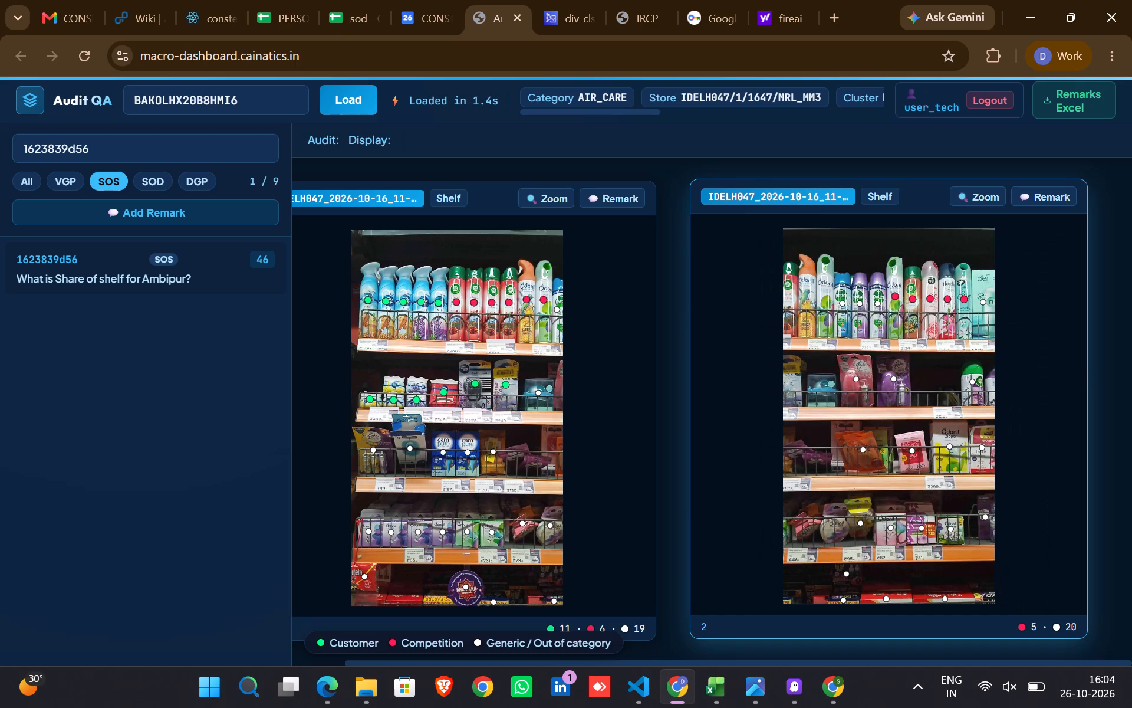
scroll(960, 537, "down", 1)
left_click_drag(927, 412, 1026, 687)
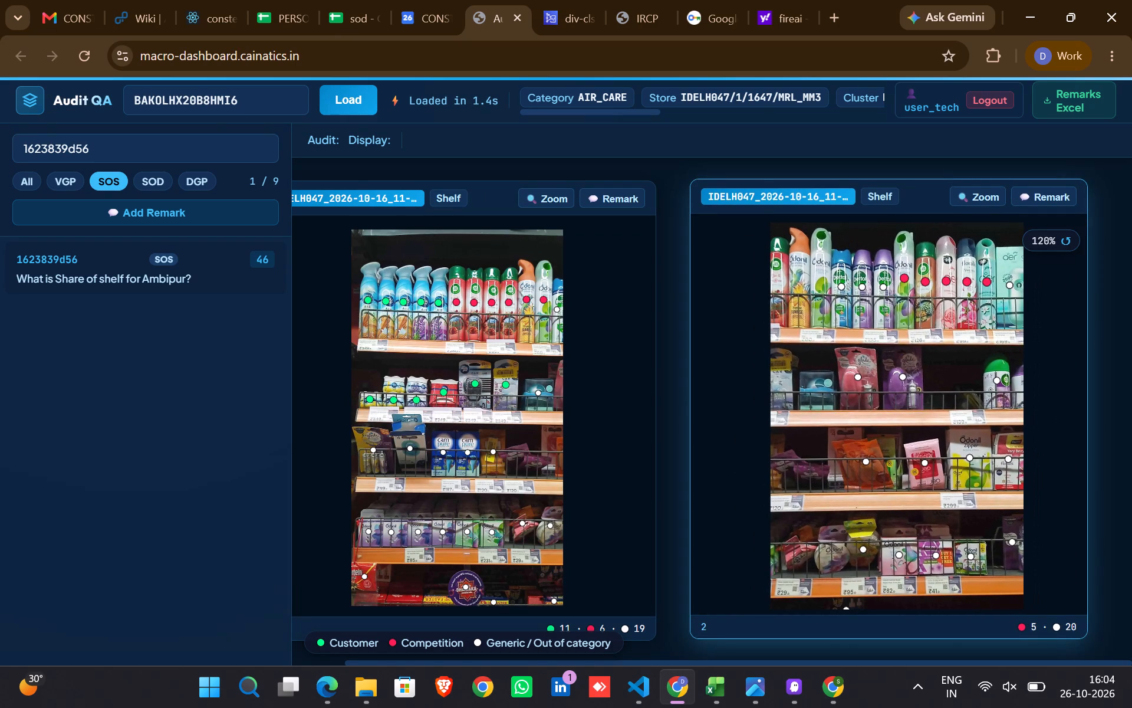
scroll(848, 389, "down", 1)
scroll(491, 467, "down", 1)
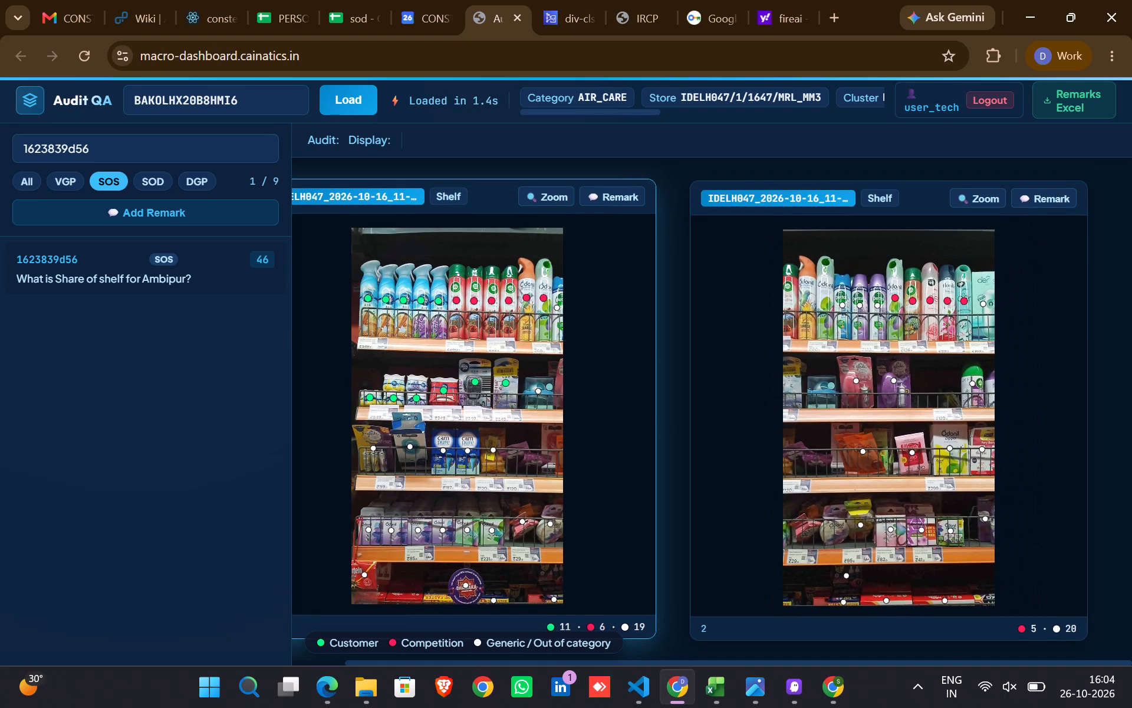
Copy audit ID 55VAM64GUQZ8ATQ from the MAC_SOS sheet in the Excel workbook and return to Audit QA.
key("alt+Tab")
left_click(127, 325)
key("ctrl+c")
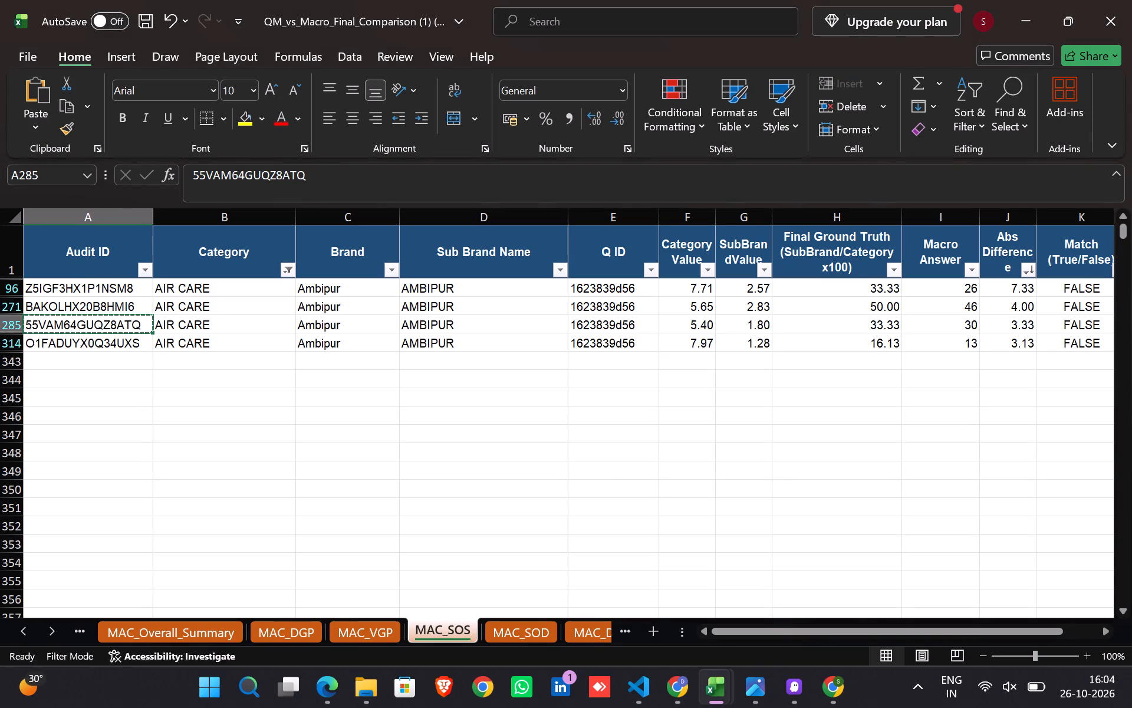
key("alt+Tab")
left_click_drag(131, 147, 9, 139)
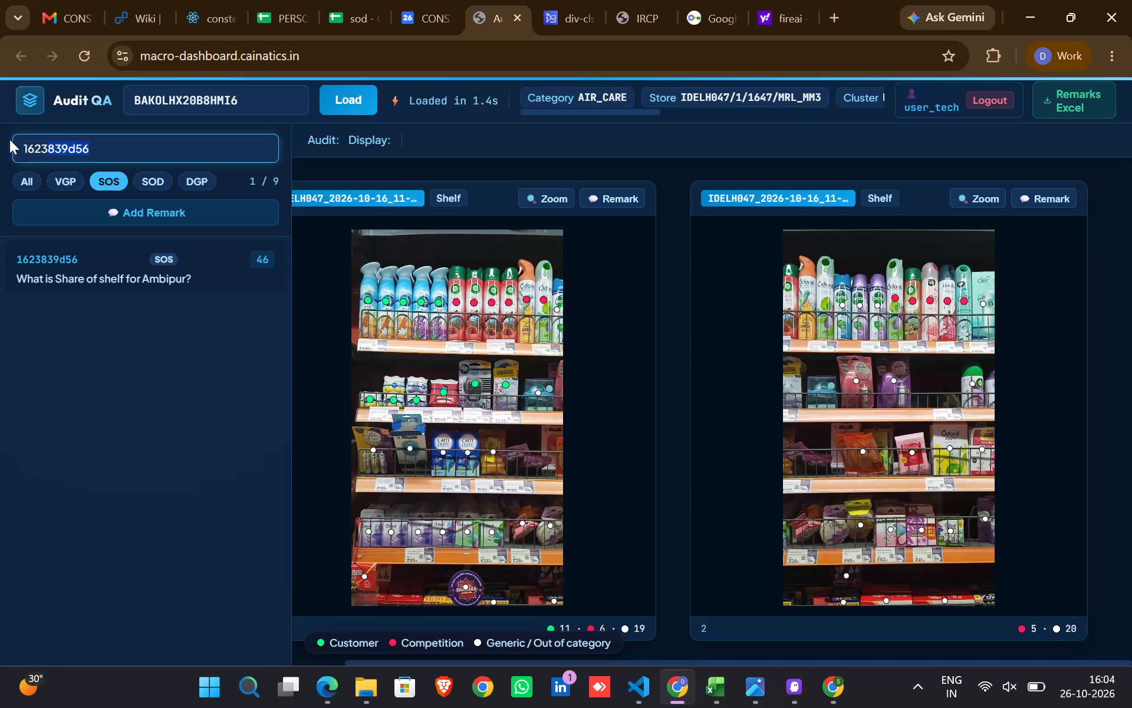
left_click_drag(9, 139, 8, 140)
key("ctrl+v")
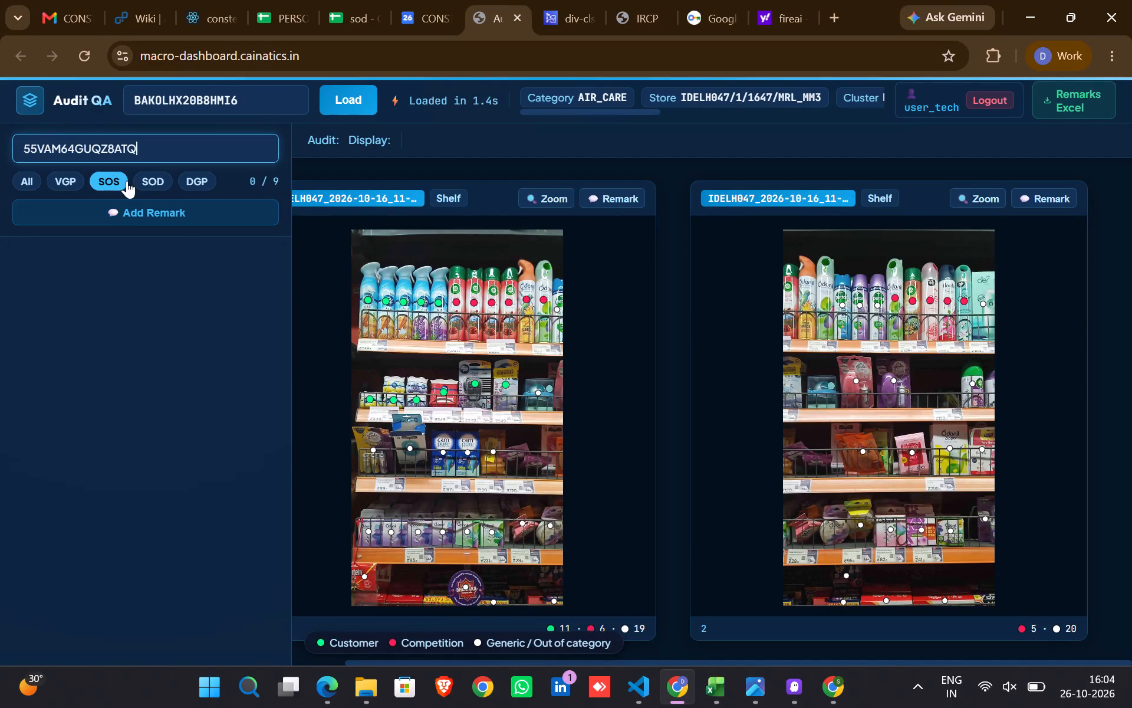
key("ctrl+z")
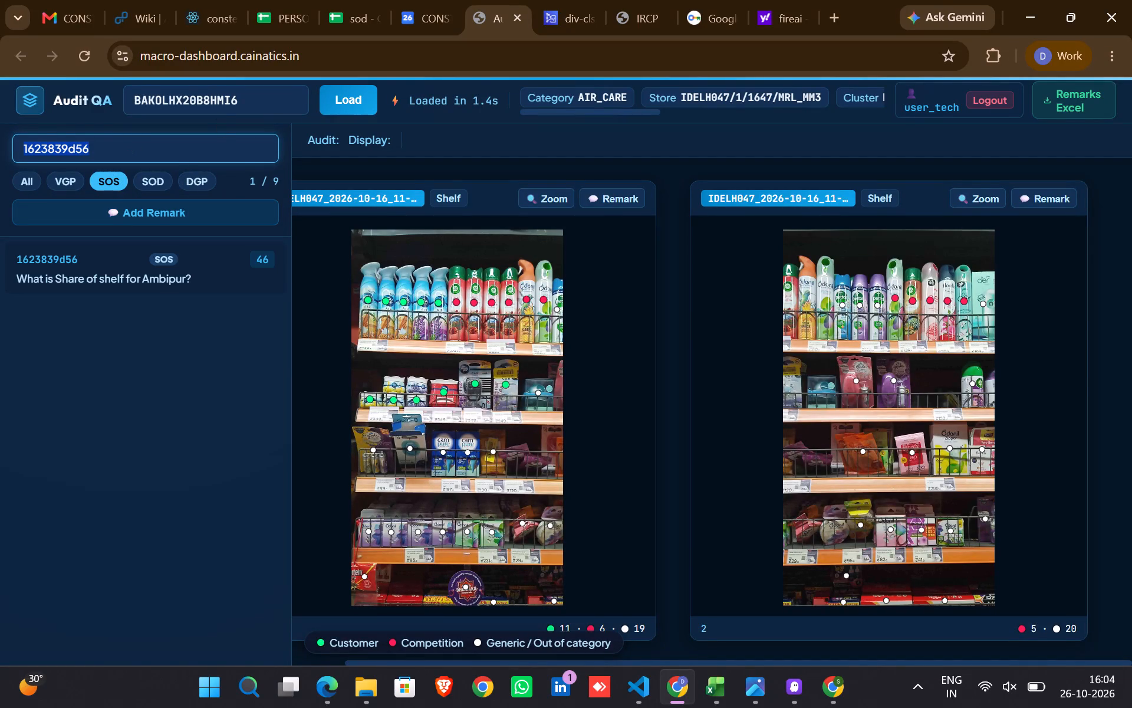
Replace the audit ID with the copied 55VAM64GUQZ8ATQ and load that audit.
double_click(209, 100)
key("ctrl+v")
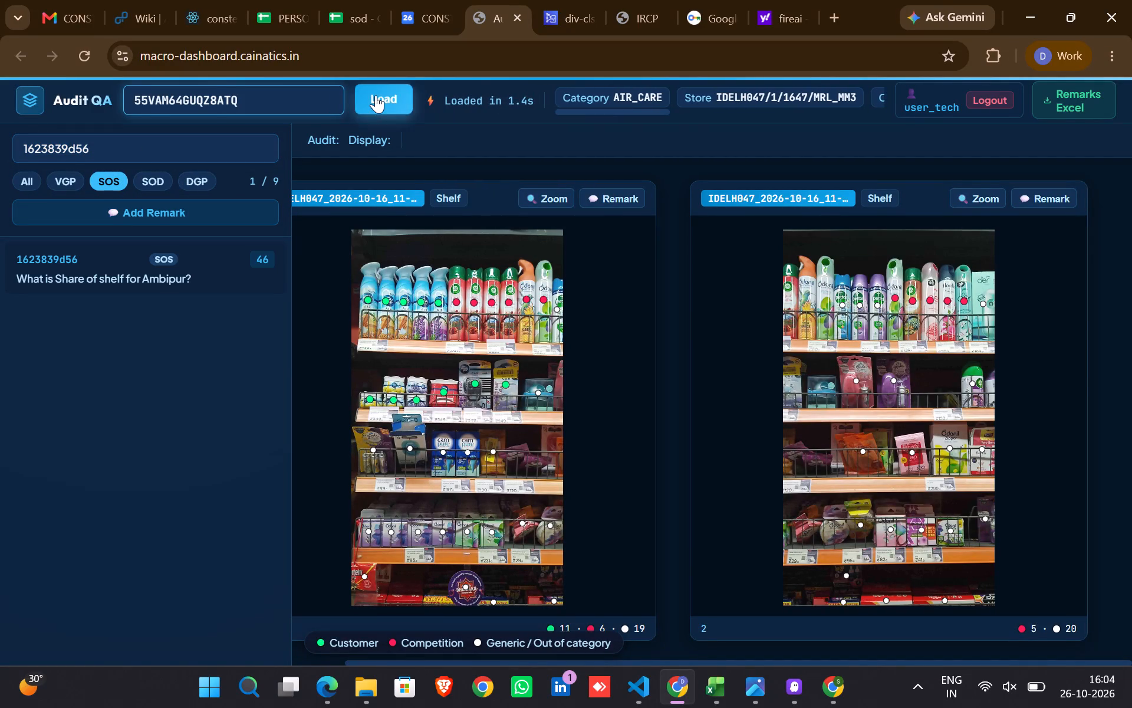
left_click(376, 95)
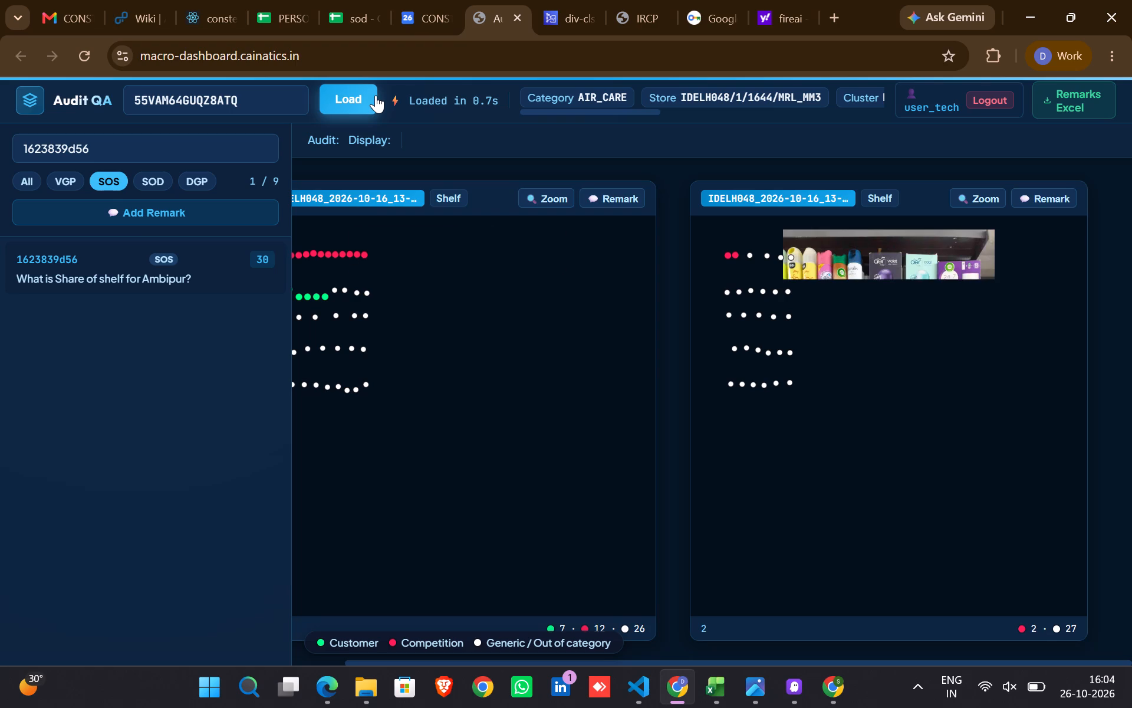
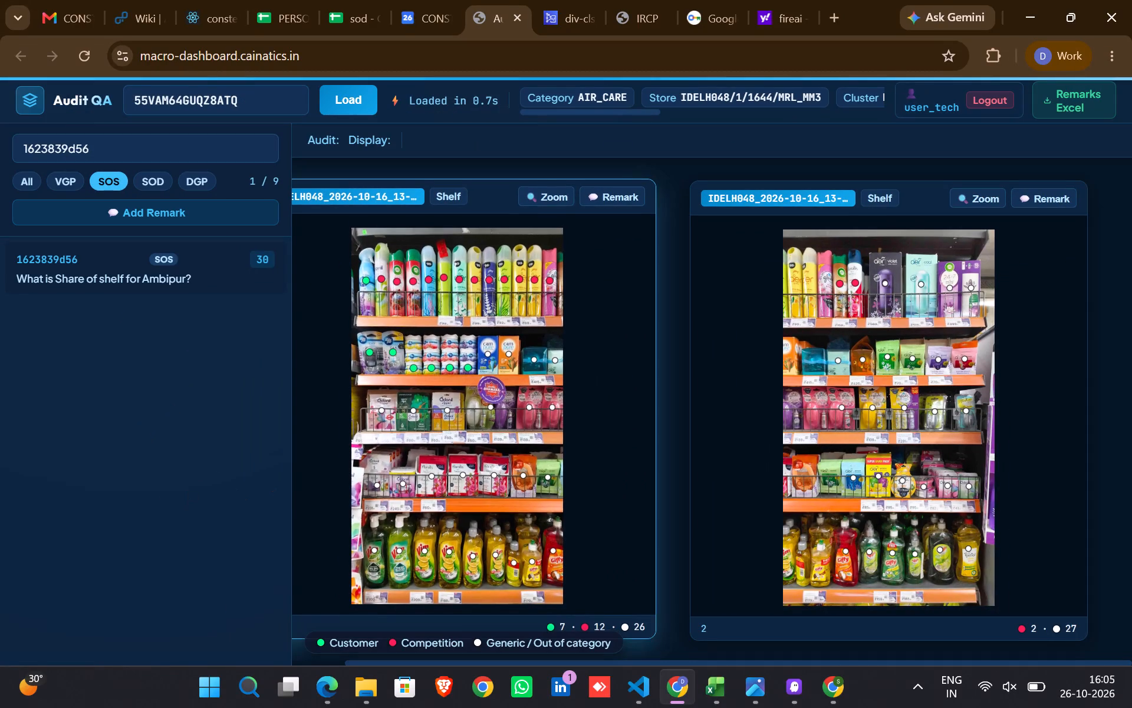
Examine both shelf photos of audit 55VAM64GUQZ8ATQ for how the Ambipur, competitor and generic products are marked on each shelf.
left_click_drag(363, 501, 268, 577)
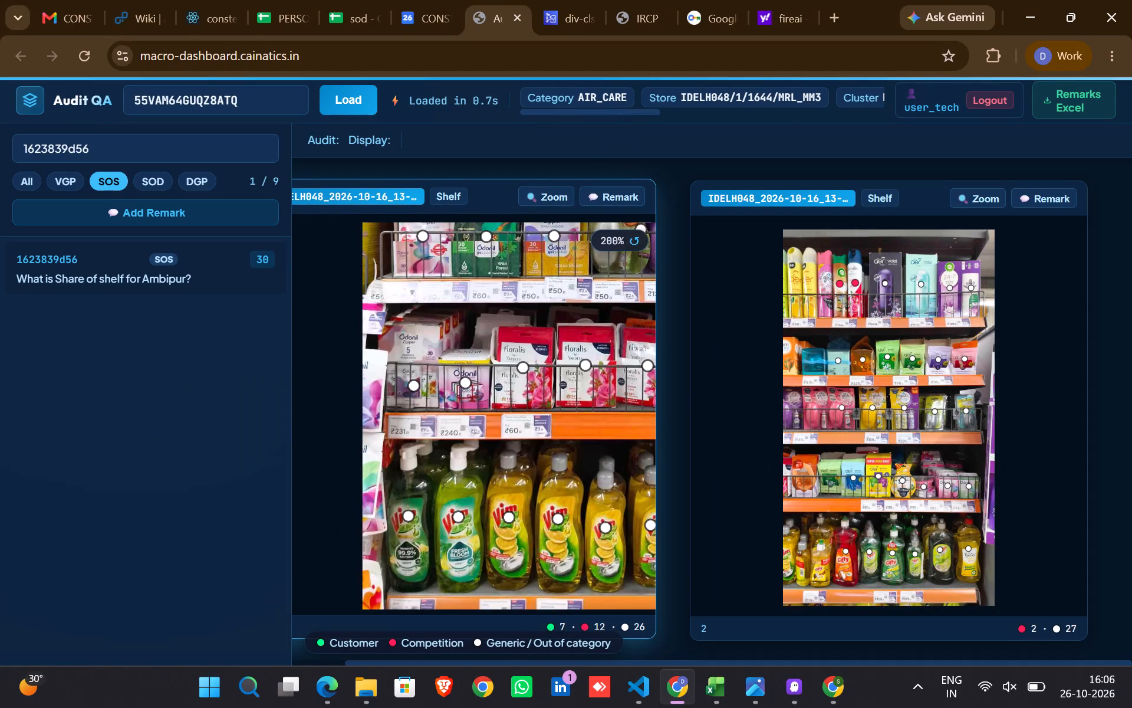
left_click_drag(406, 421, 301, 578)
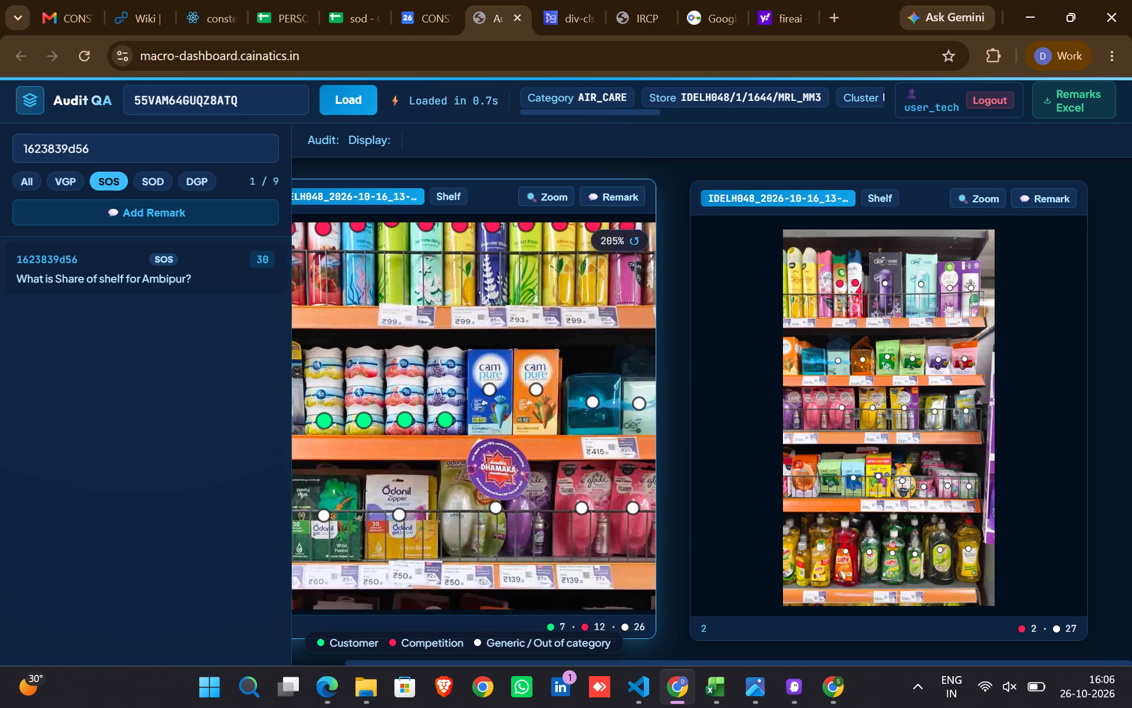
right_click(487, 325)
left_click(430, 322)
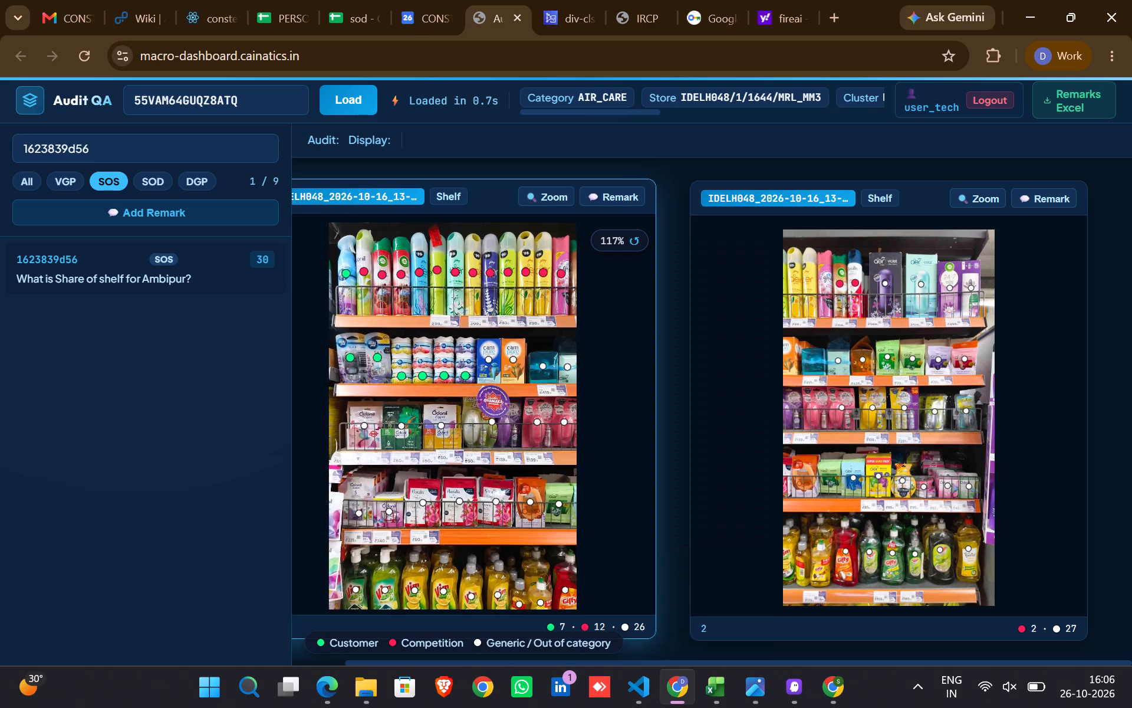
left_click_drag(430, 322, 401, 402)
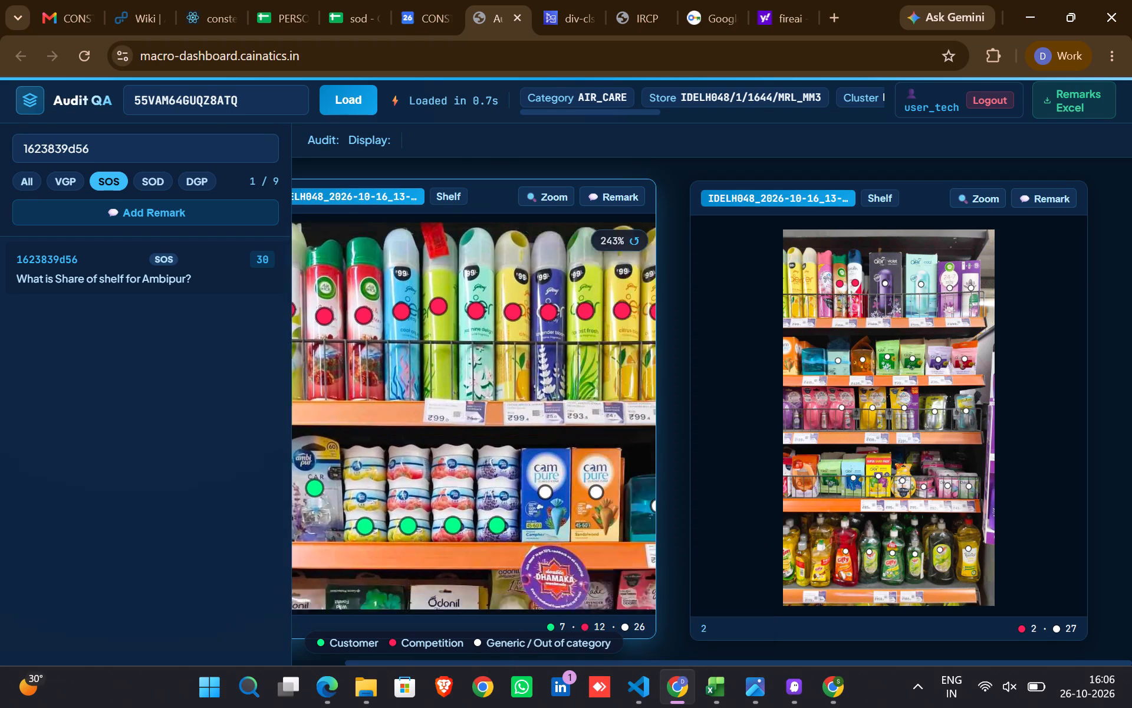
left_click_drag(401, 402, 524, 116)
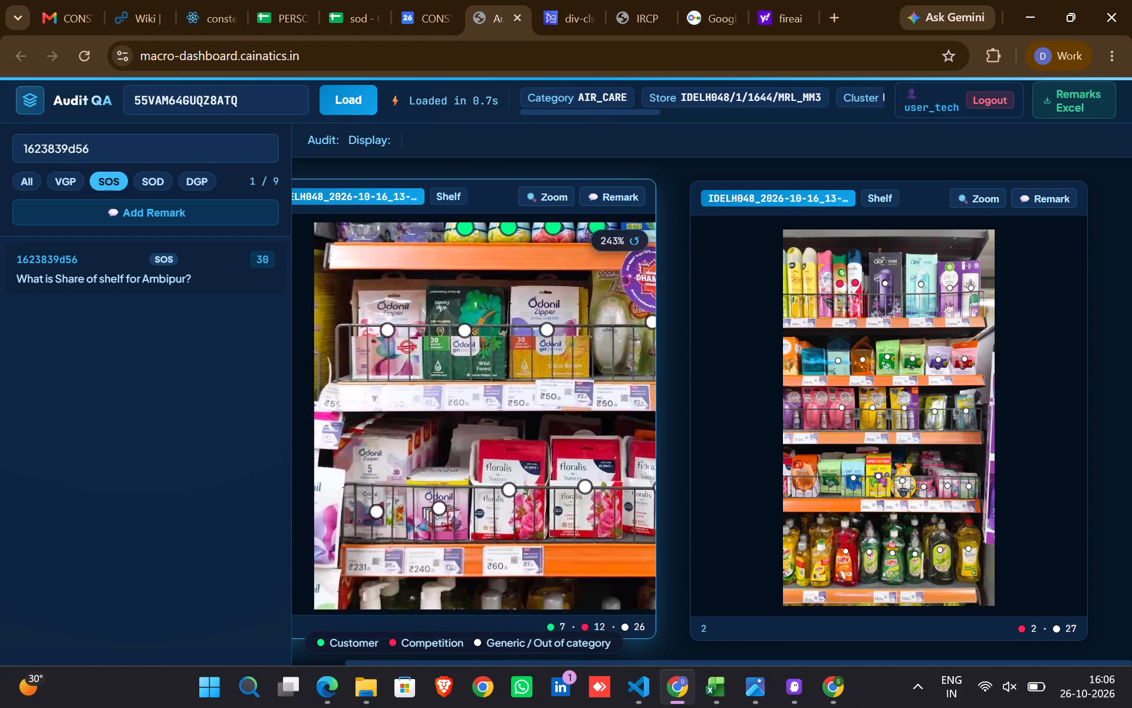
left_click_drag(524, 116, 268, 208)
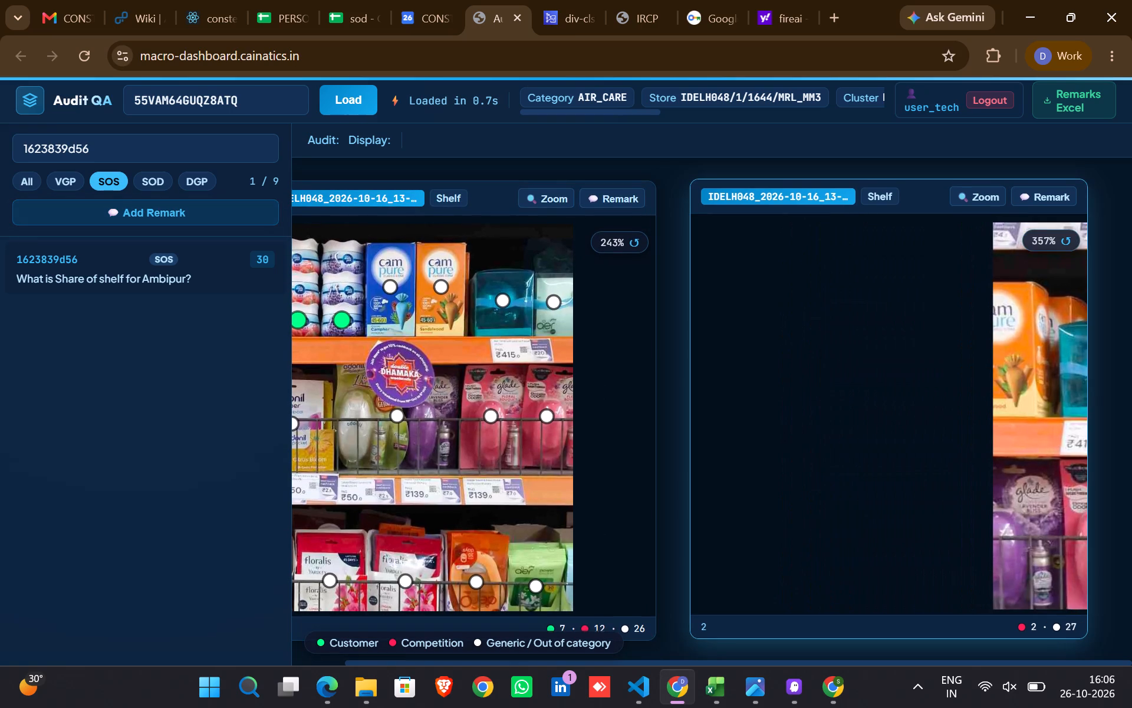
left_click_drag(876, 312, 571, 546)
left_click_drag(860, 451, 638, 435)
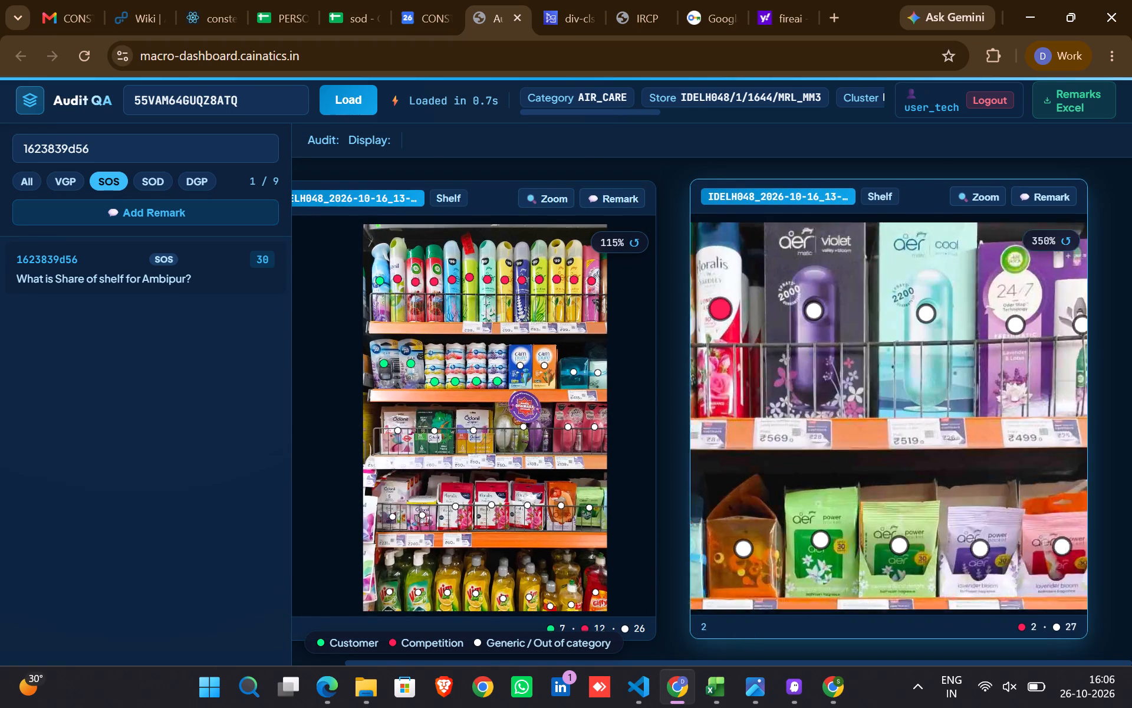
left_click_drag(829, 417, 914, 0)
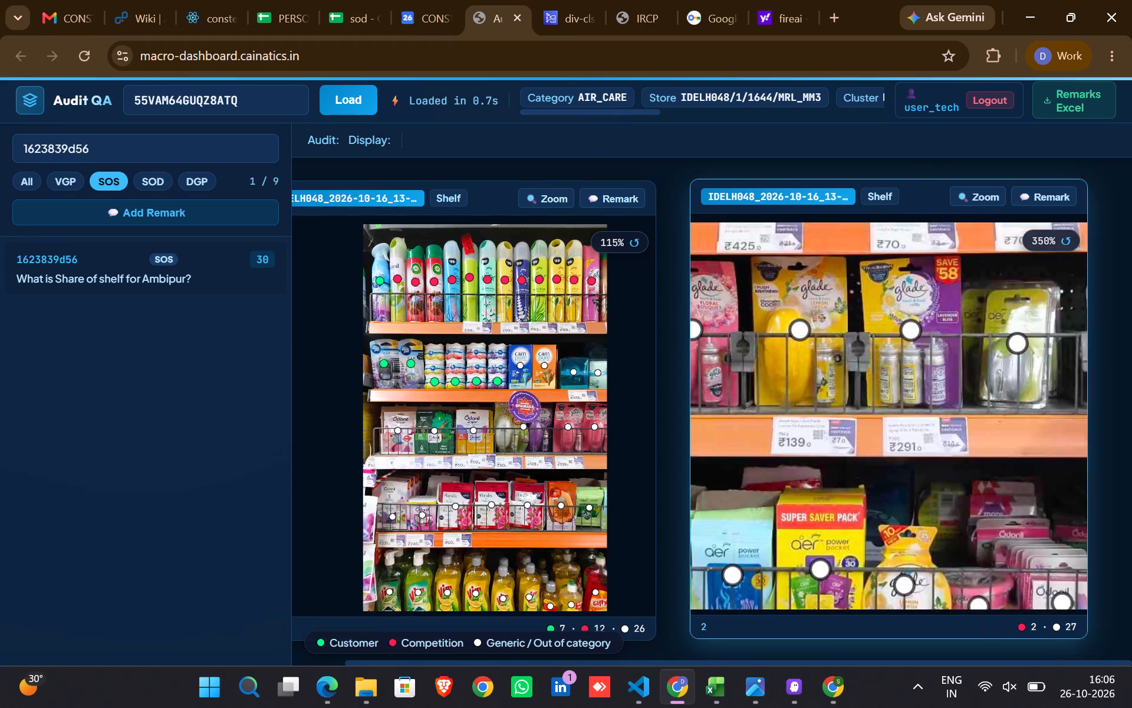
left_click_drag(914, 0, 970, 0)
left_click_drag(934, 485, 934, 477)
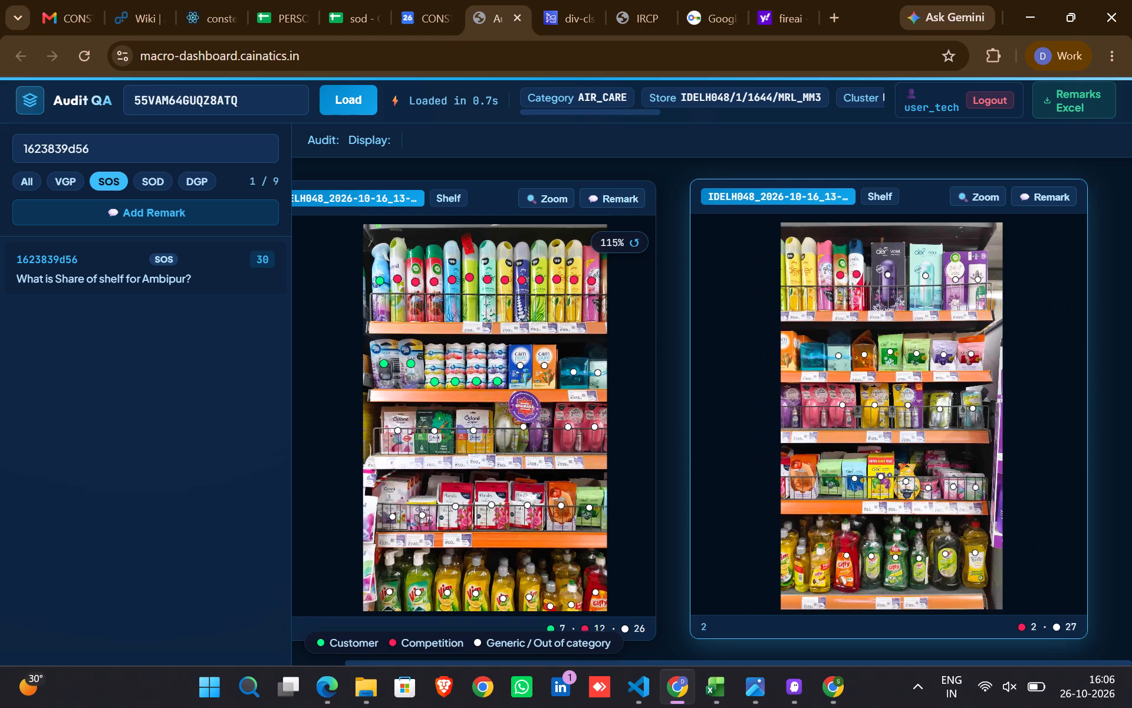
left_click_drag(934, 477, 936, 464)
left_click_drag(936, 464, 970, 328)
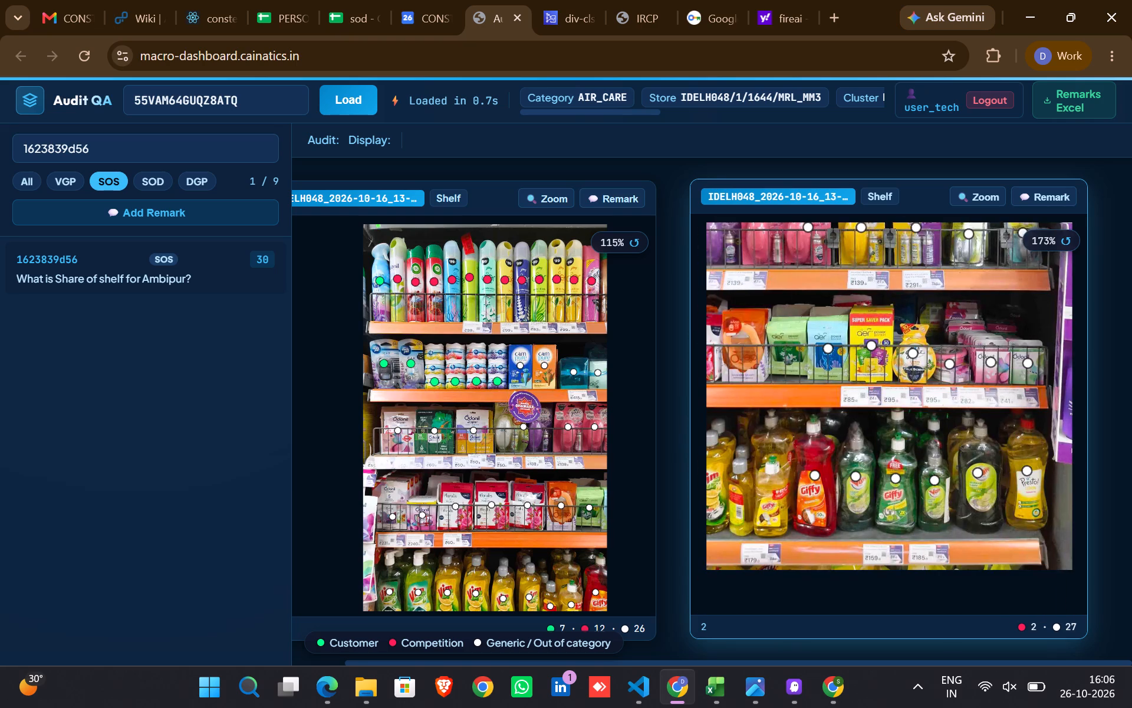
left_click_drag(970, 328, 952, 525)
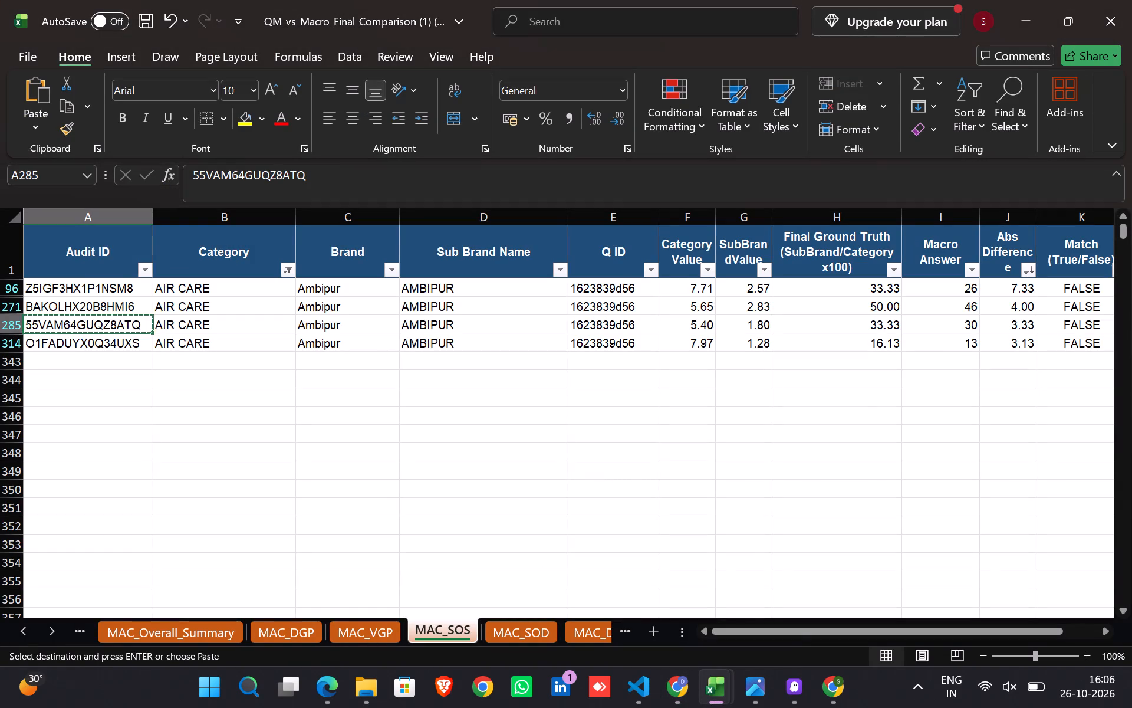
Copy audit ID O1FADUYX0Q34UXS from the MAC_SOS sheet in the Excel workbook and load that audit in Audit QA.
left_click(84, 342)
key("ctrl+c")
scroll(84, 342, "right", 1)
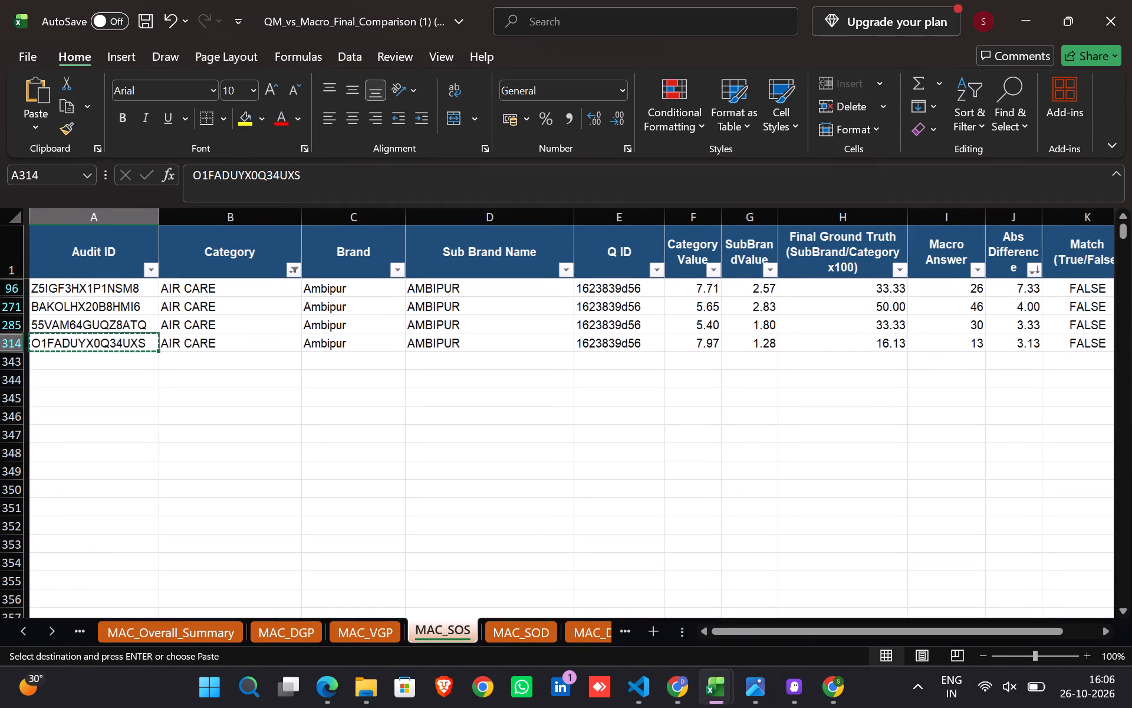
scroll(84, 342, "right", 1)
scroll(353, 496, "left", 1)
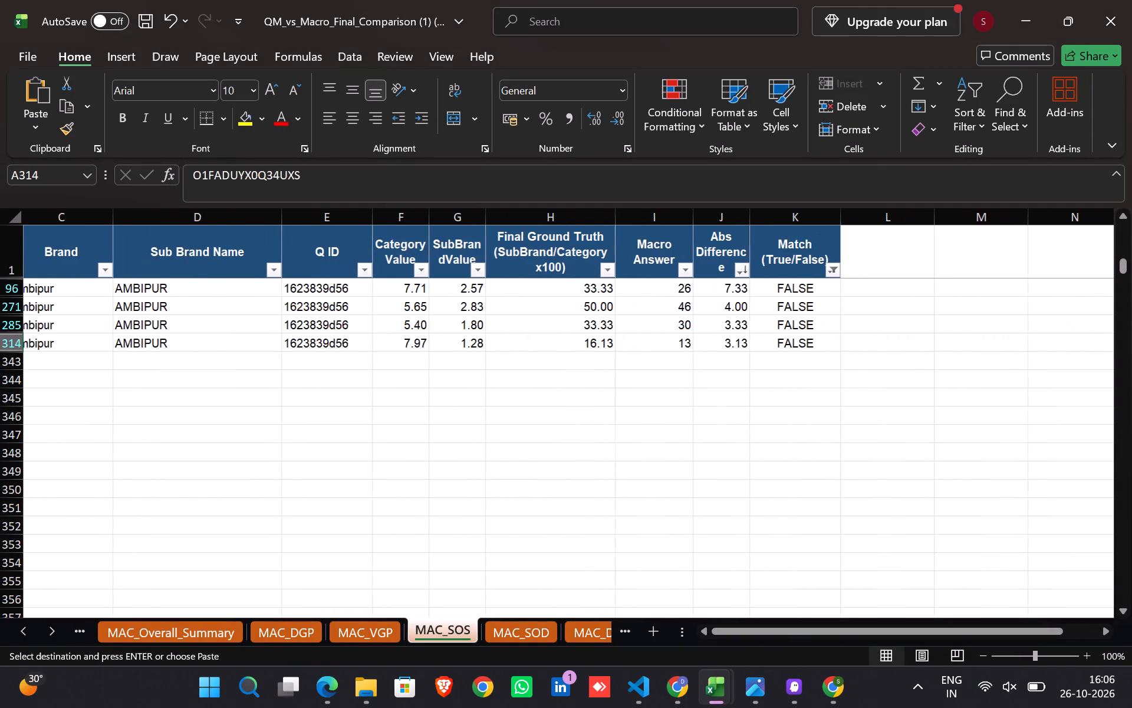
scroll(353, 496, "left", 3)
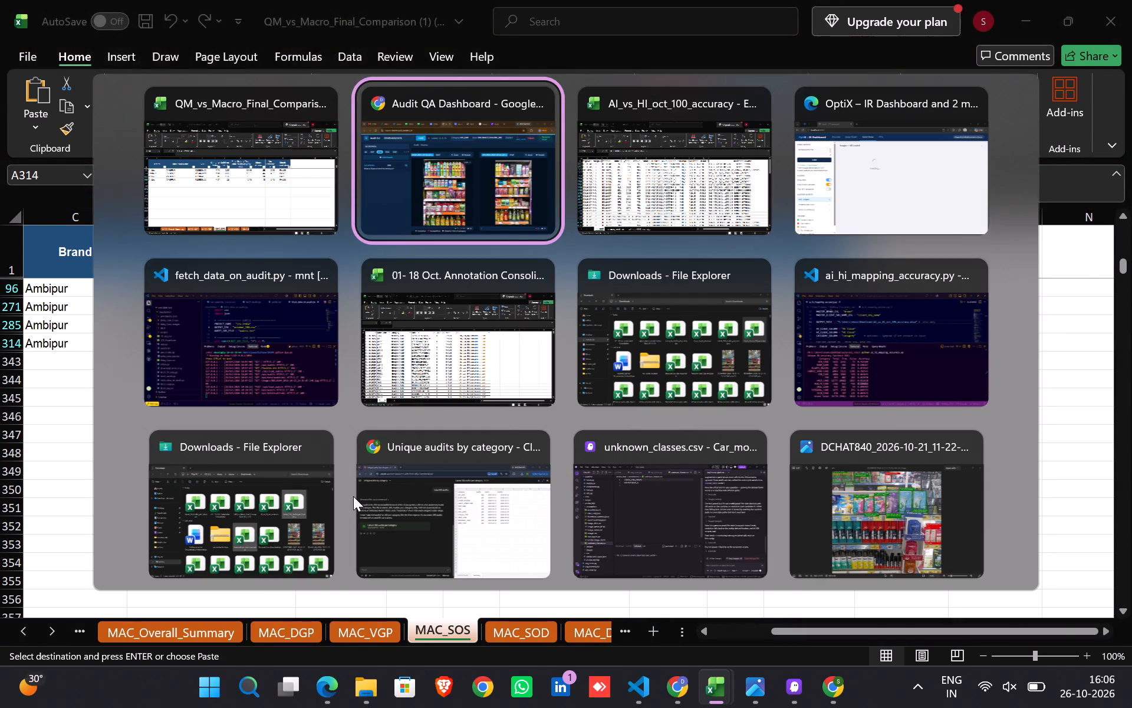
double_click(208, 88)
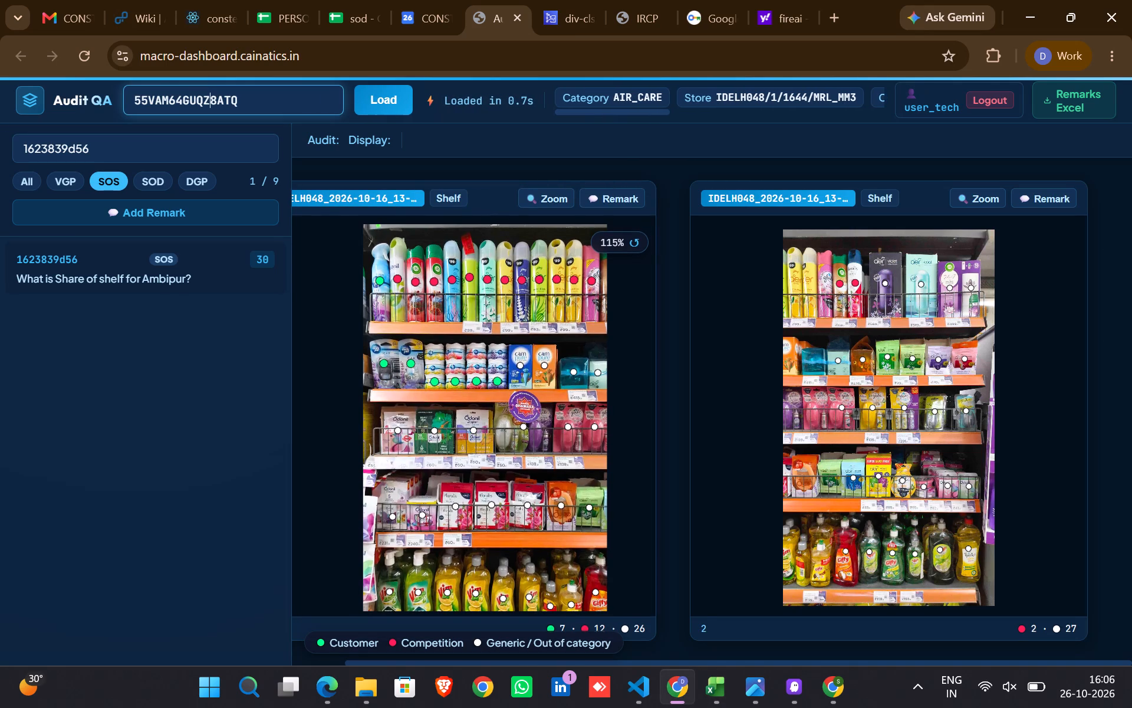
key("ctrl+v")
left_click(383, 91)
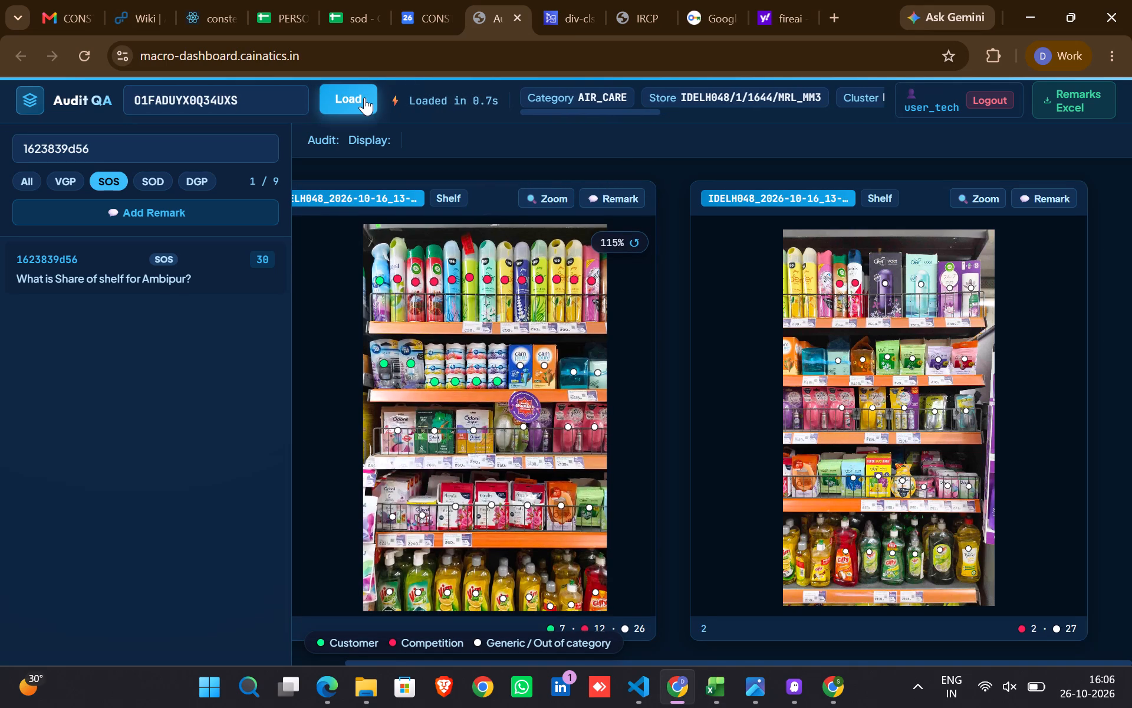
left_click(364, 97)
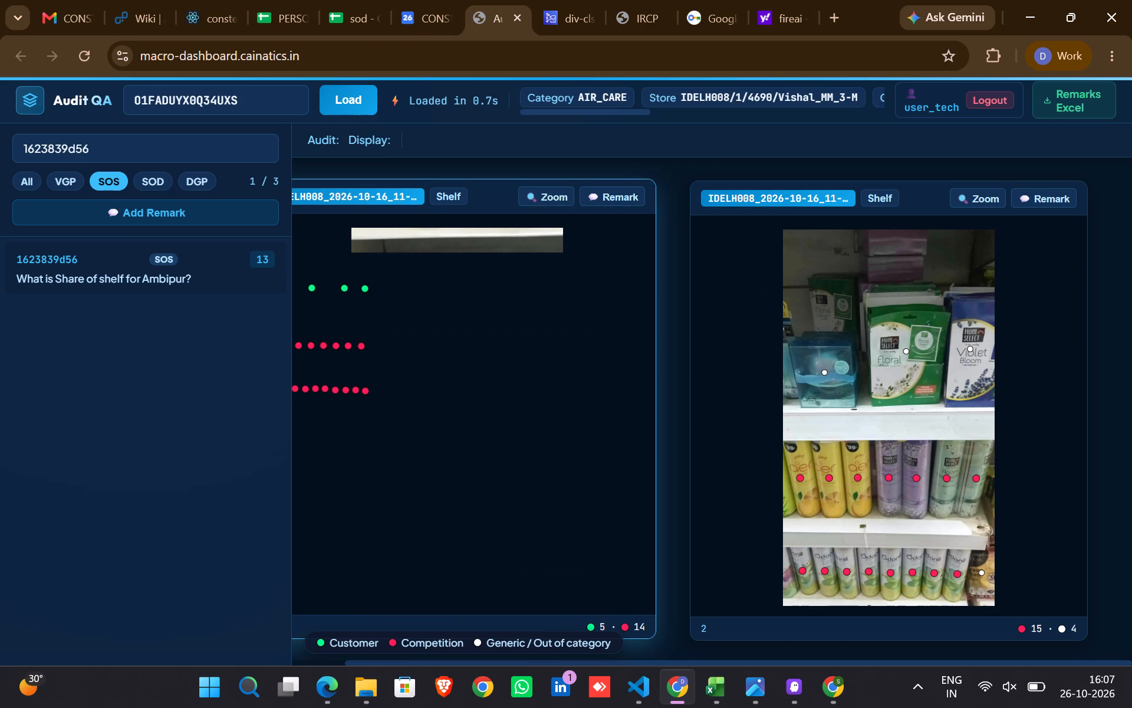
Compare the two shelf photos of audit O1FADUYX0Q34UXS side by side for how the Ambipur and competitor products are marked.
scroll(542, 286, "down", 1)
scroll(542, 286, "left", 1)
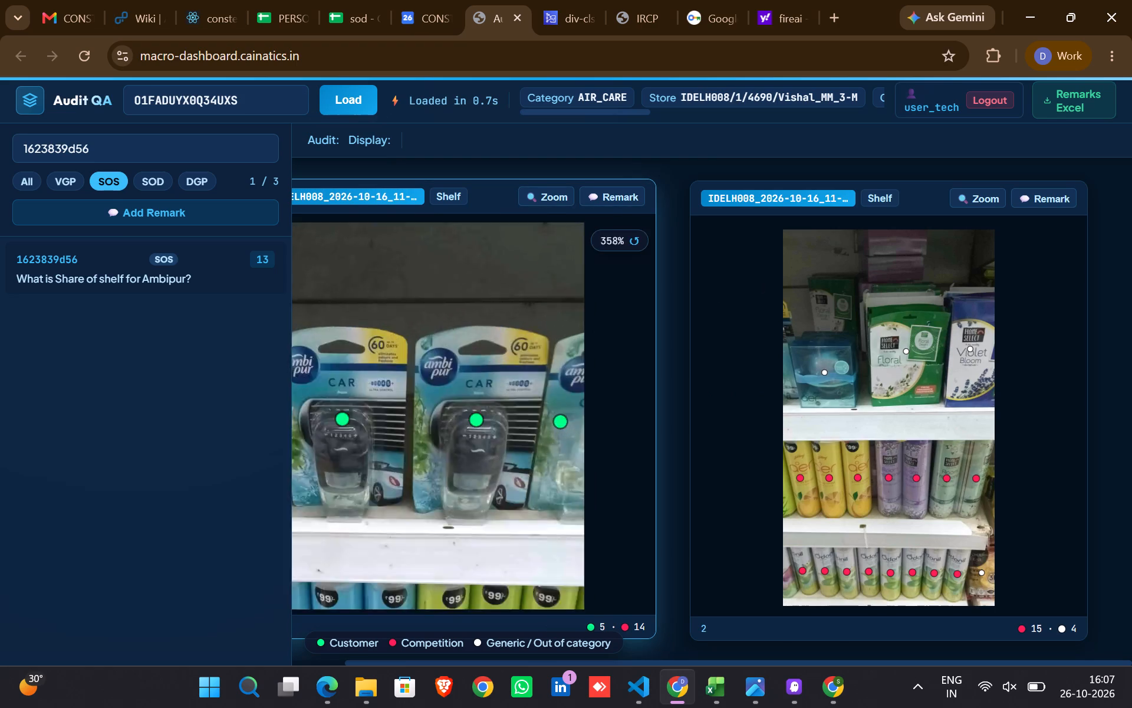
scroll(542, 286, "left", 1)
scroll(542, 286, "right", 1)
key("Right")
key("Right")
key("Right")
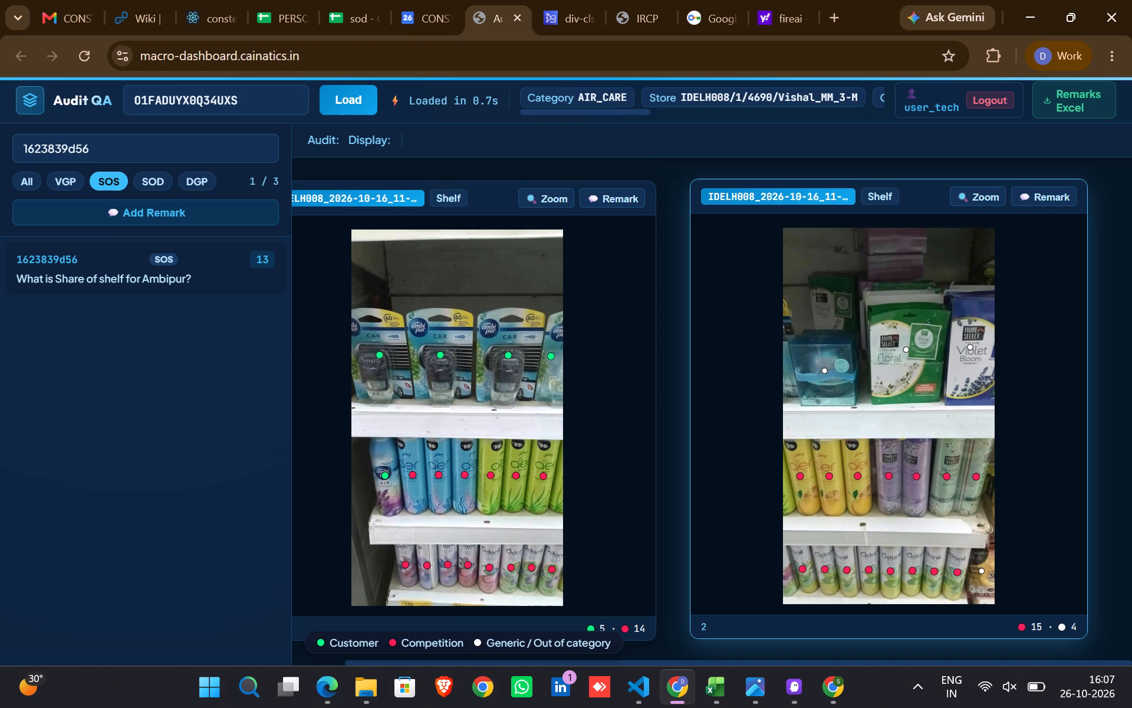
key("Left")
key("Left")
key("Right")
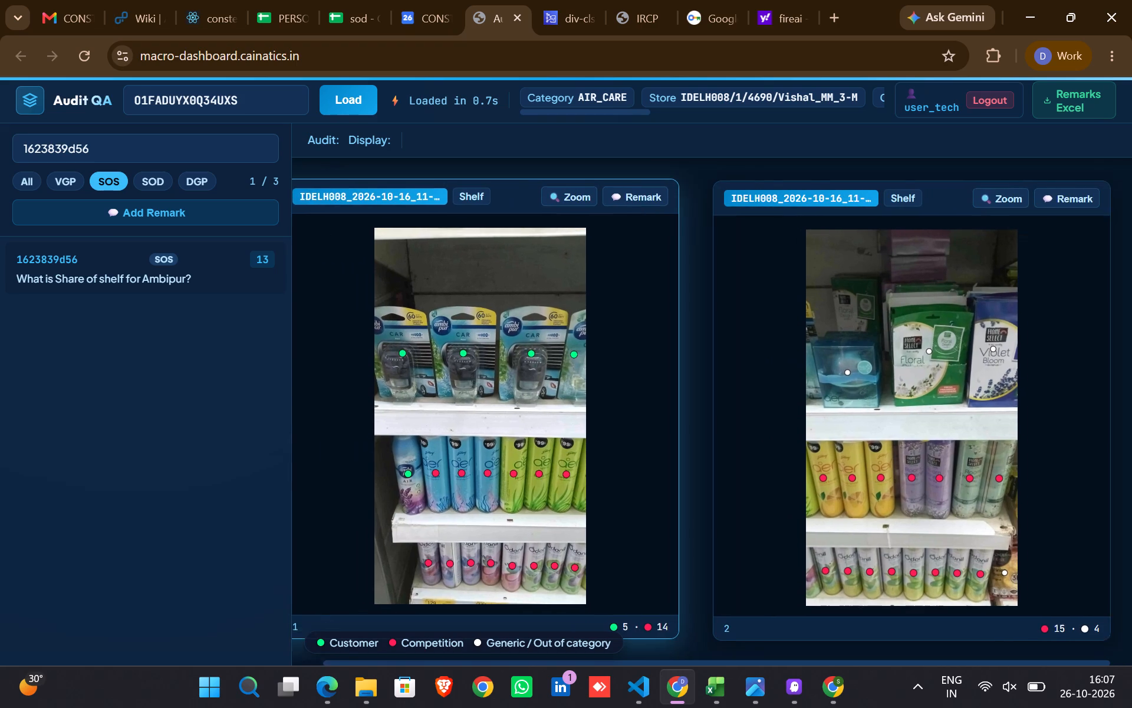
key("Left")
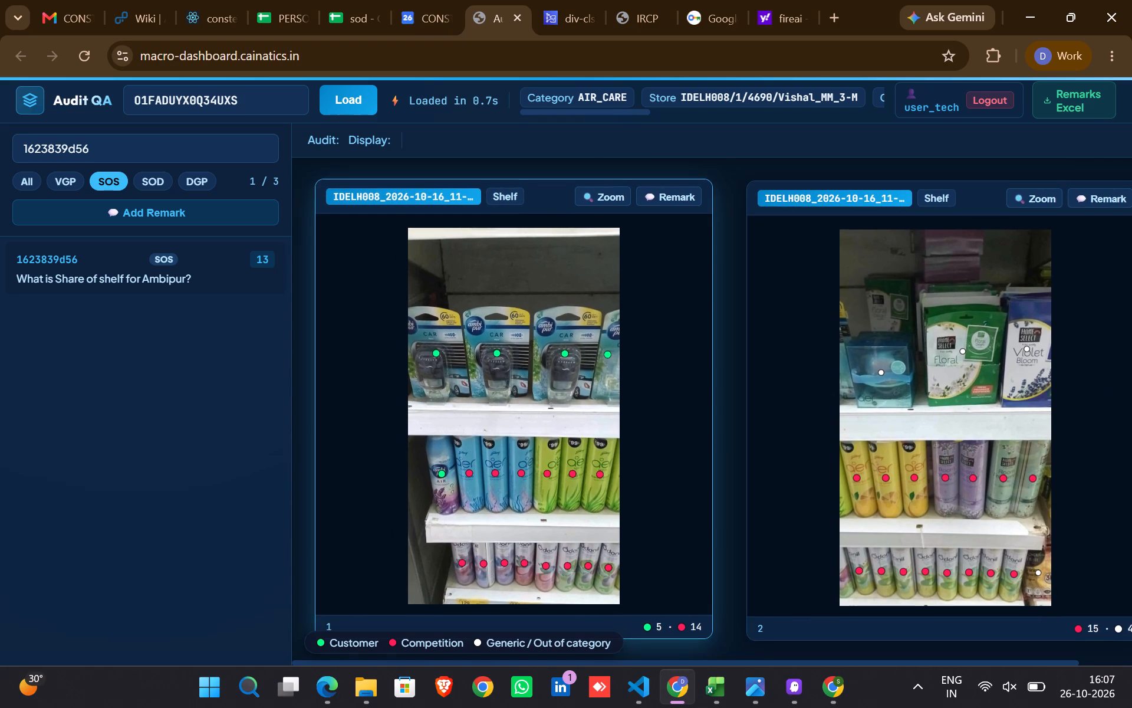
key("Right")
key("Left")
key("Right")
key("Right")
key("Left")
key("Right")
key("Left")
key("Right")
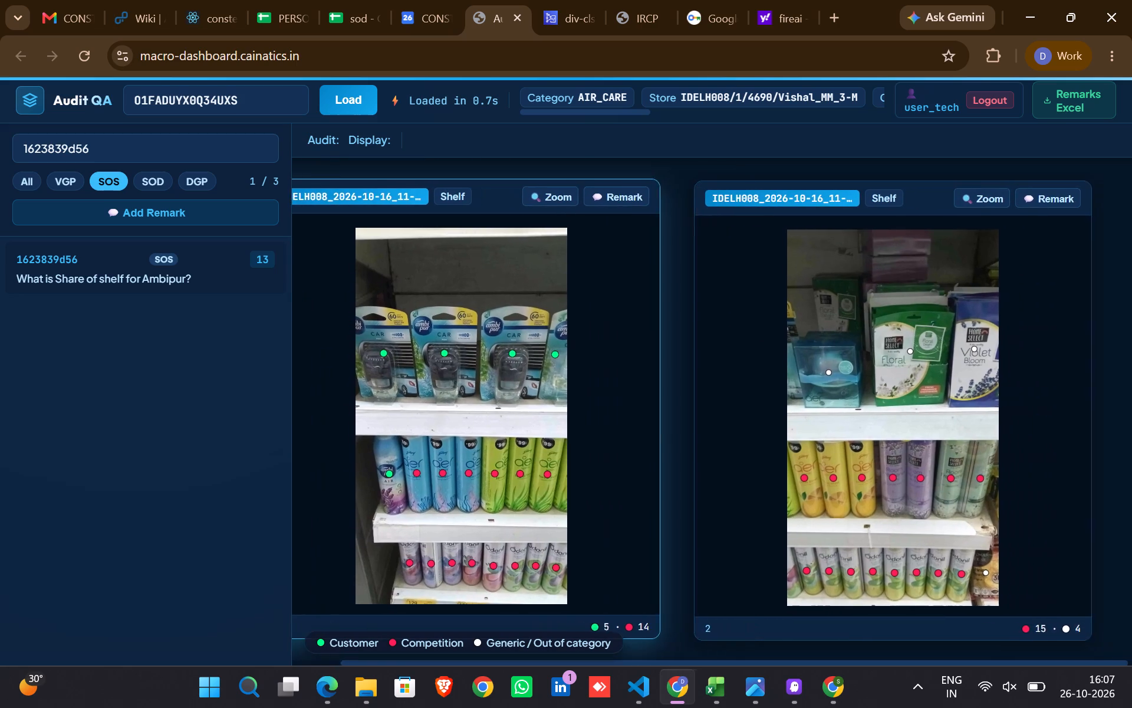
key("Left")
key("Right")
key("Left")
key("Right")
key("Left")
key("Right")
key("Left")
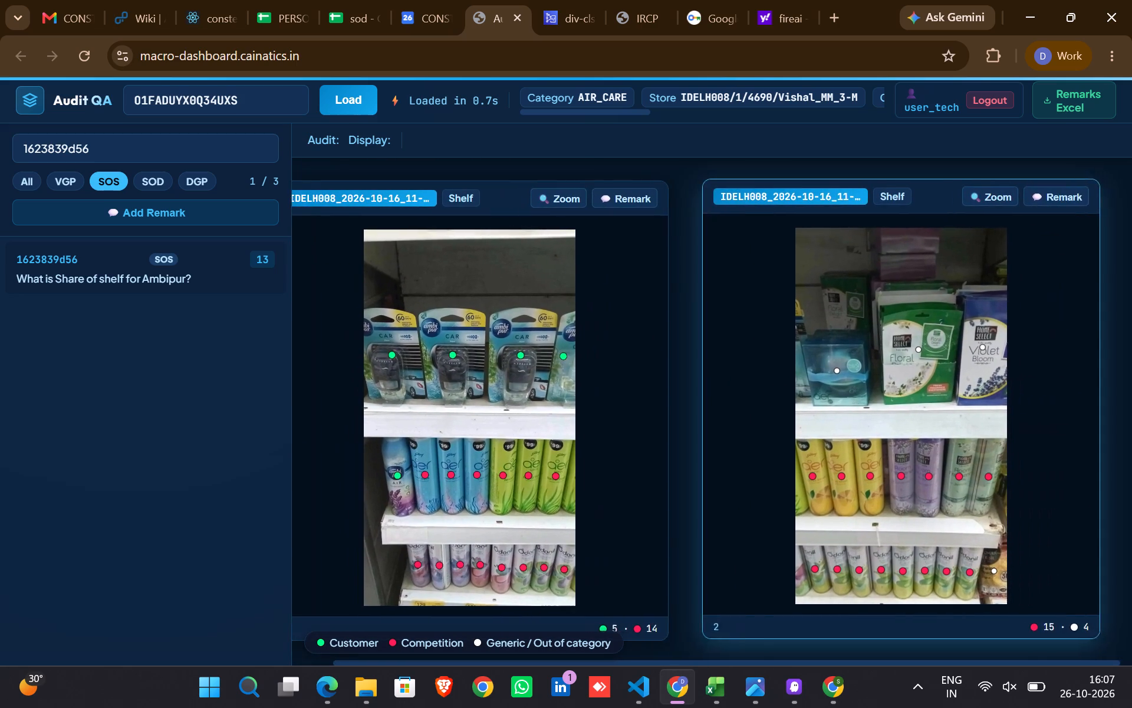
key("Right")
key("Left")
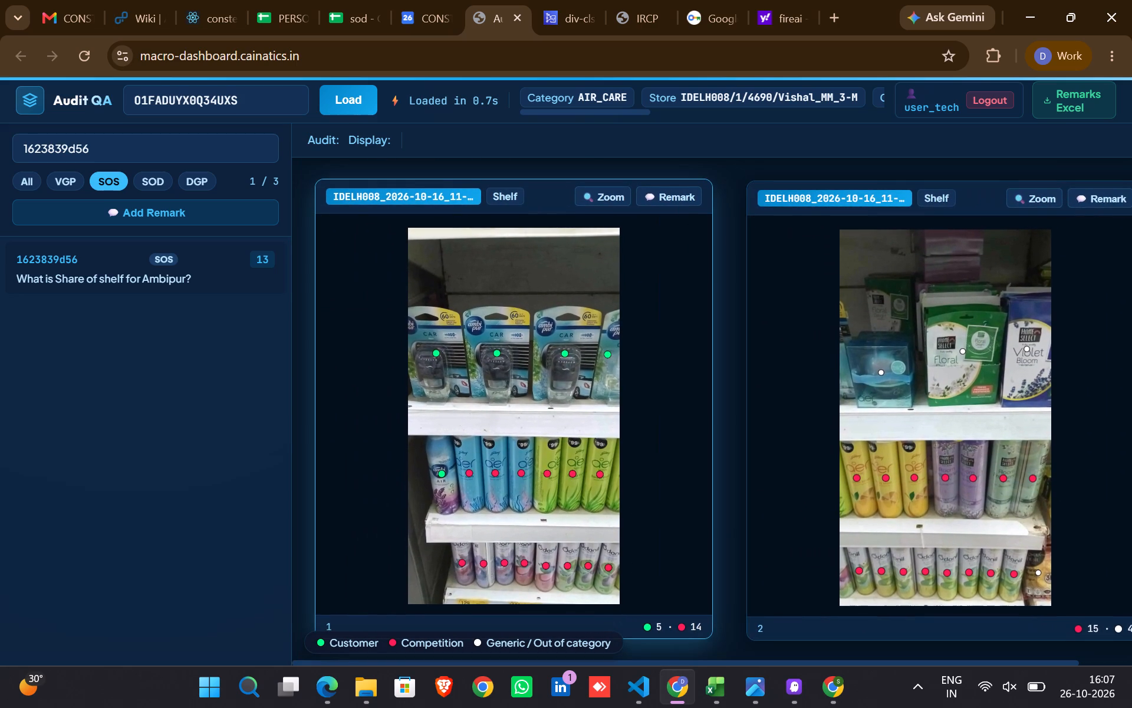
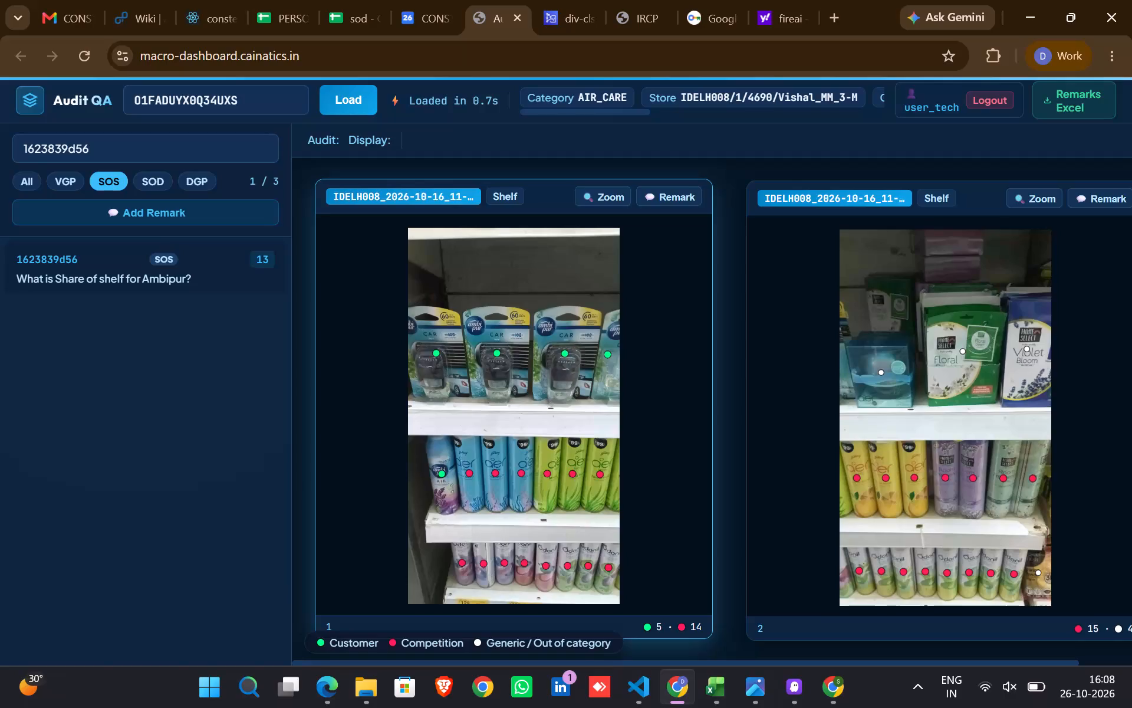
Show which products count towards the question "What is Share of shelf for Ambipur?" in both photos of audit O1FADUYX0Q34UXS.
left_click(279, 268)
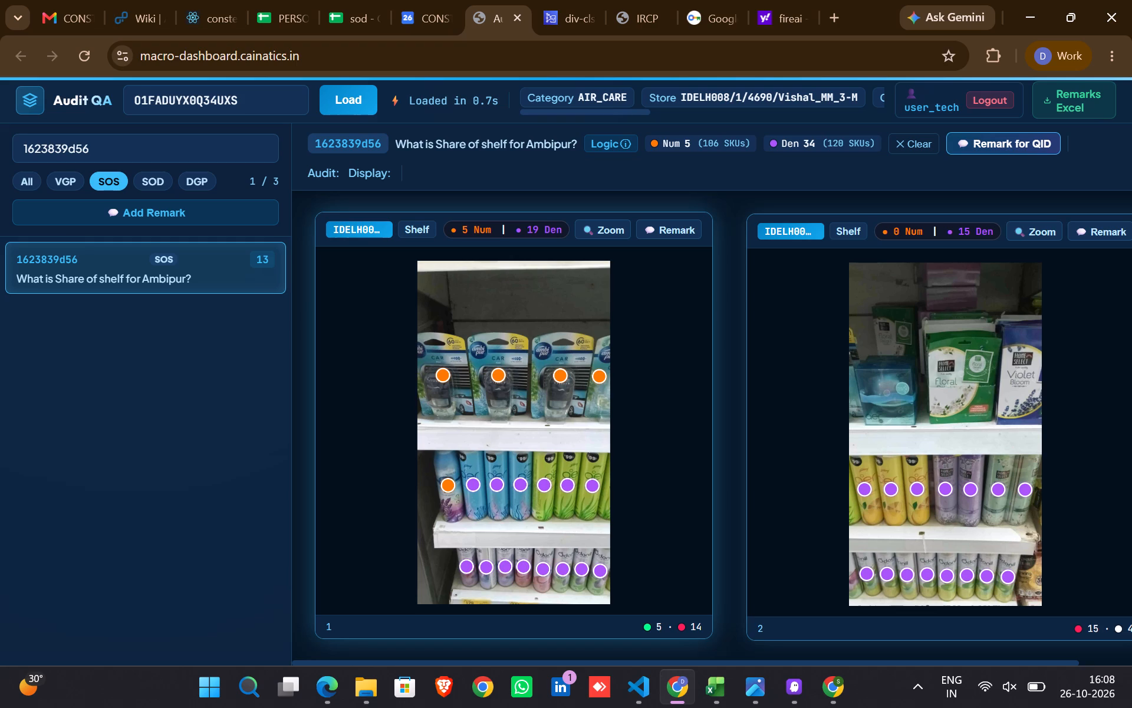
Switch to the Excel workbook and check the mismatched Ambipur rows, including their audit IDs, on the MAC_SOS sheet.
key("alt+Tab")
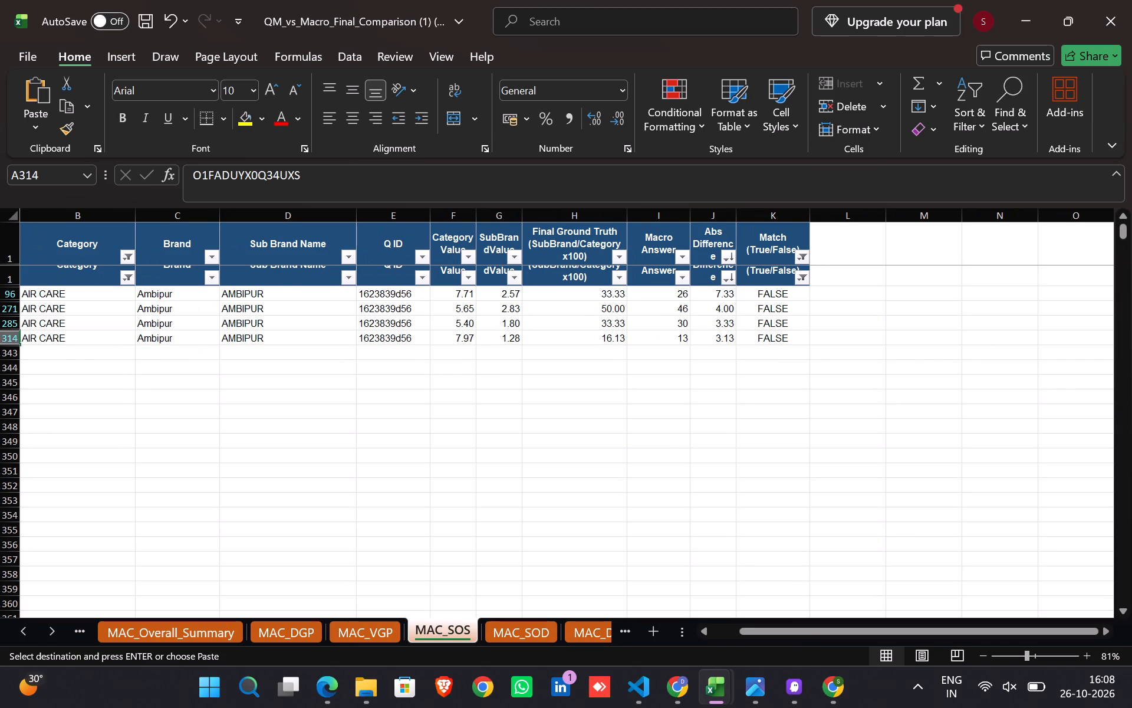
scroll(277, 413, "right", 1)
scroll(277, 413, "up", 2)
left_click(231, 329)
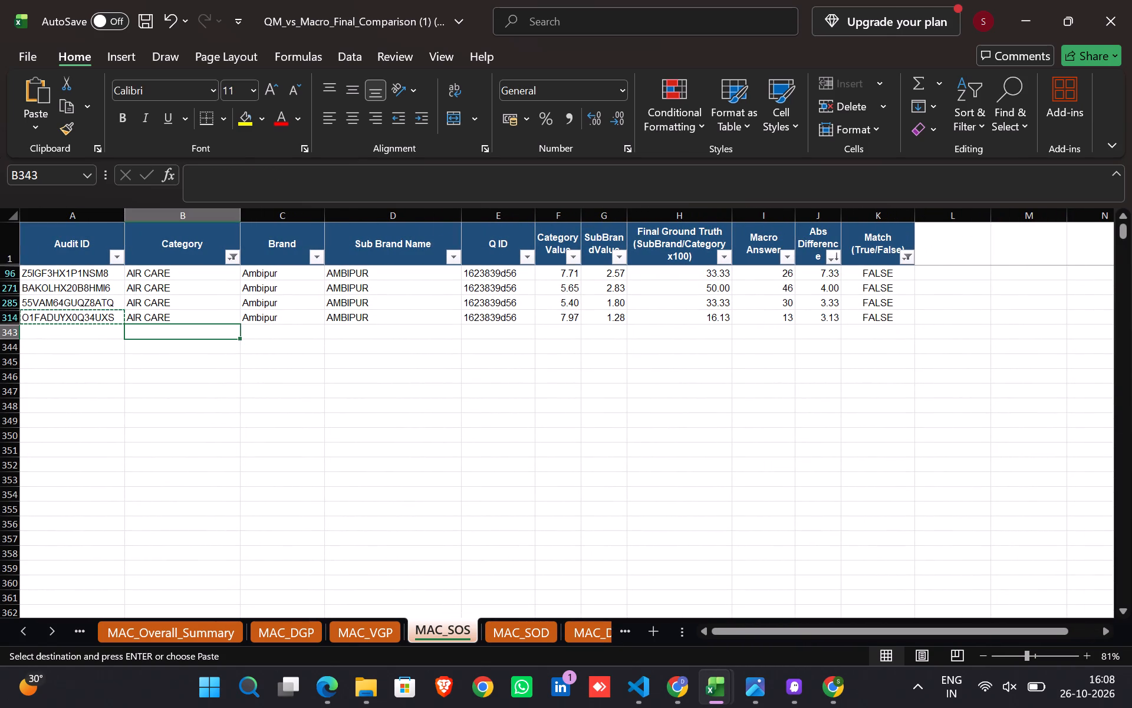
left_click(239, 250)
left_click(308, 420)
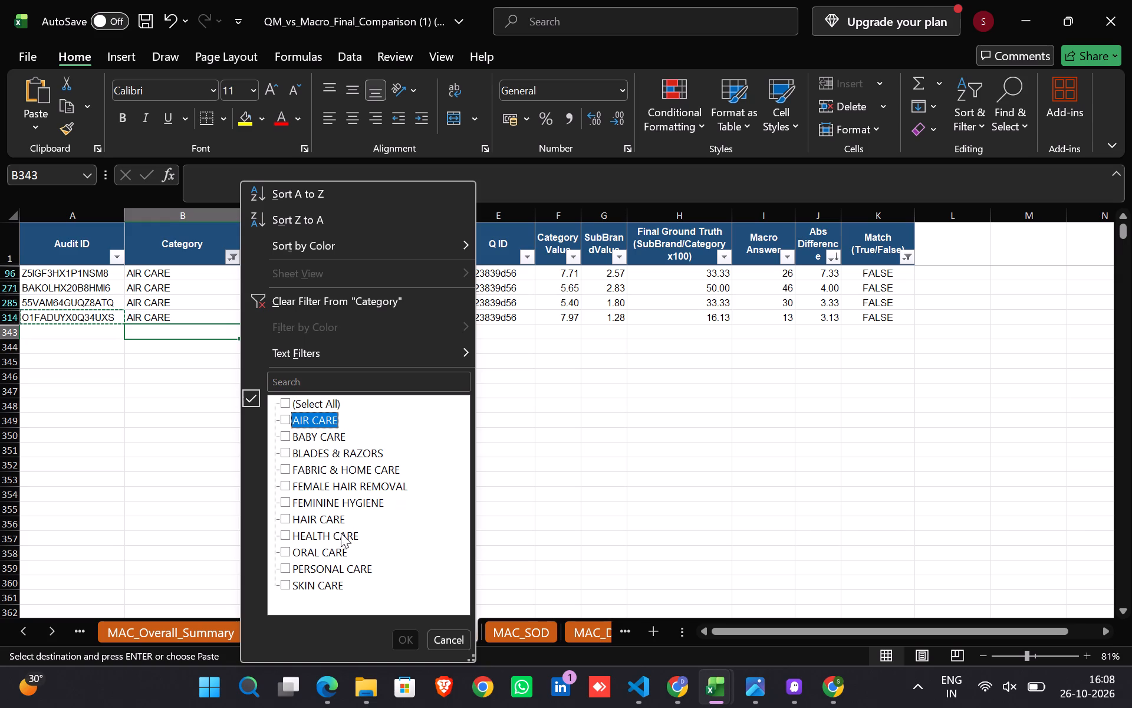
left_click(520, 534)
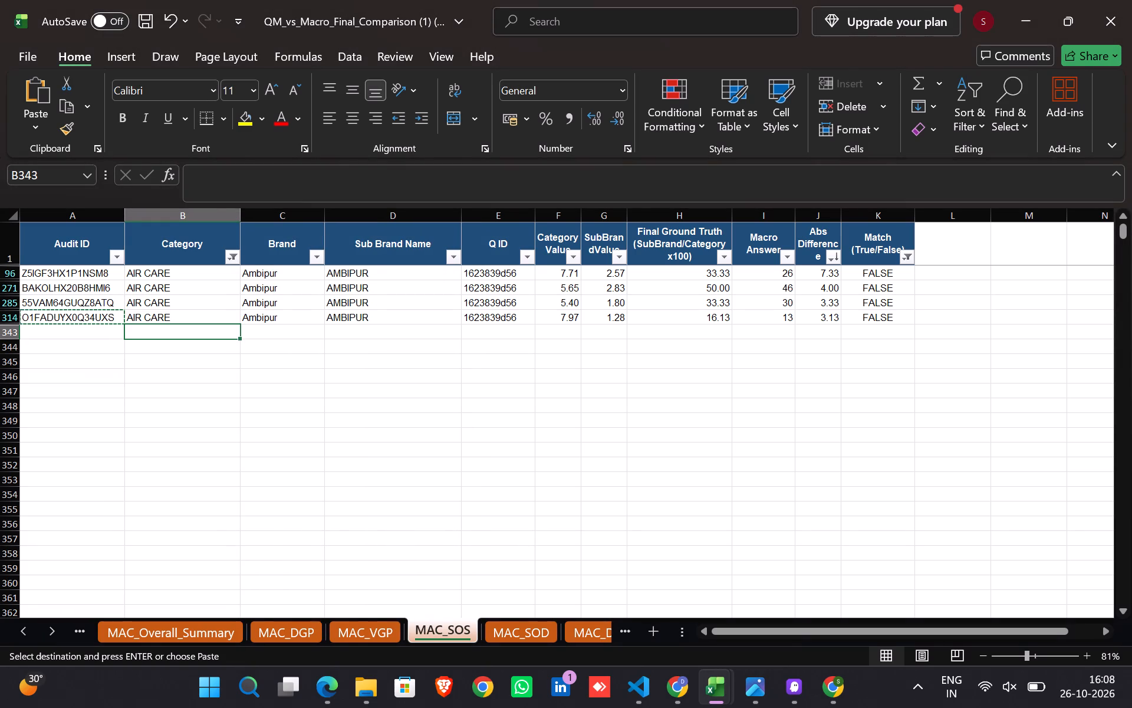
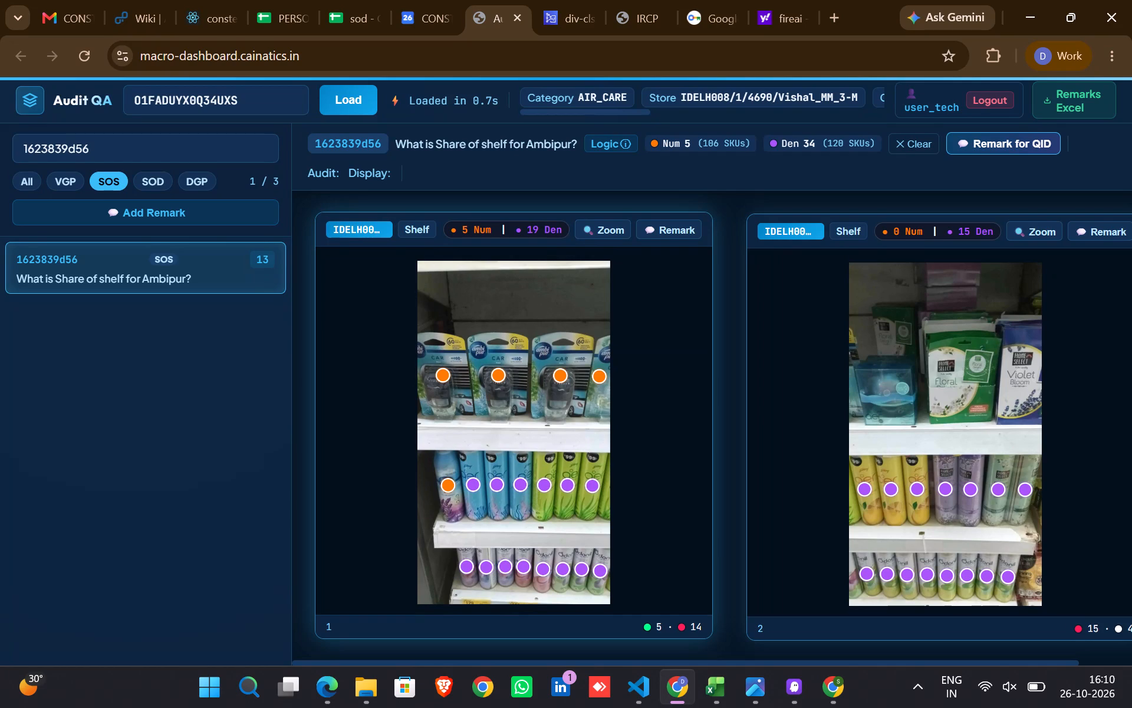
Show the calculation logic for the question "What is Share of shelf for Ambipur?" in audit O1FADUYX0Q34UXS.
left_click(619, 146)
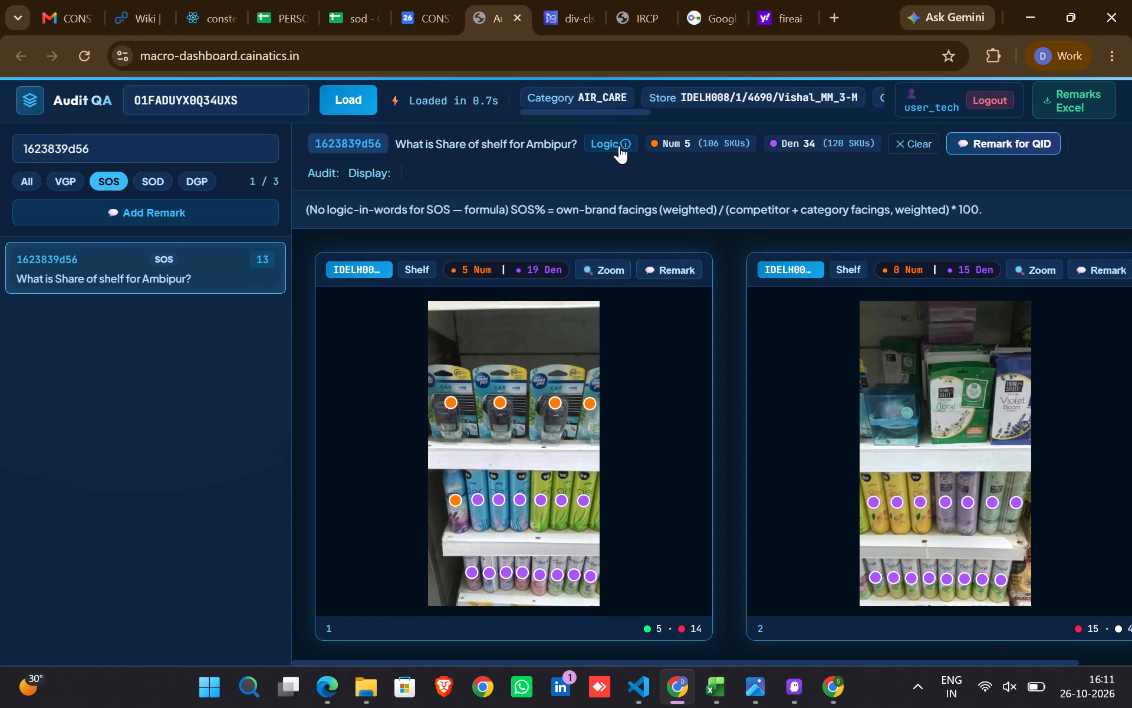
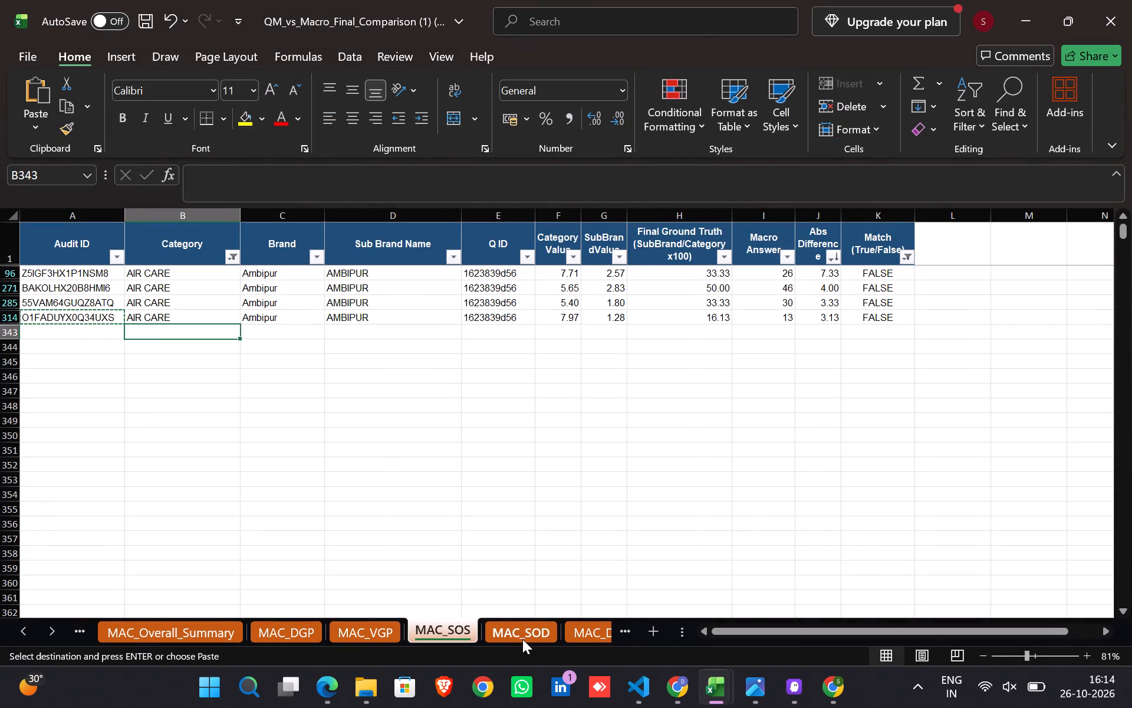
On the MAC_SOD sheet, filter the Category column to show only BLADES & RAZORS instead of FEMALE HAIR REMOVAL.
left_click(522, 639)
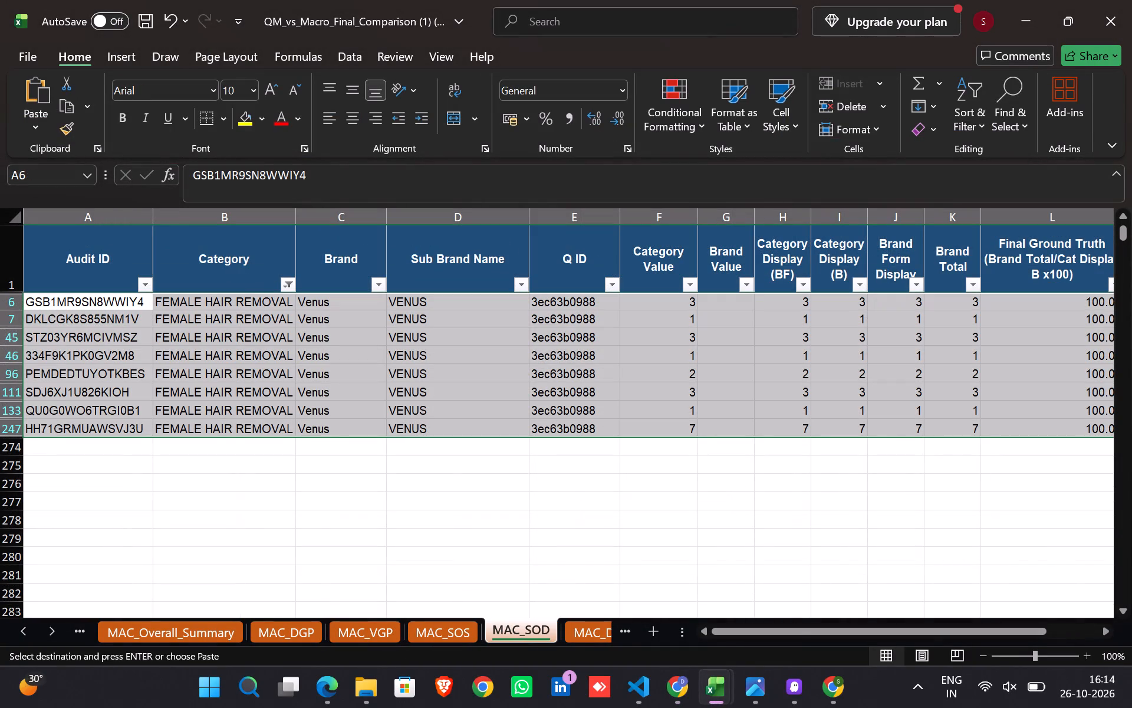
left_click(285, 295)
left_click(285, 292)
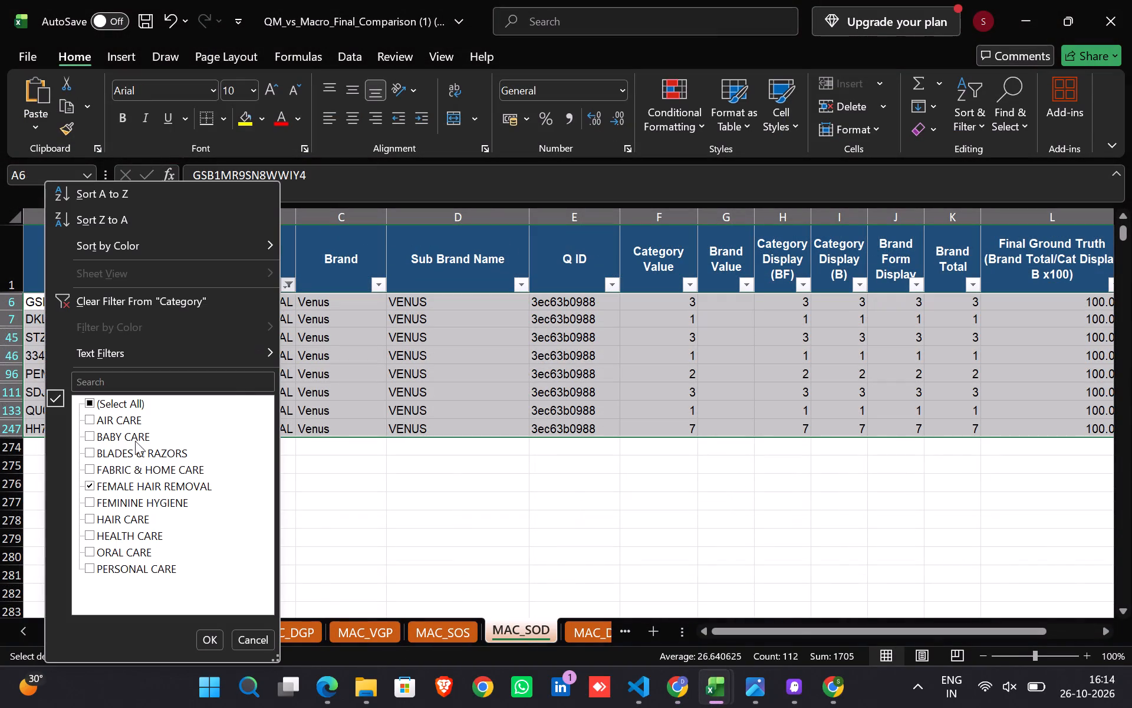
left_click(104, 484)
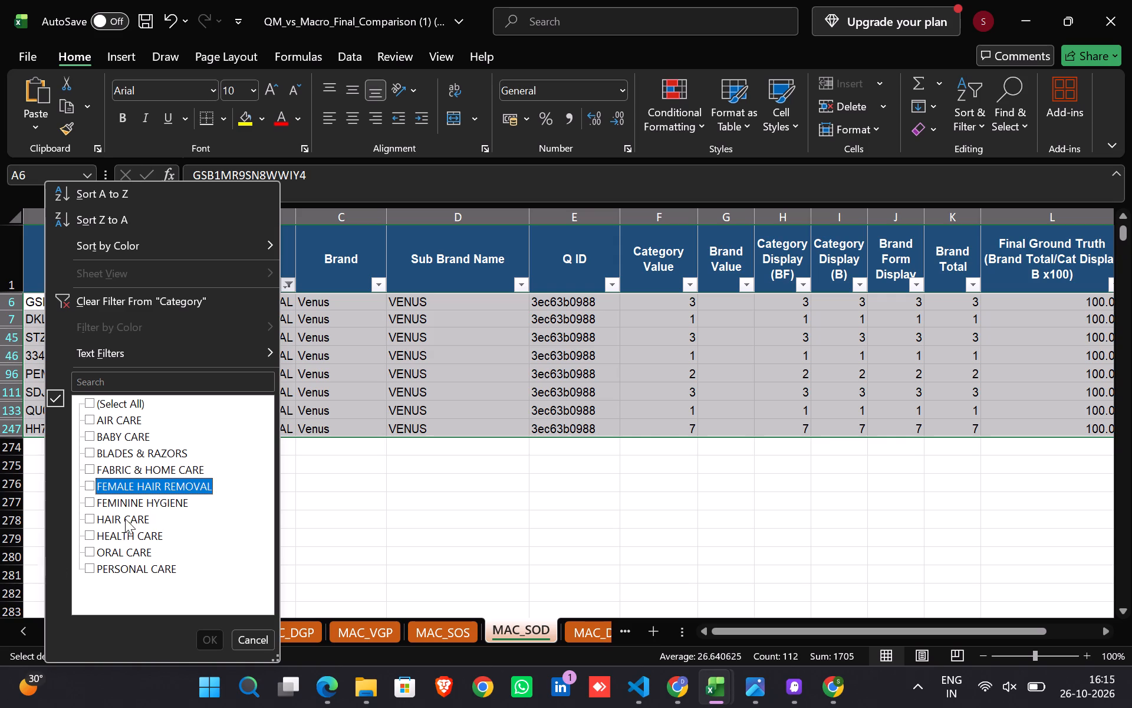
left_click(104, 451)
left_click(210, 629)
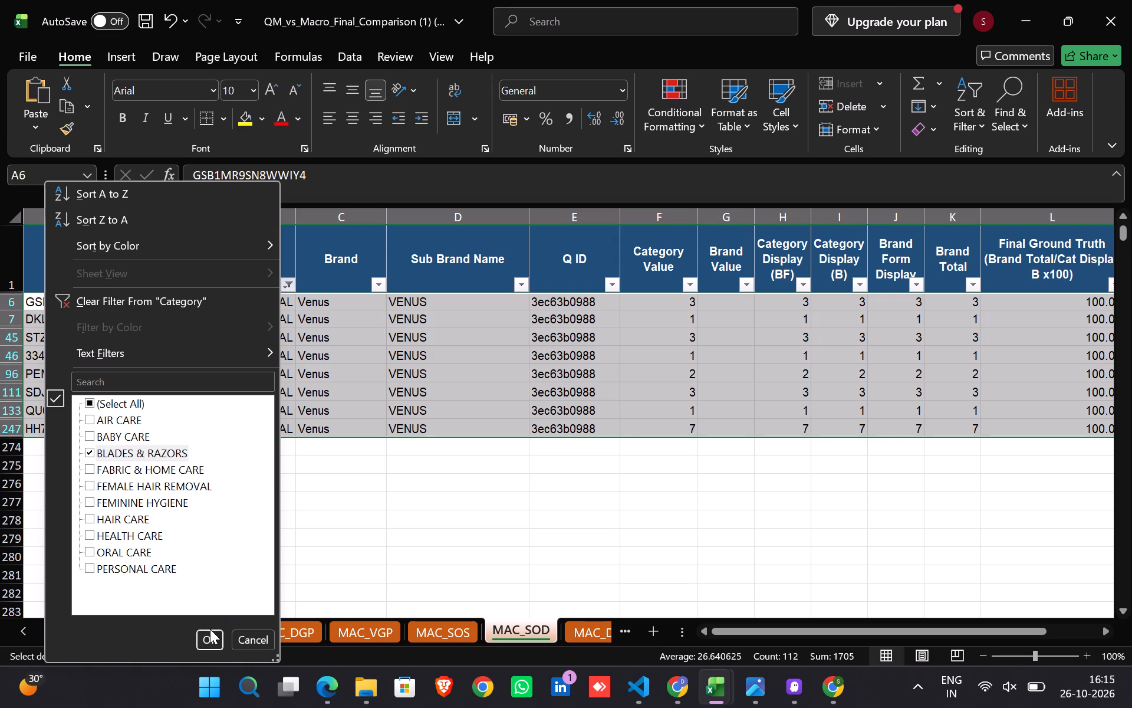
left_click(210, 638)
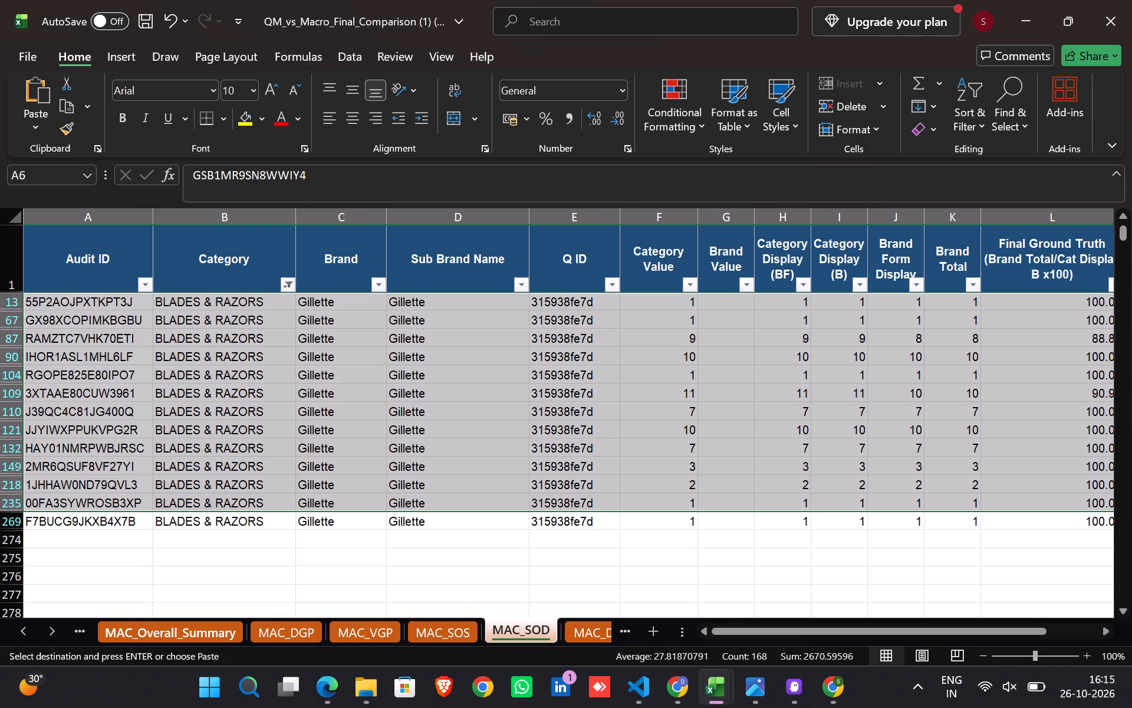
Copy the Gillette Q ID 315938fe7d from the workbook and use it as the question search in Audit QA.
left_click(588, 326)
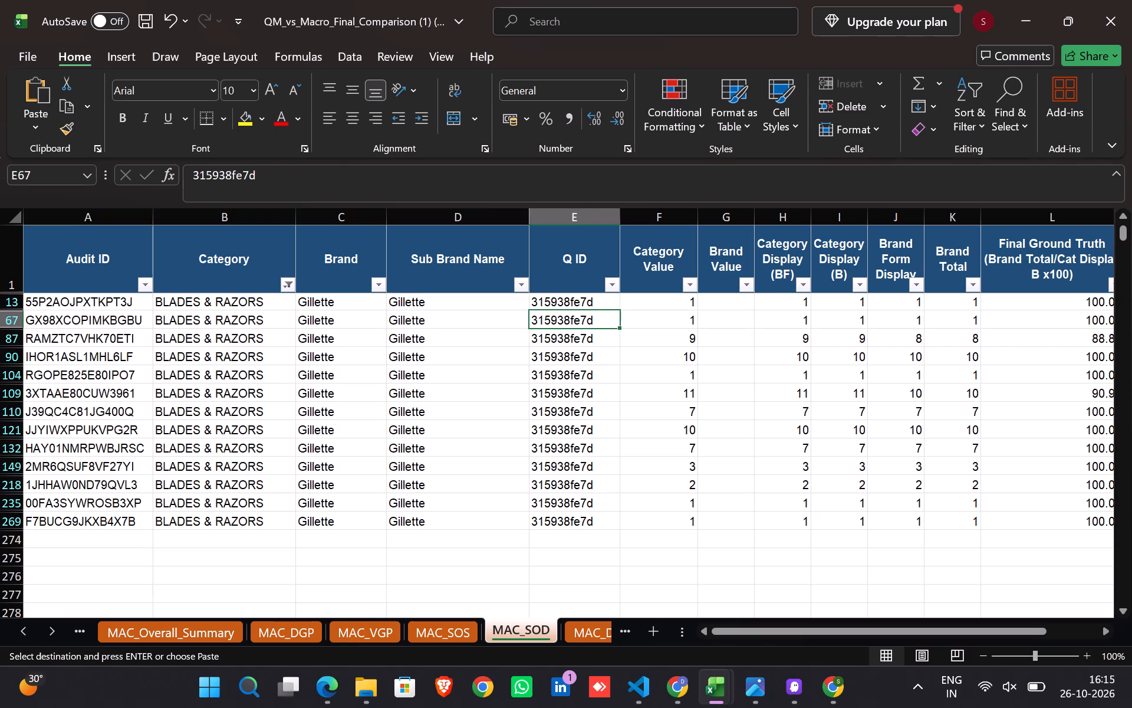
key("ctrl+c")
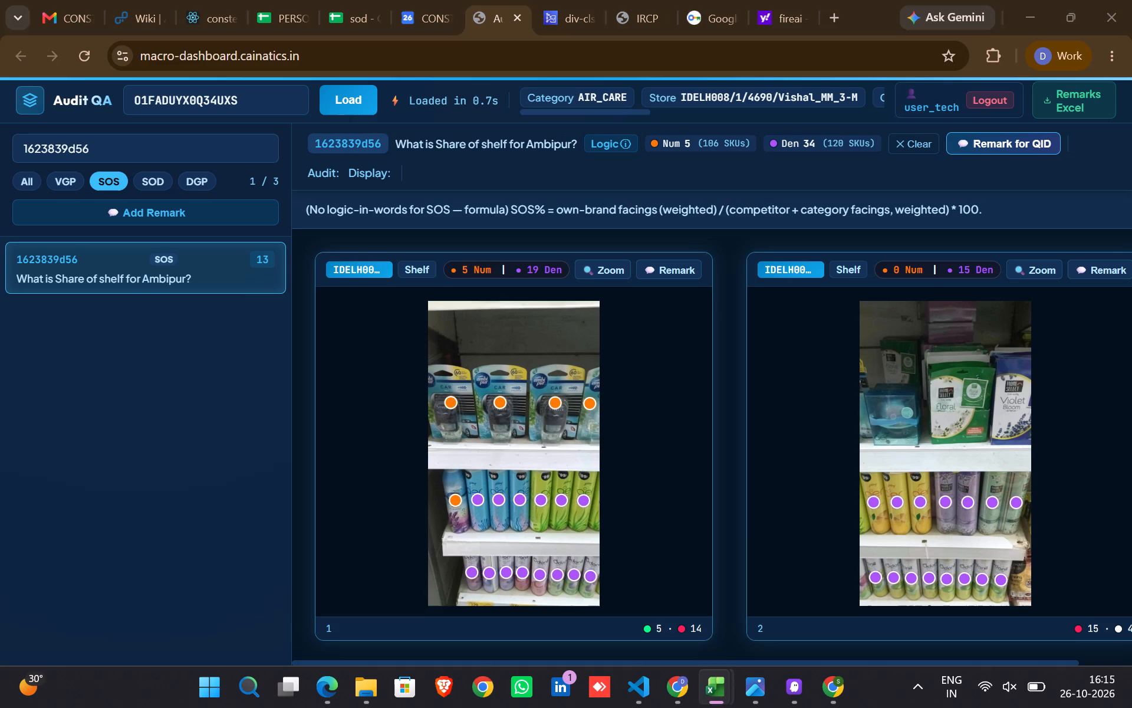
left_click(72, 163)
double_click(66, 158)
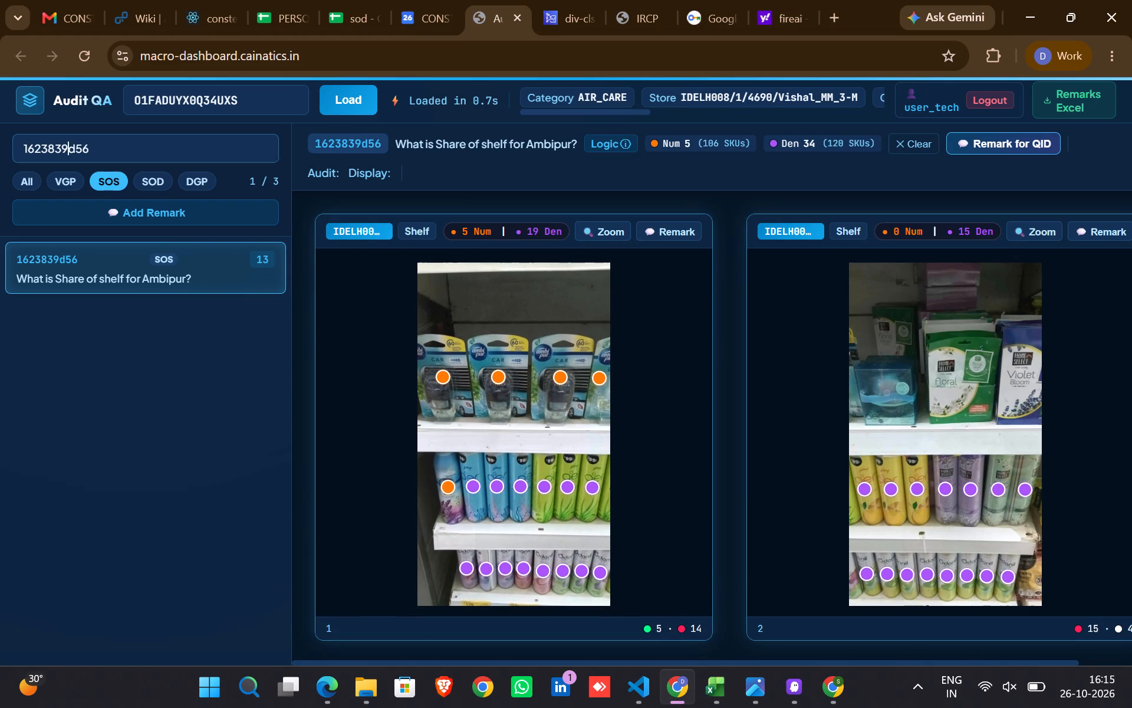
key("ctrl+v")
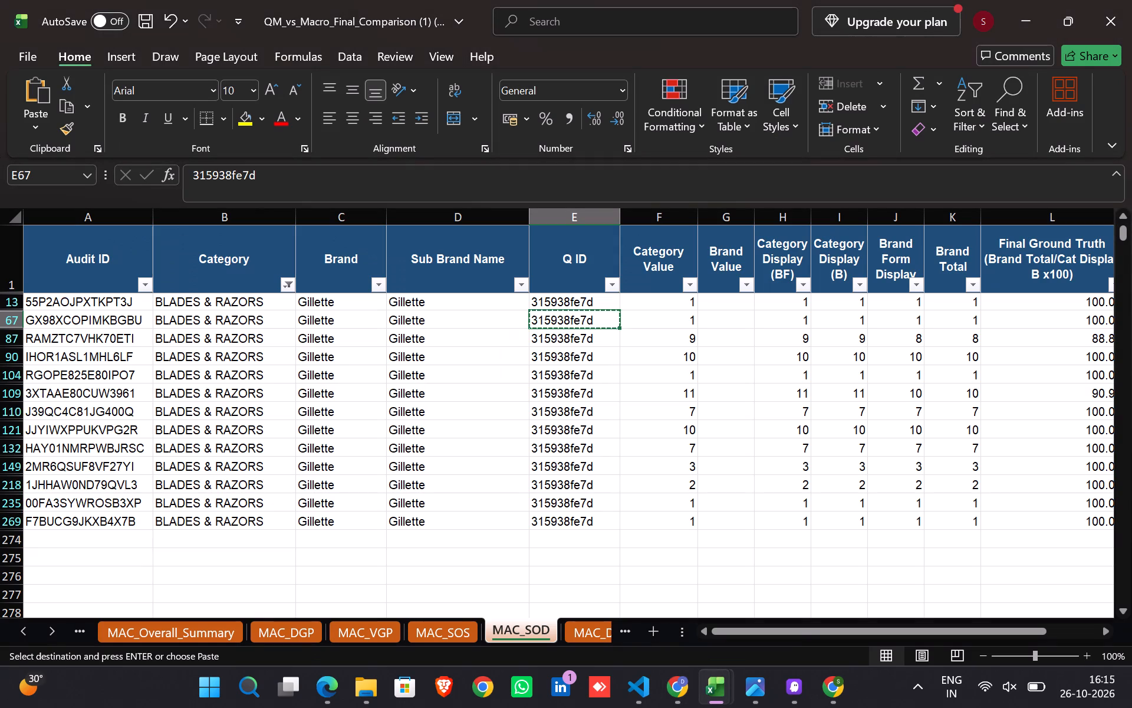
Copy audit ID 55P2AOJPXTKPT3J from the MAC_SOD sheet and load that audit in Audit QA.
left_click(85, 307)
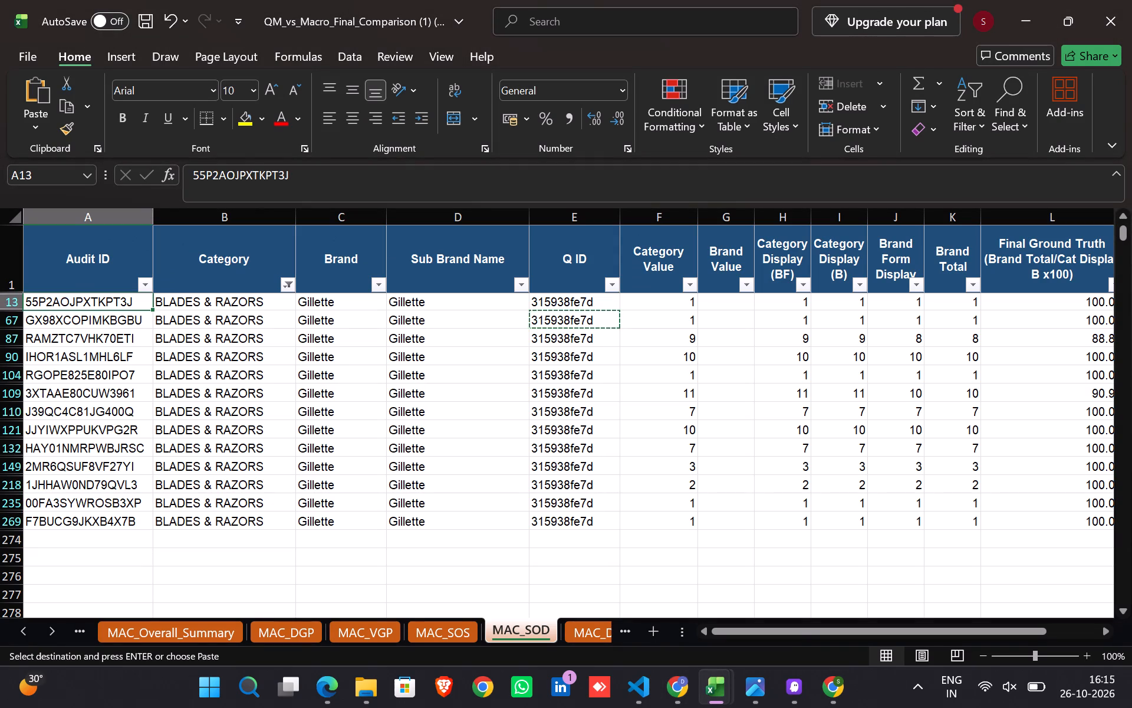
key("ctrl+c")
key("alt+Tab")
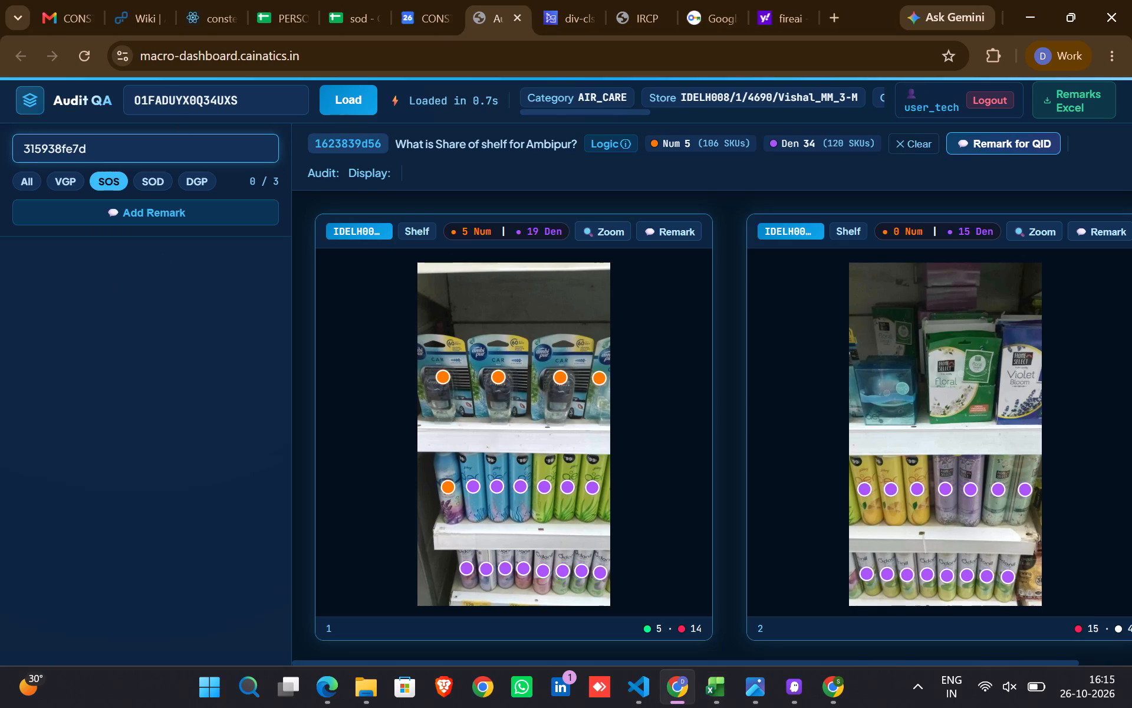
double_click(170, 97)
key("ctrl+v")
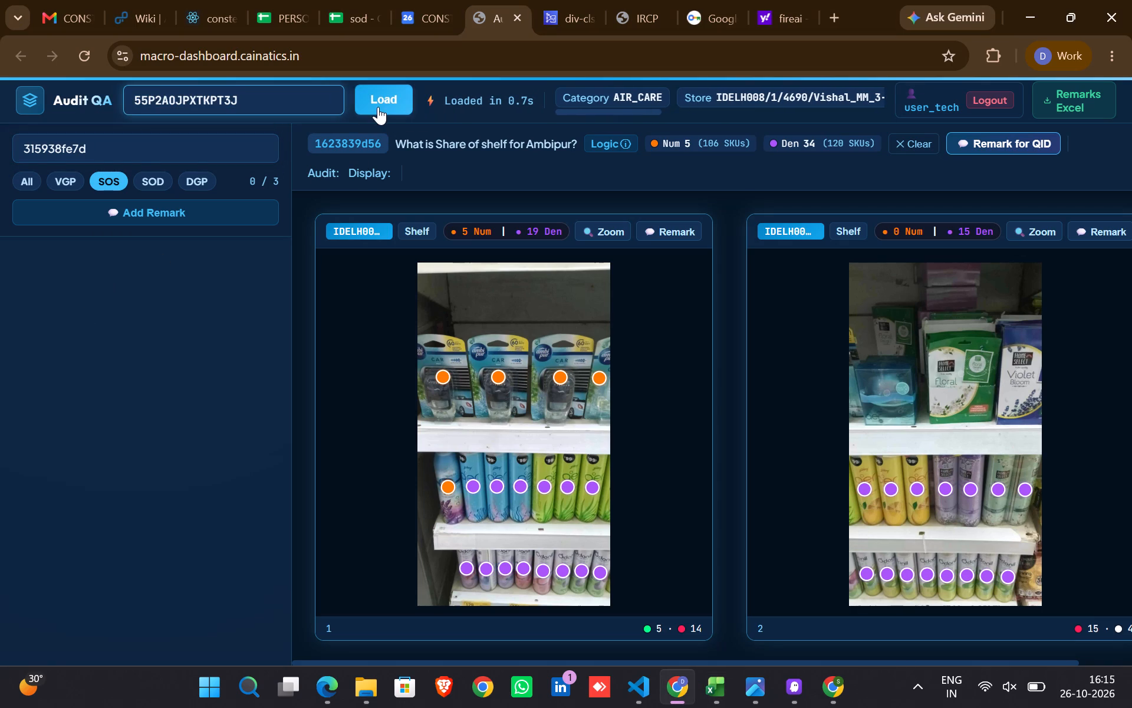
left_click(378, 107)
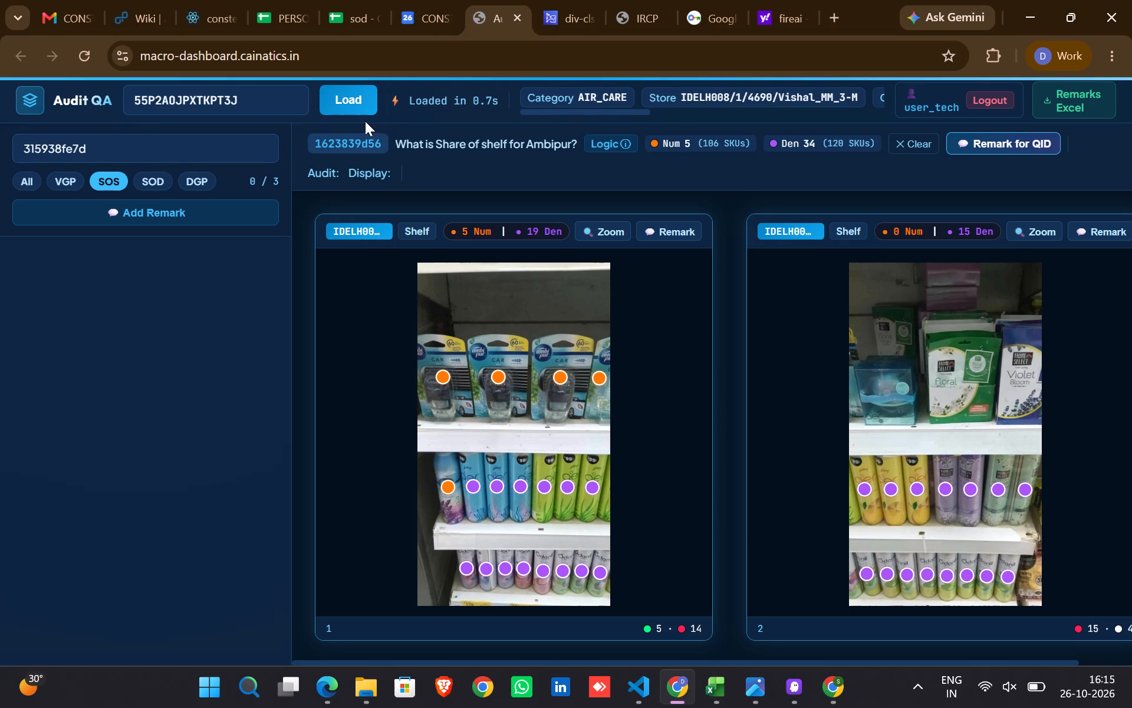
left_click(361, 98)
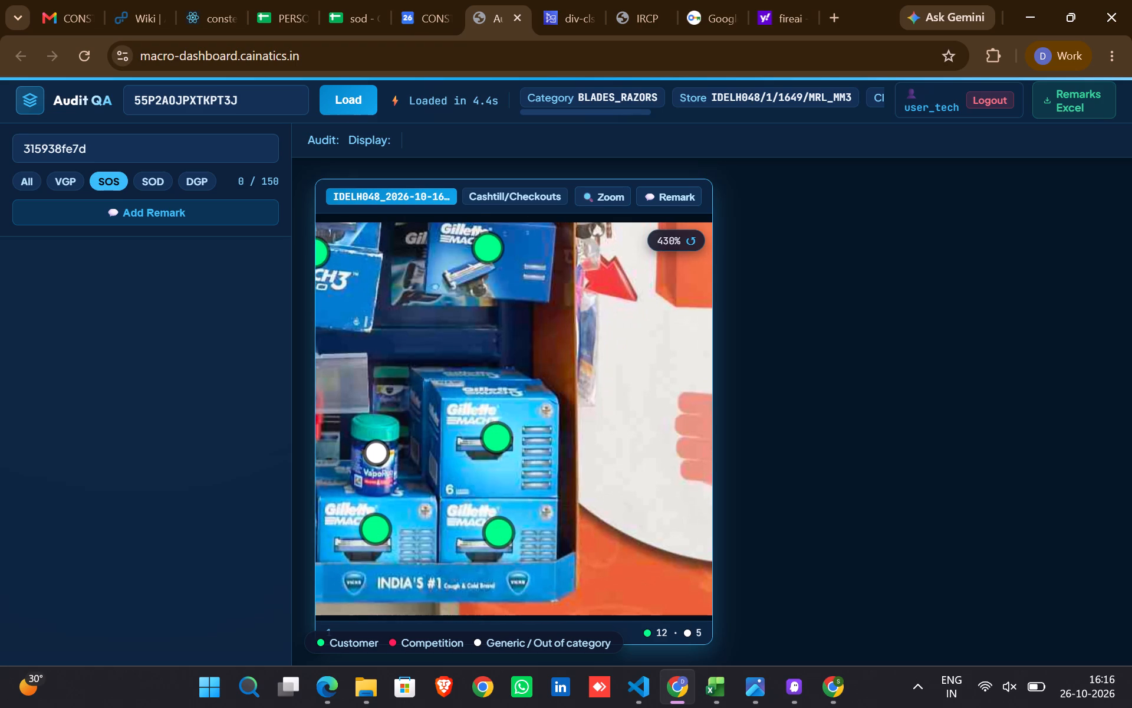
Examine the marked Gillette products in the Cashtill/Checkouts photo of audit 55P2AOJPXTKPT3J, close up and as a whole.
left_click_drag(588, 498, 624, 401)
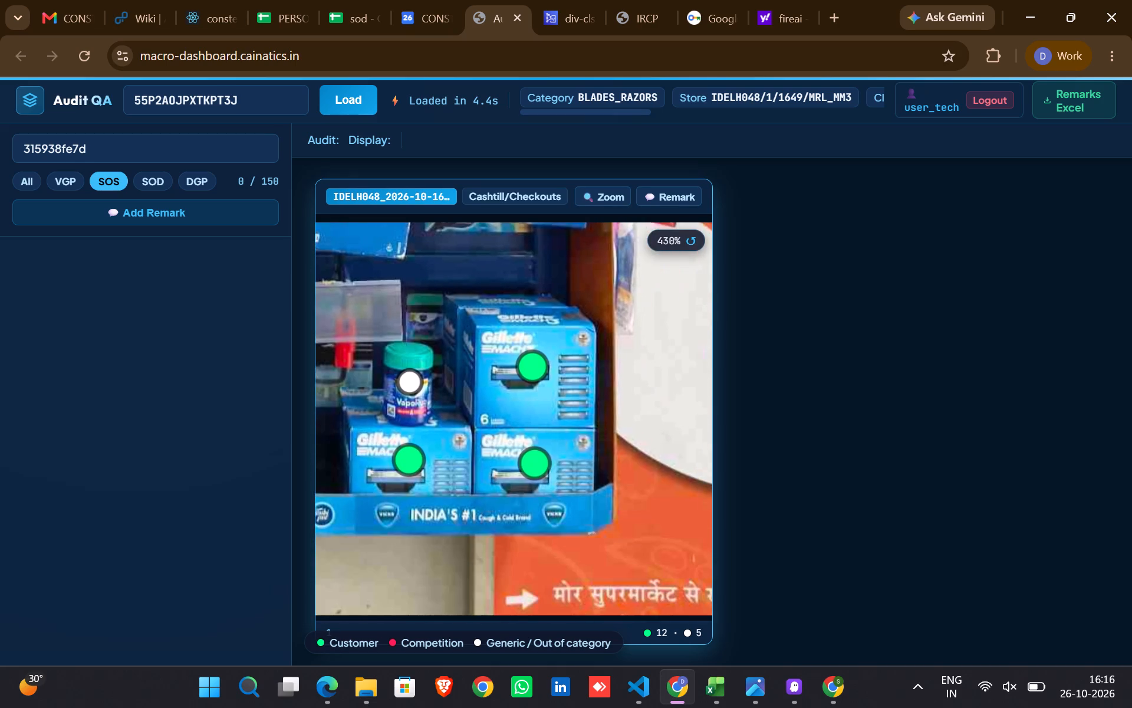
left_click_drag(624, 401, 943, 598)
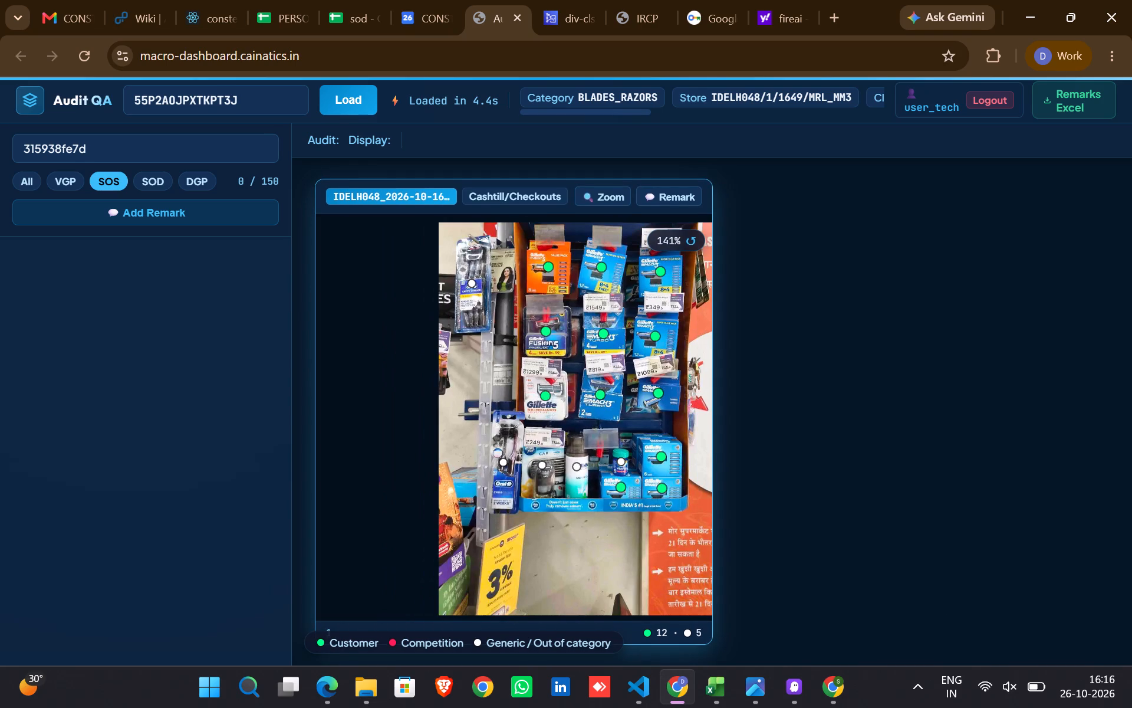
scroll(527, 393, "down", 1)
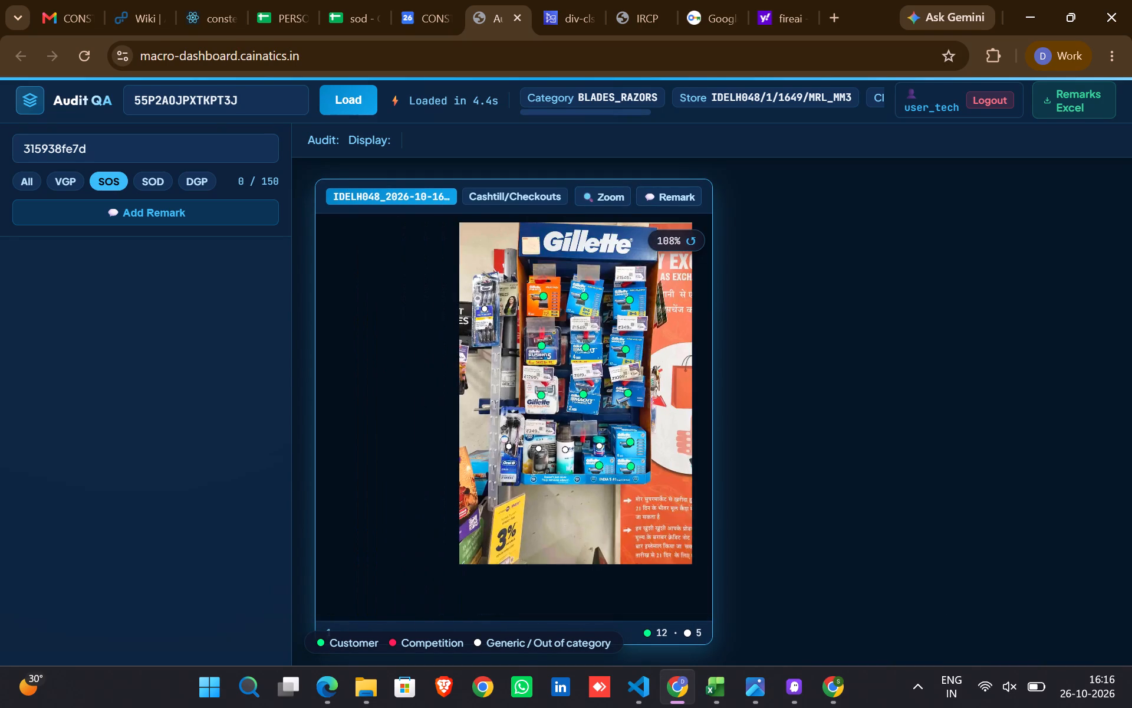
left_click_drag(527, 393, 453, 455)
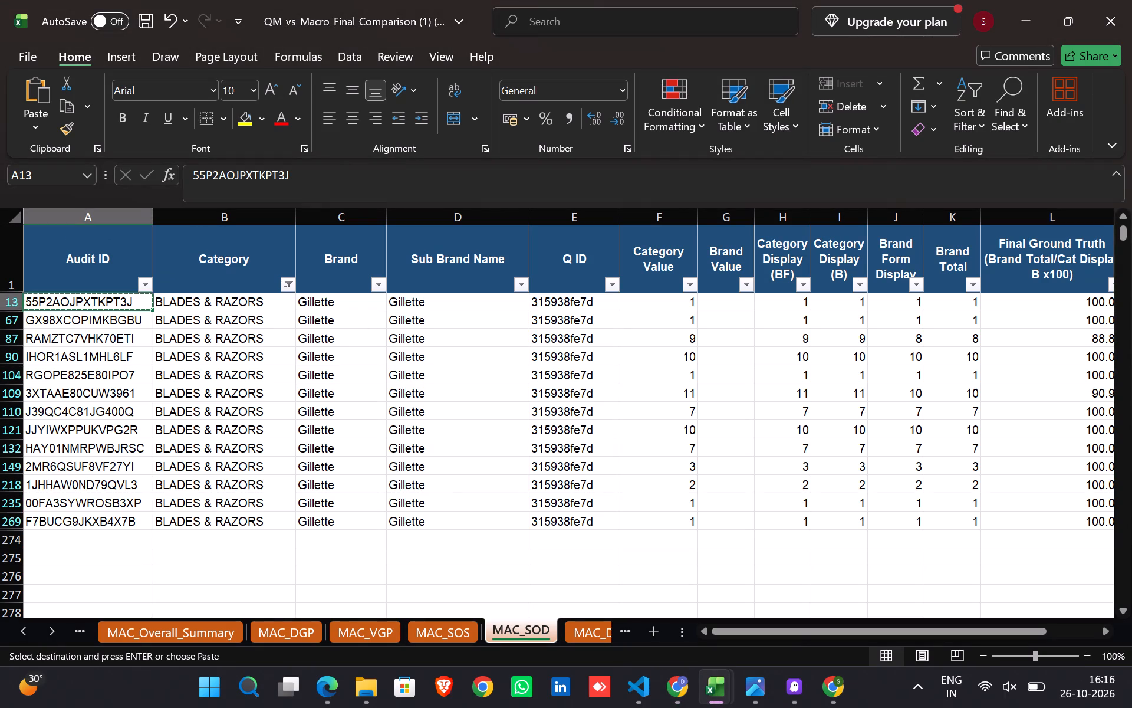
Copy audit ID GX98XCOPIMKBGBU from the MAC_SOD sheet and load that audit in Audit QA.
left_click(51, 325)
key("ctrl+c")
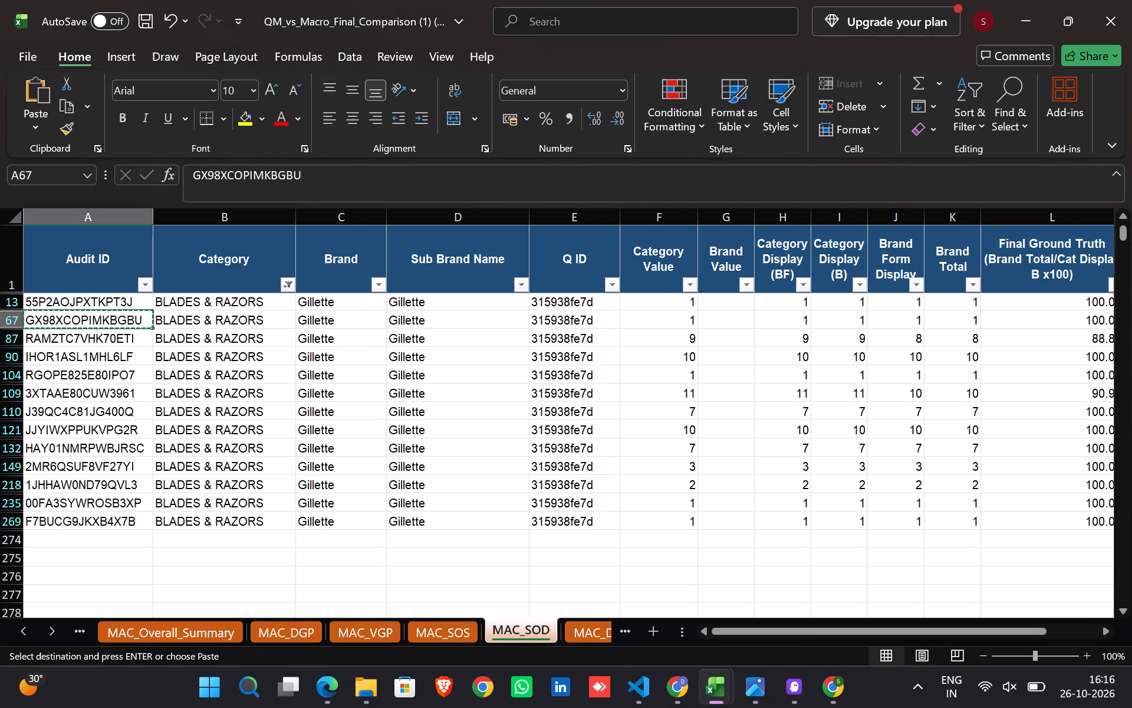
key("alt+Tab")
double_click(160, 102)
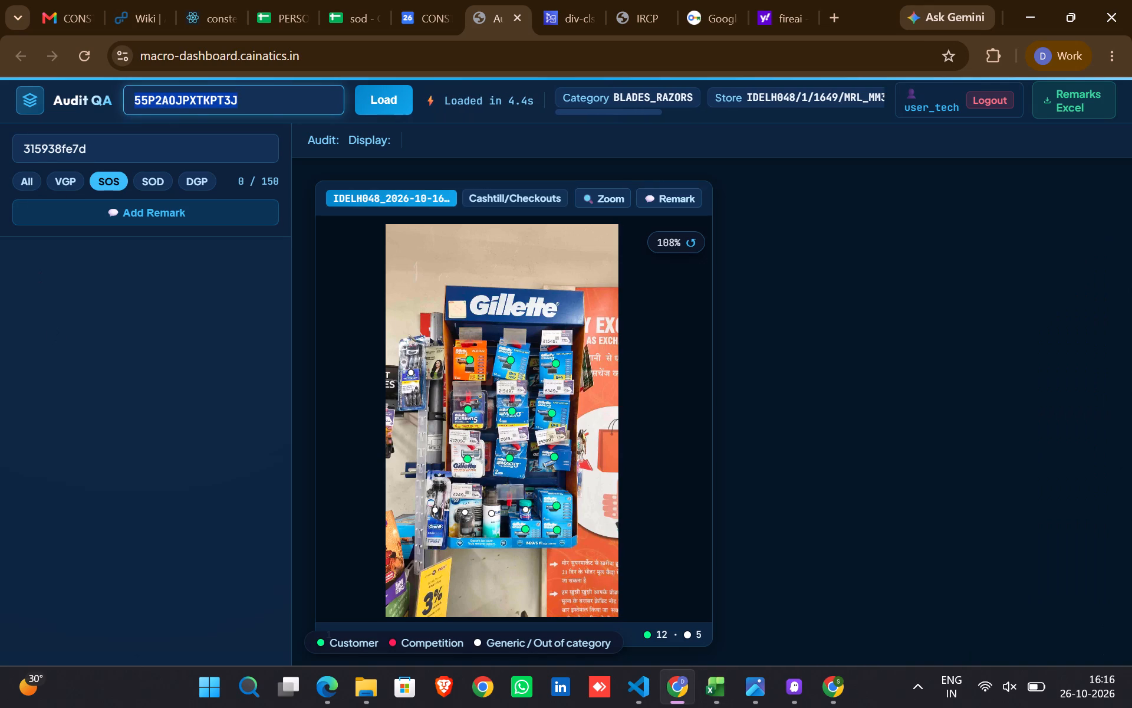
key("ctrl+v")
left_click(380, 100)
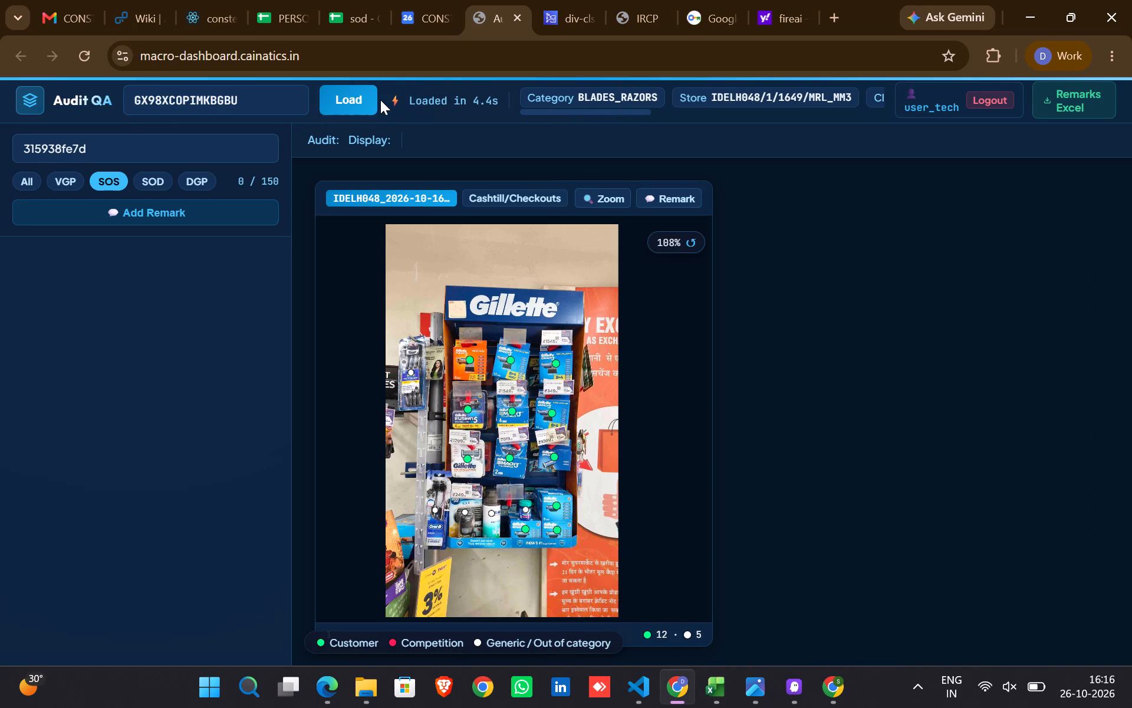
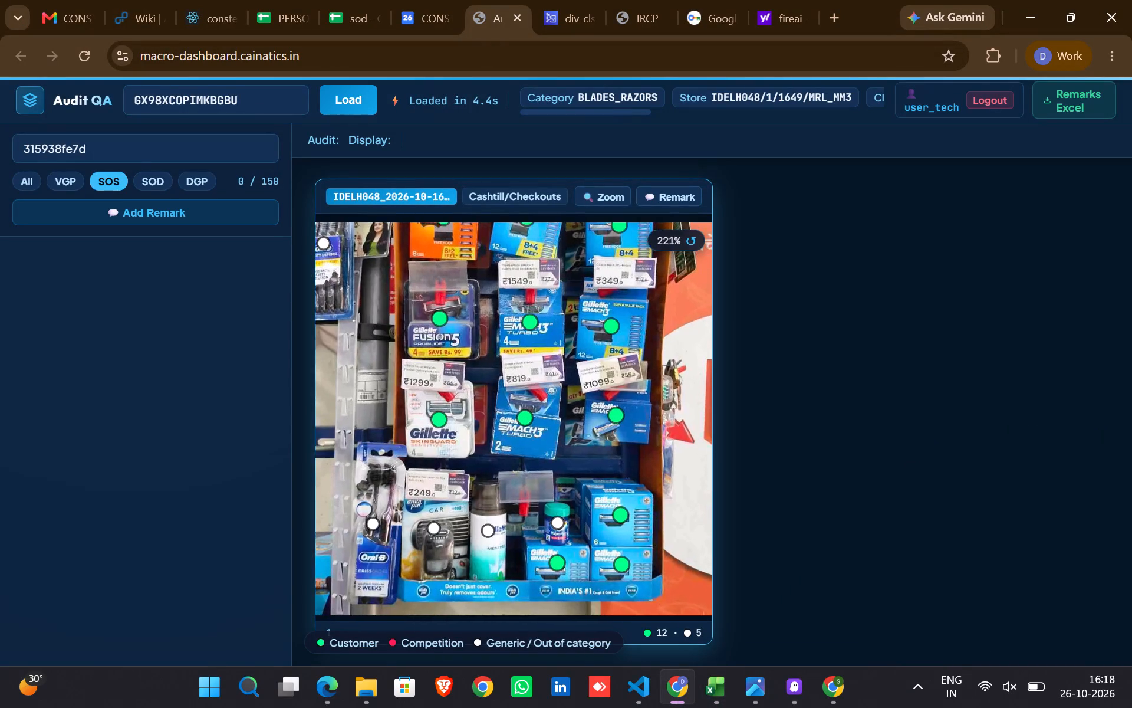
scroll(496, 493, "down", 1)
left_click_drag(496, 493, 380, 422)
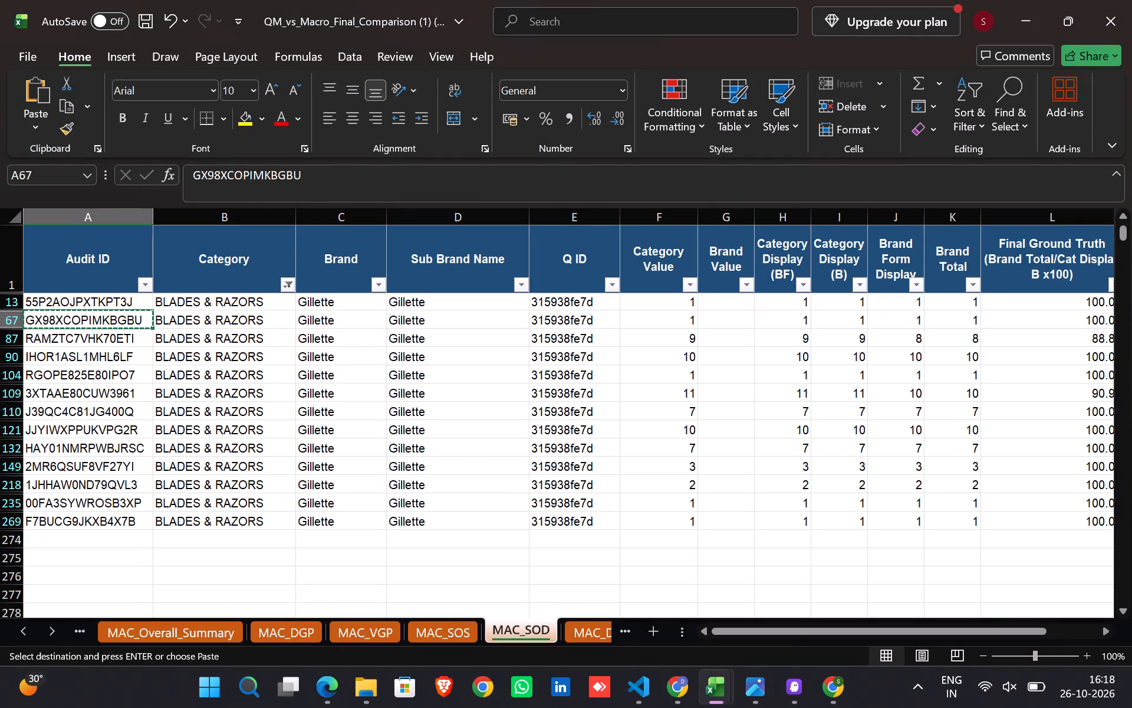
Copy audit ID RAMZTC7VHK70ETI from the MAC_SOD sheet and load that audit in Audit QA.
left_click(95, 350)
left_click(84, 338)
key("ctrl+c")
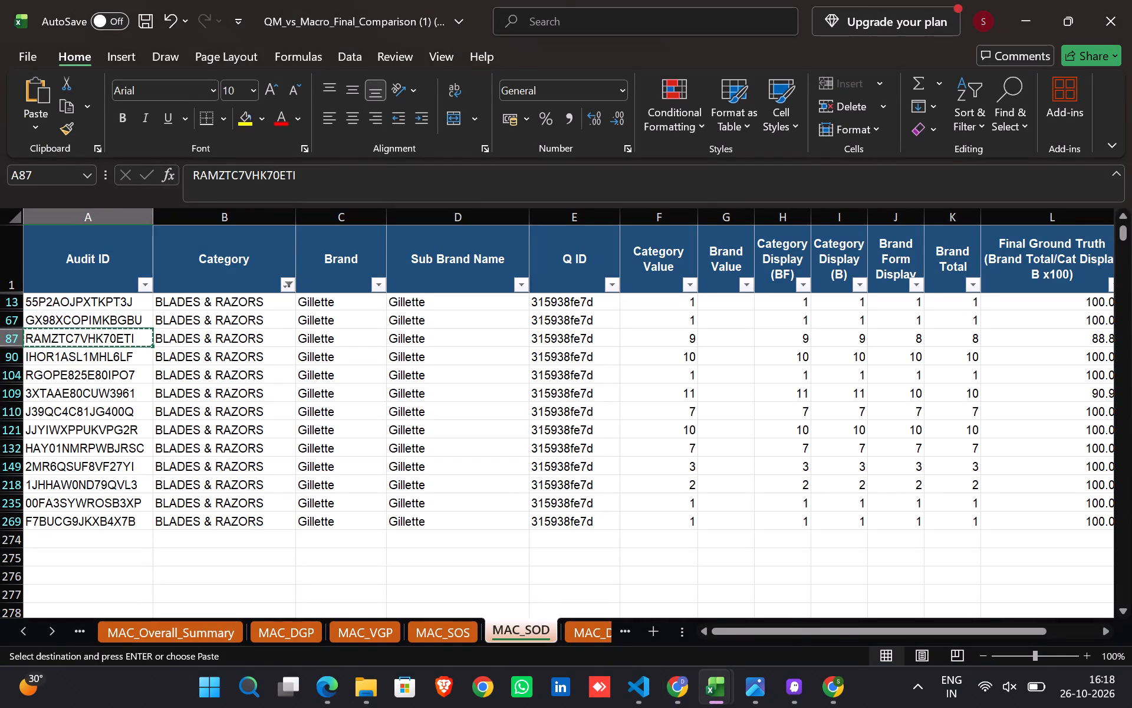
key("alt+Tab")
double_click(166, 108)
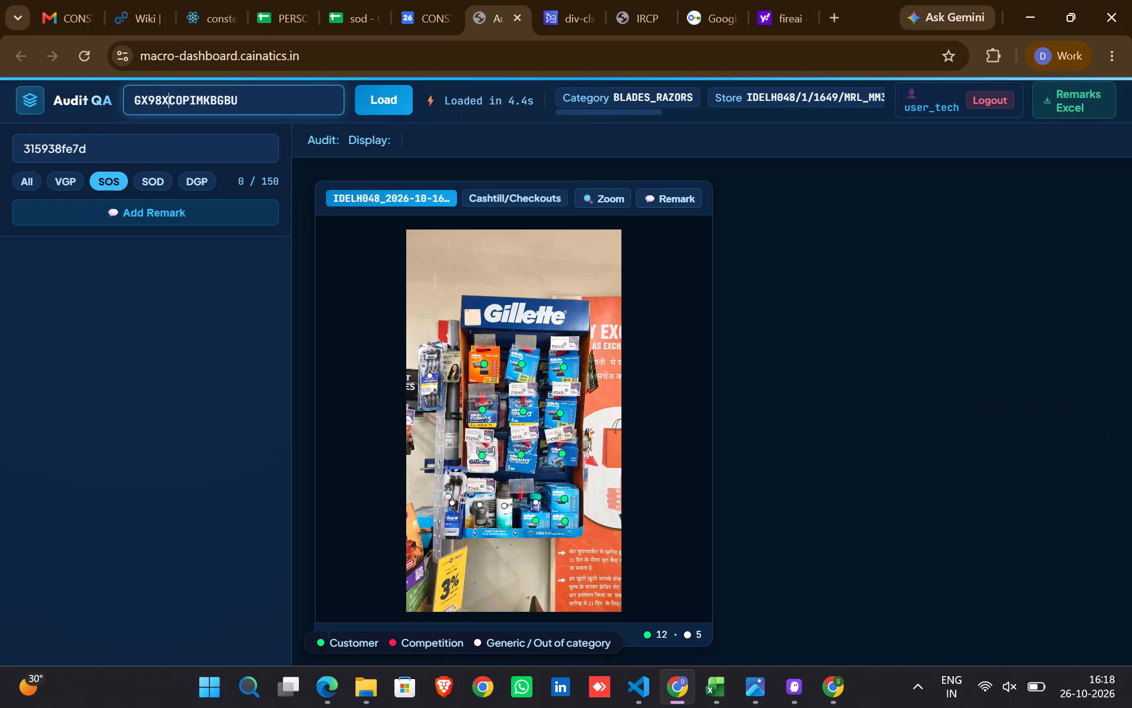
key("ctrl+v")
left_click(387, 94)
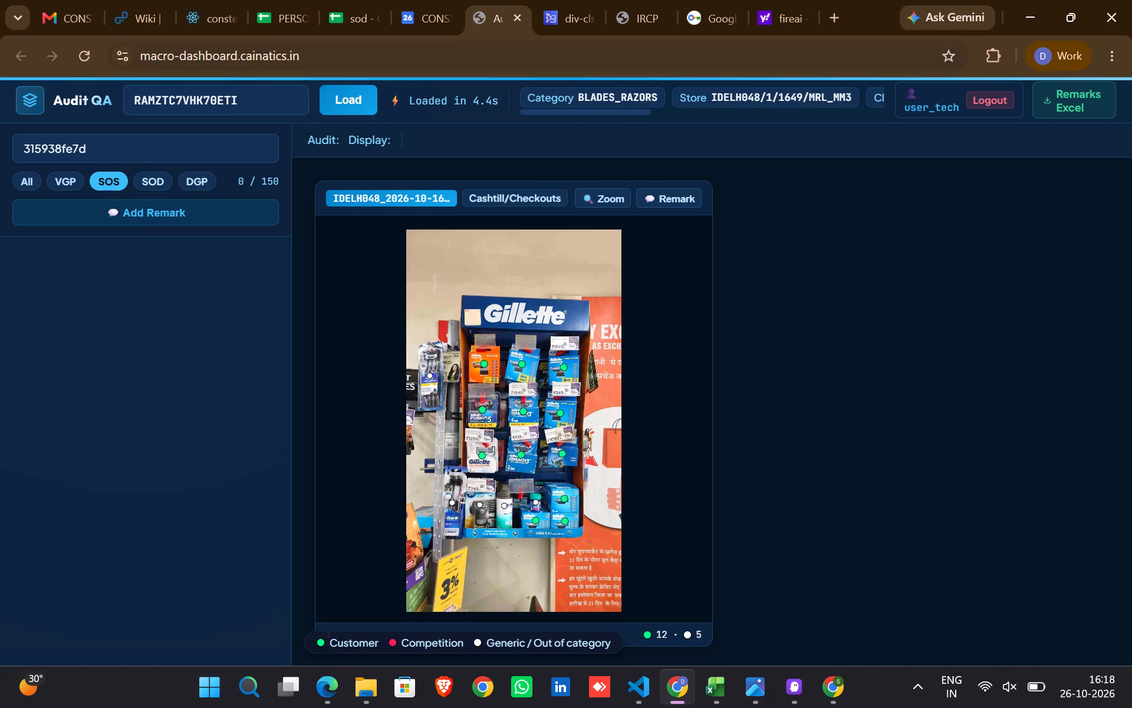
left_click(354, 103)
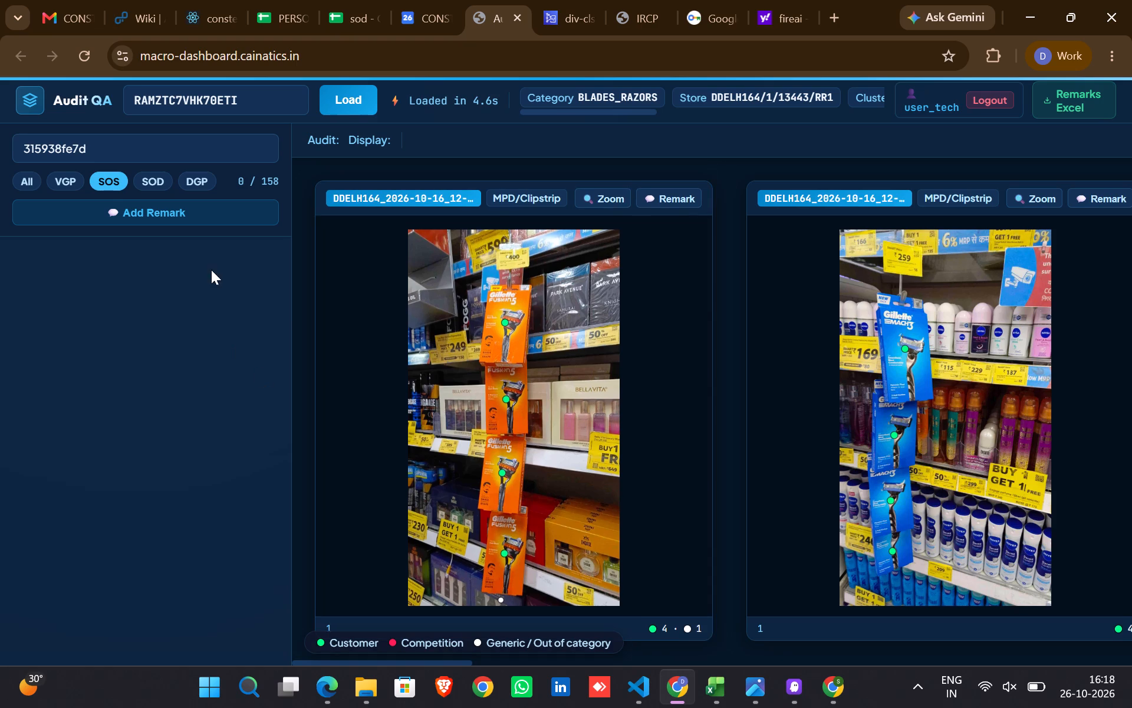
Filter the audit's questions to SOD and select the Gillette B&R Share of Display question, 315938fe7d.
left_click(146, 177)
left_click(143, 265)
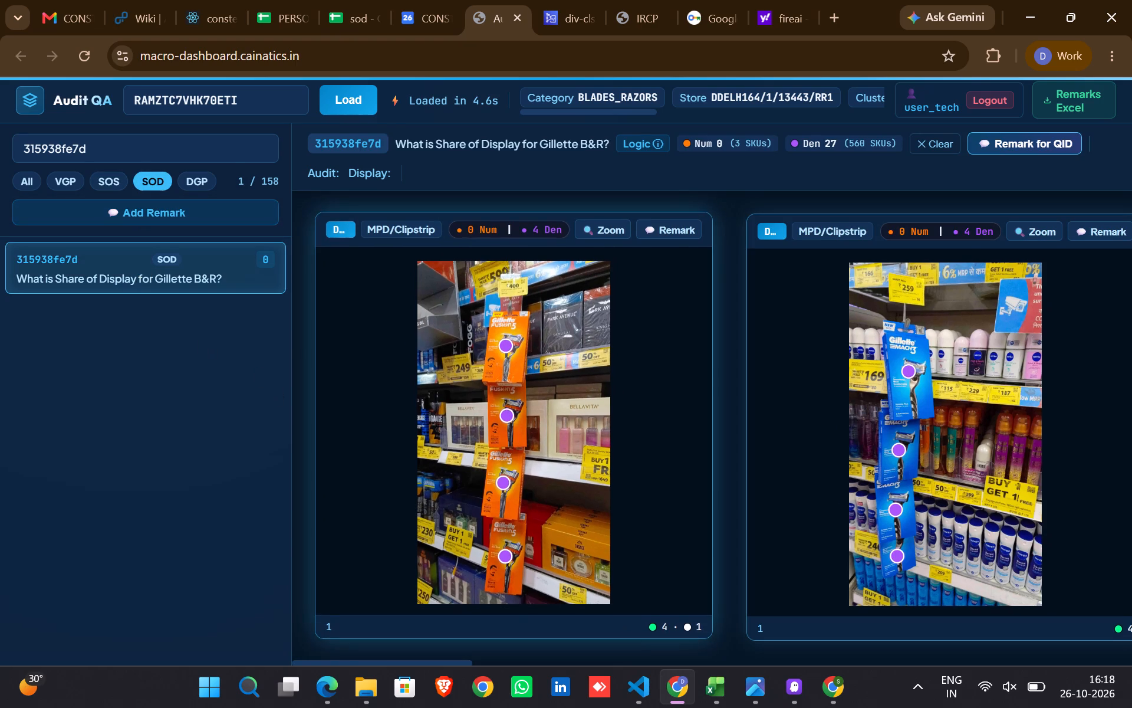
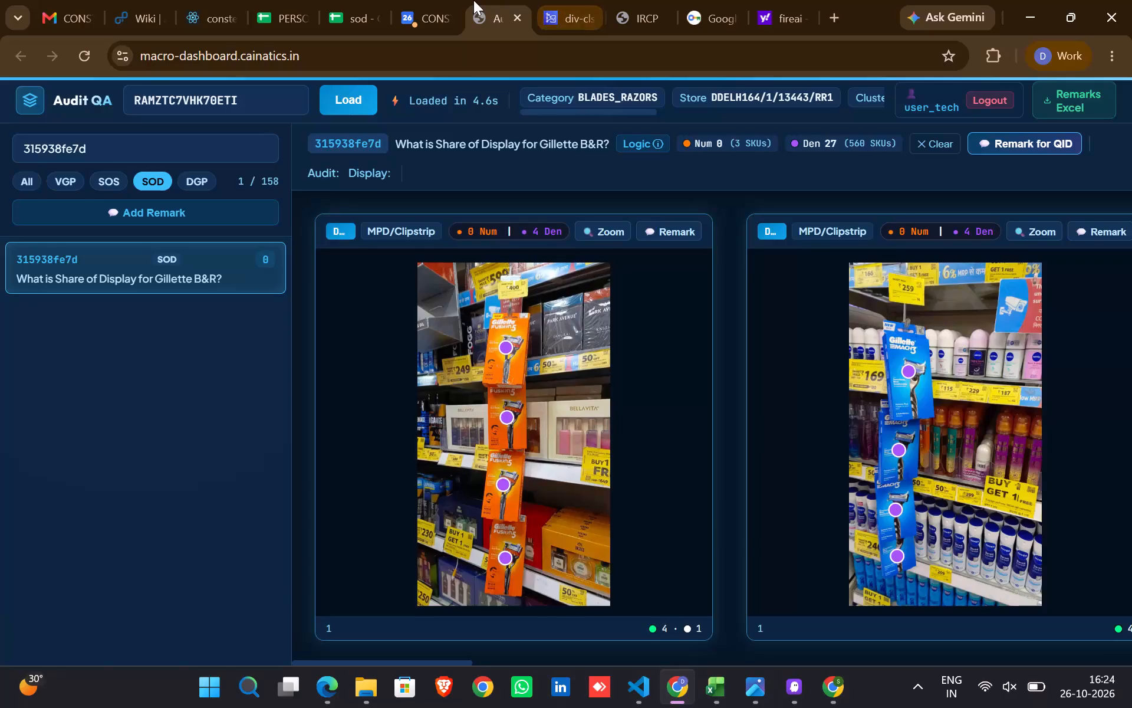
Look up a colleague's schedule for October 26, 2026 alongside your own in Google Calendar.
left_click(450, 0)
left_click(723, 176)
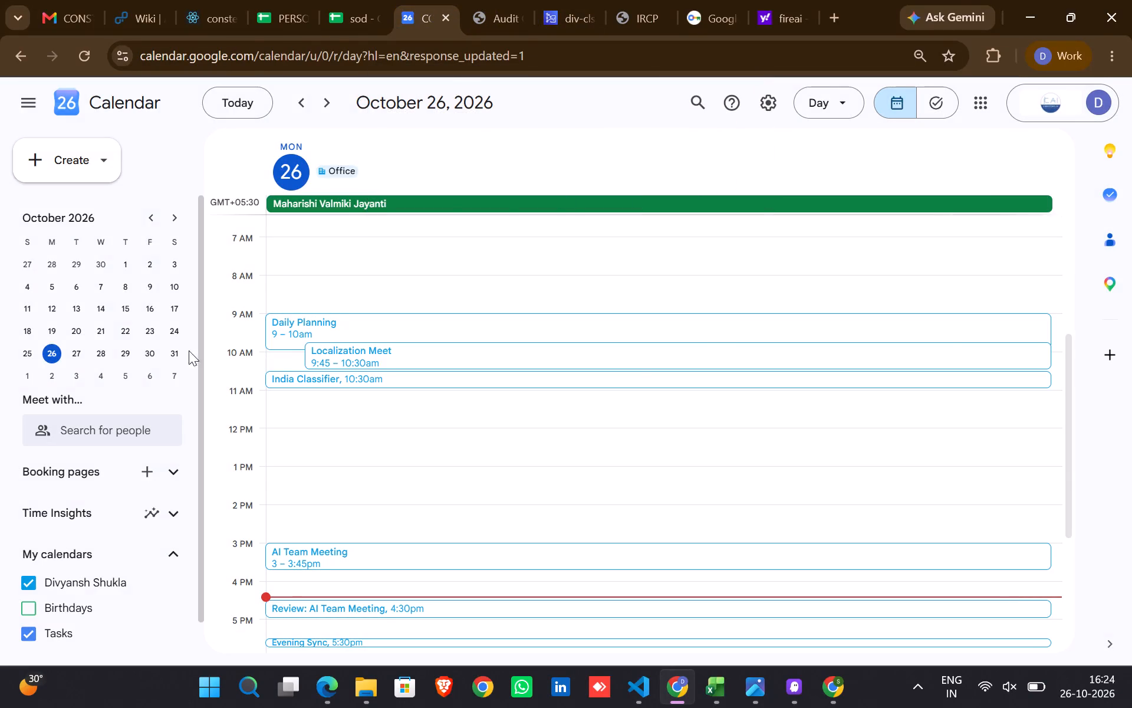
left_click(93, 420)
left_click(100, 510)
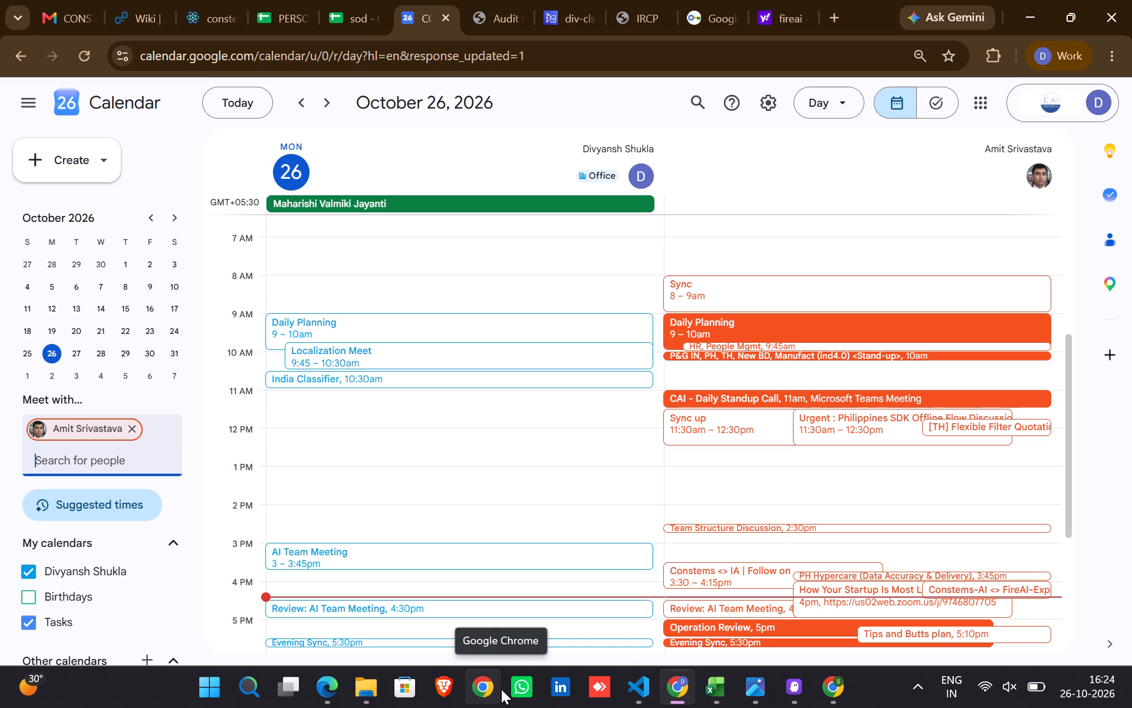
Go to the Google Sheets file list and open AI_Team_Topics_Tracker_Complete.xlsx.
left_click(339, 0)
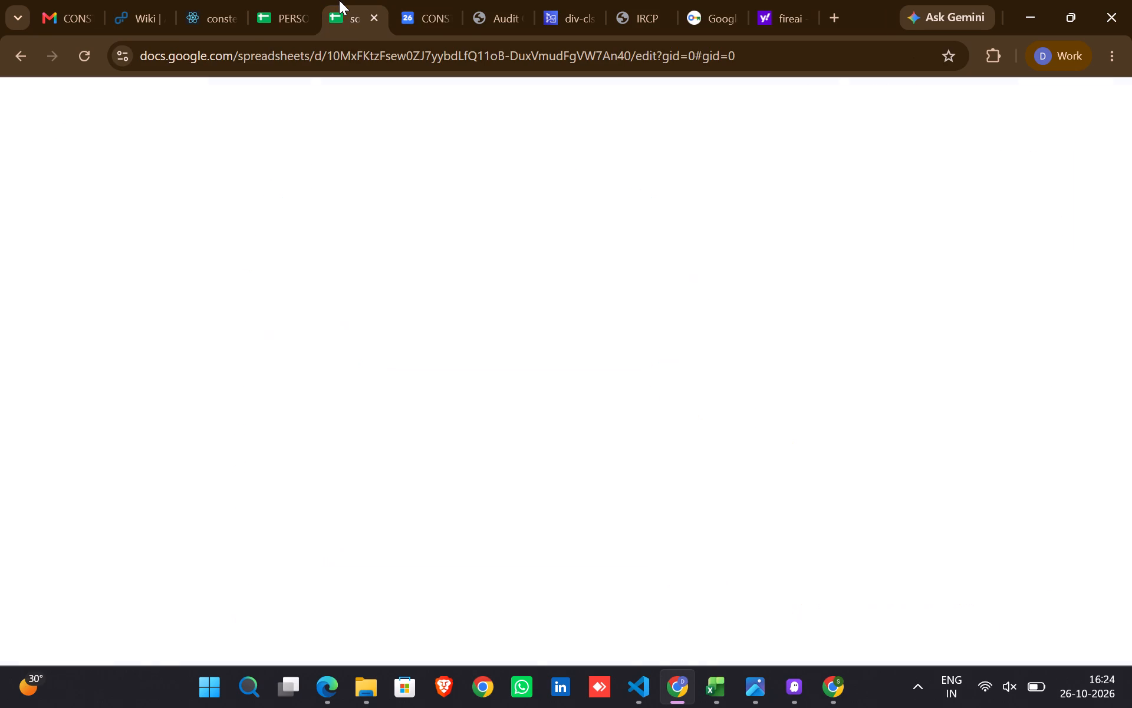
left_click(278, 4)
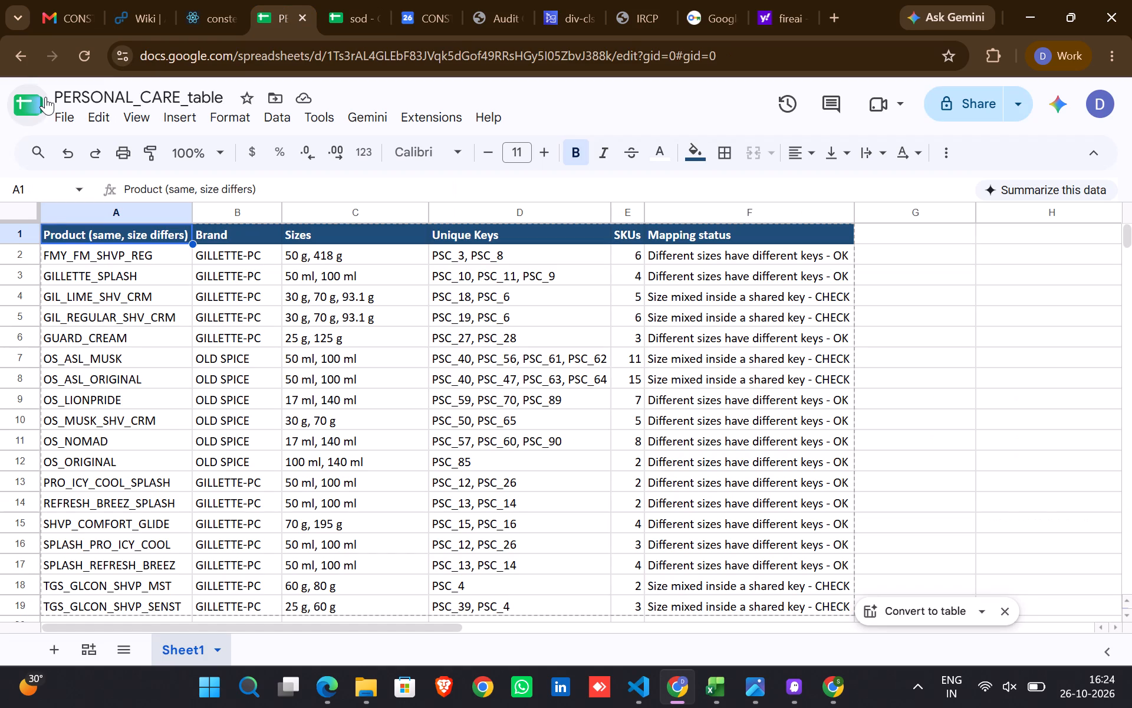
left_click(45, 97)
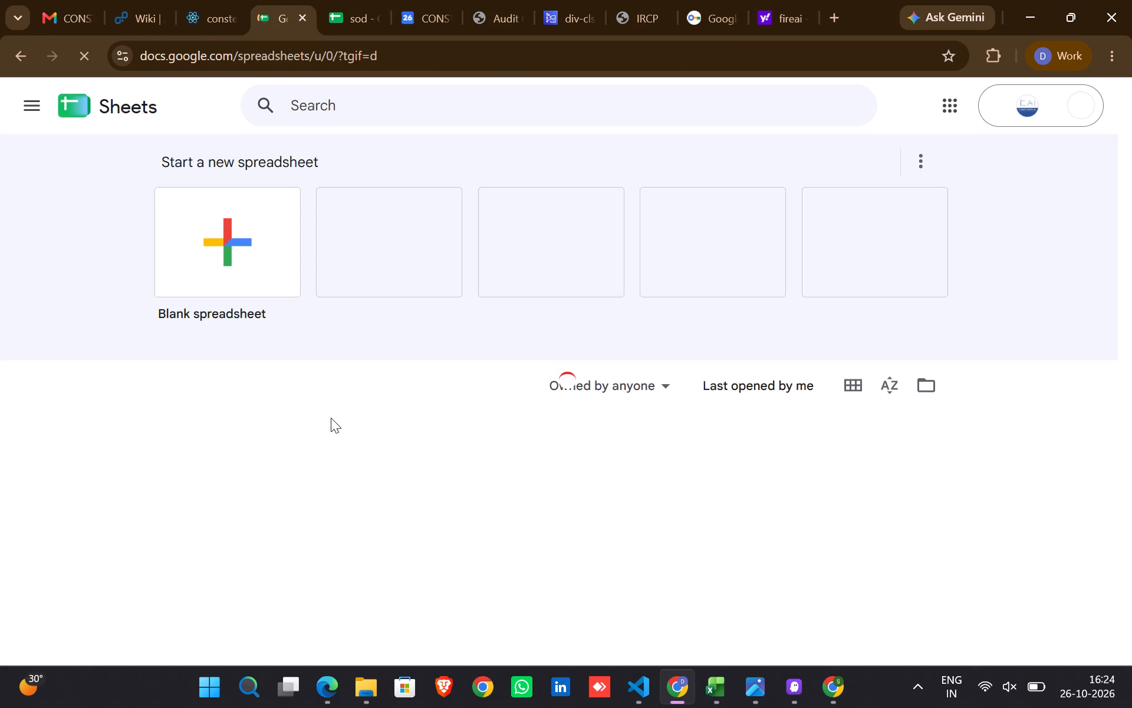
scroll(380, 481, "down", 1)
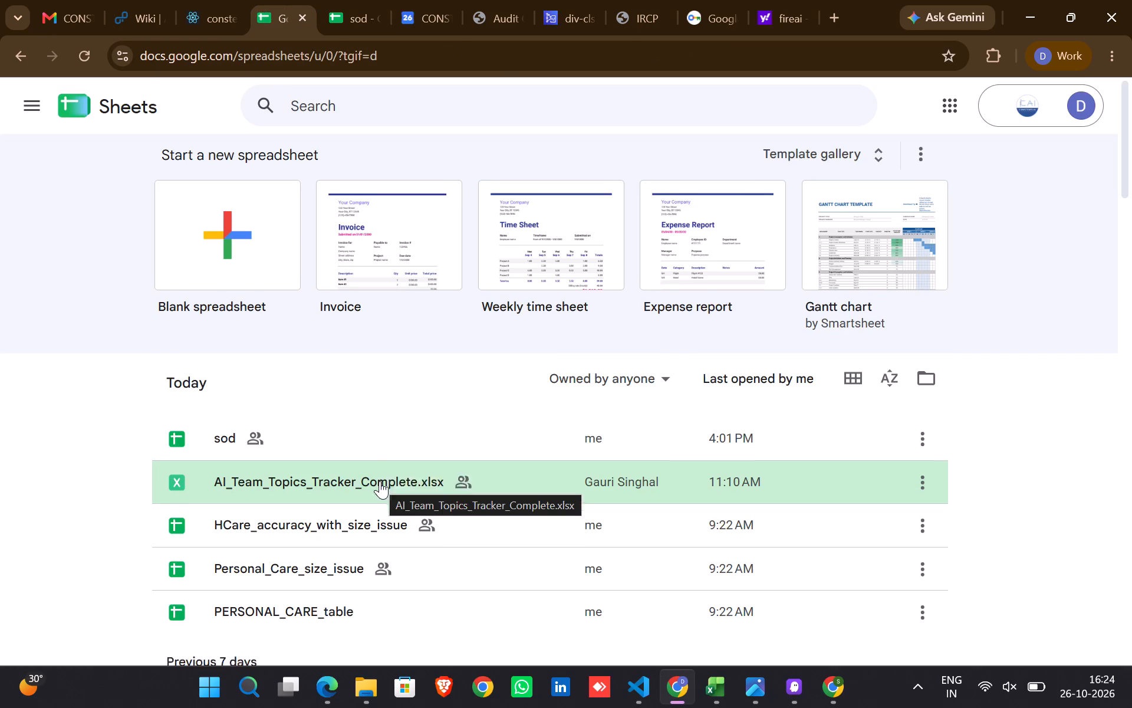
scroll(380, 481, "down", 1)
left_click(305, 433)
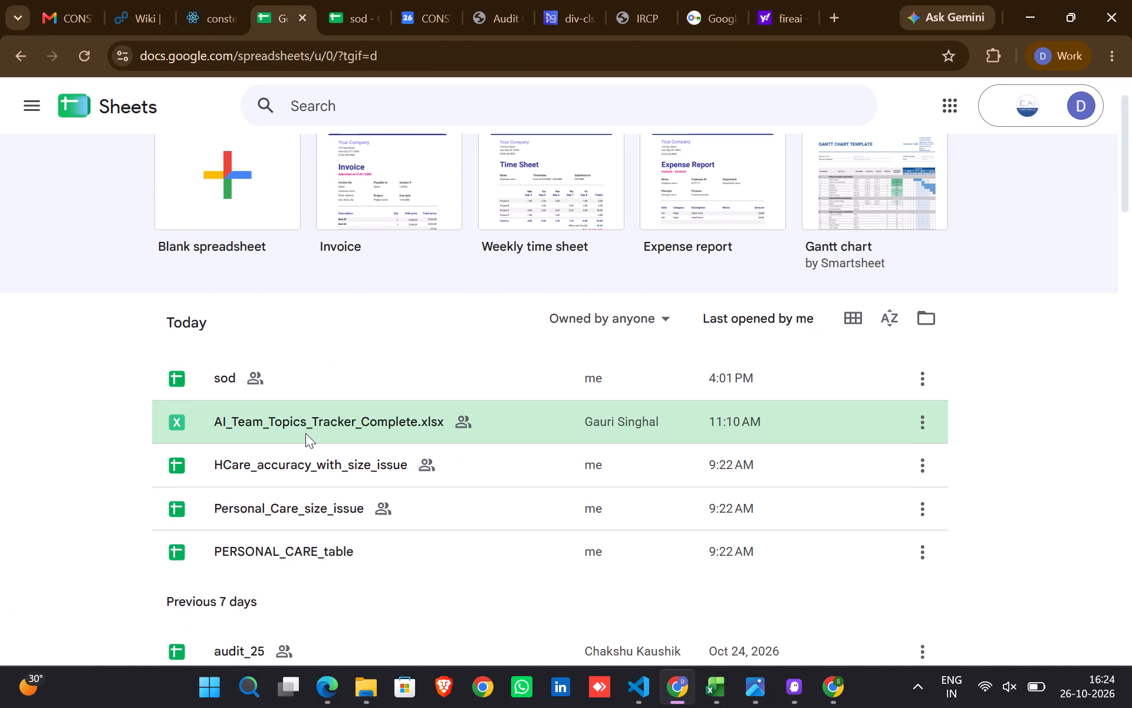
Examine the team member's topics in row 11 across the dates of the AI Team Tracker - Final sheet.
scroll(653, 486, "left", 1)
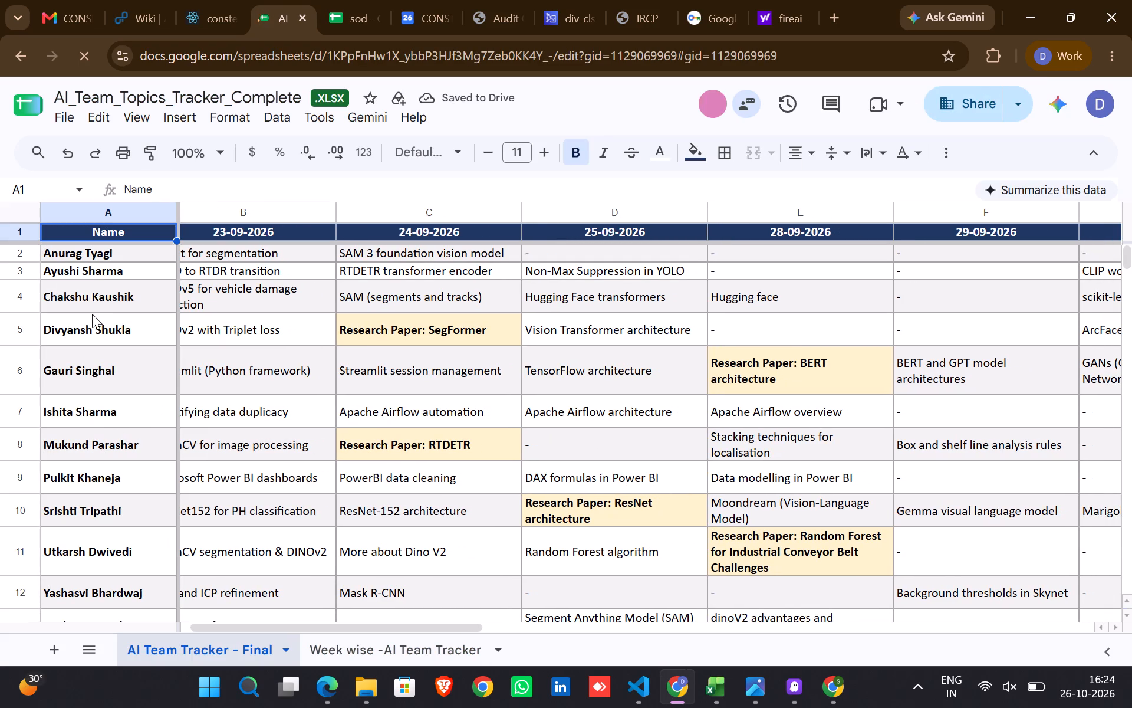
scroll(131, 438, "down", 1)
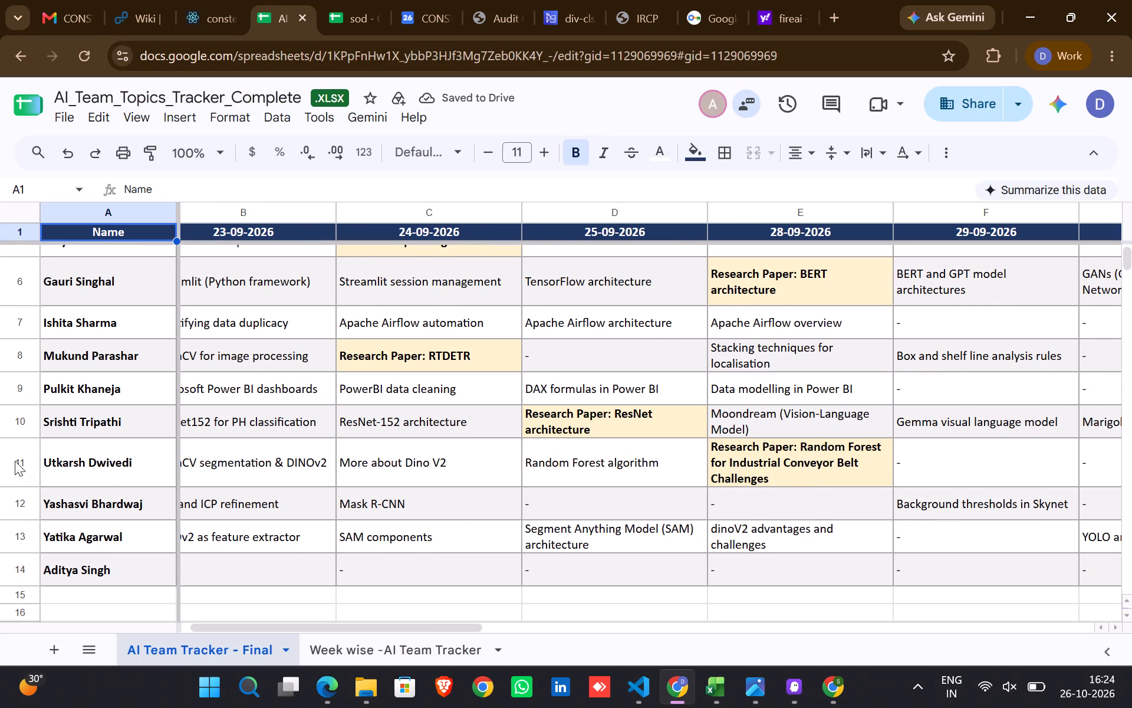
left_click(0, 457)
scroll(535, 430, "left", 6)
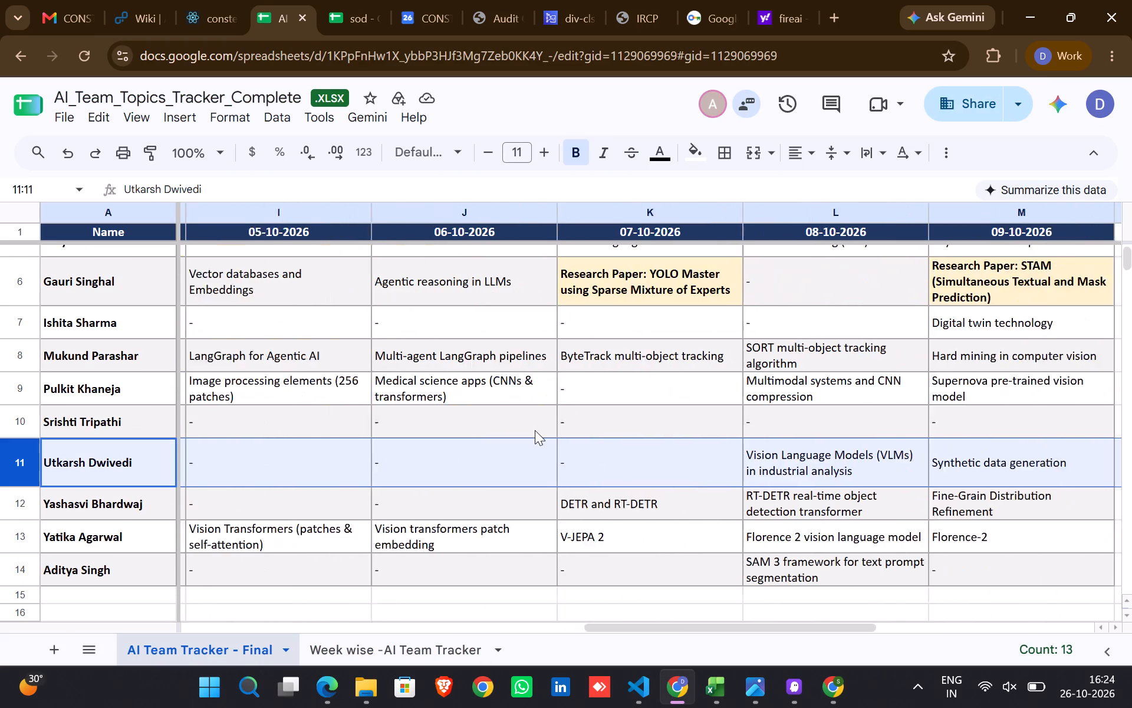
scroll(535, 430, "left", 4)
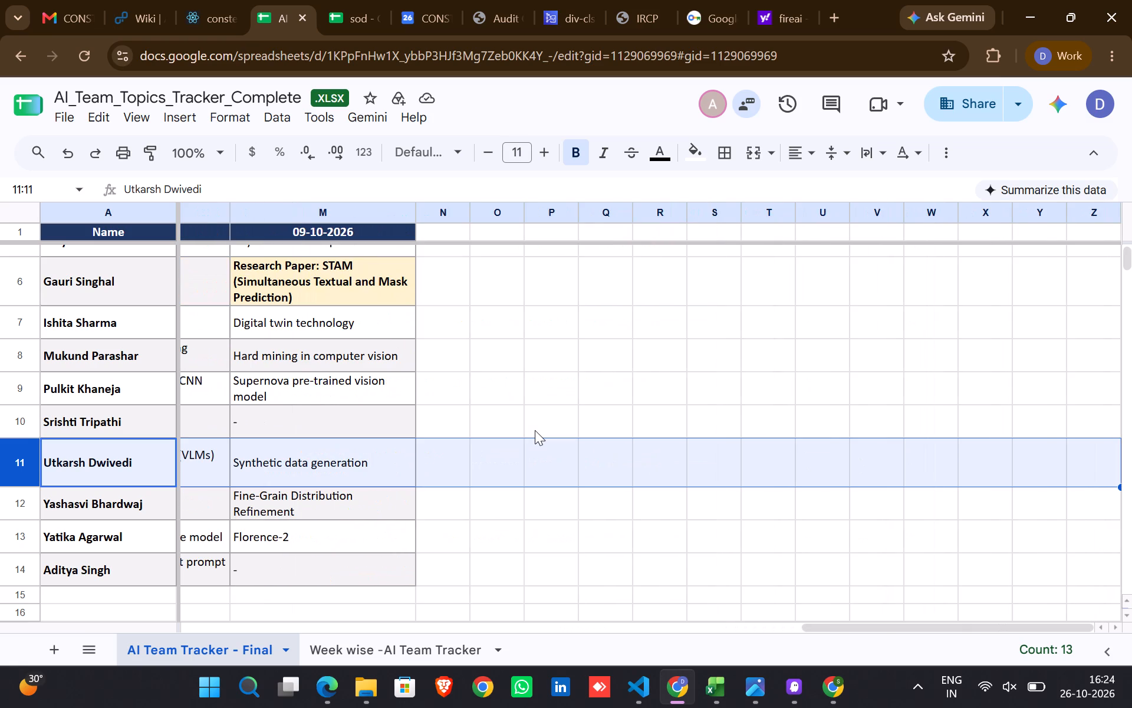
Check the same team member's topics in row 12 of the Week wise -AI Team Tracker sheet, and close the tracker.
left_click(410, 645)
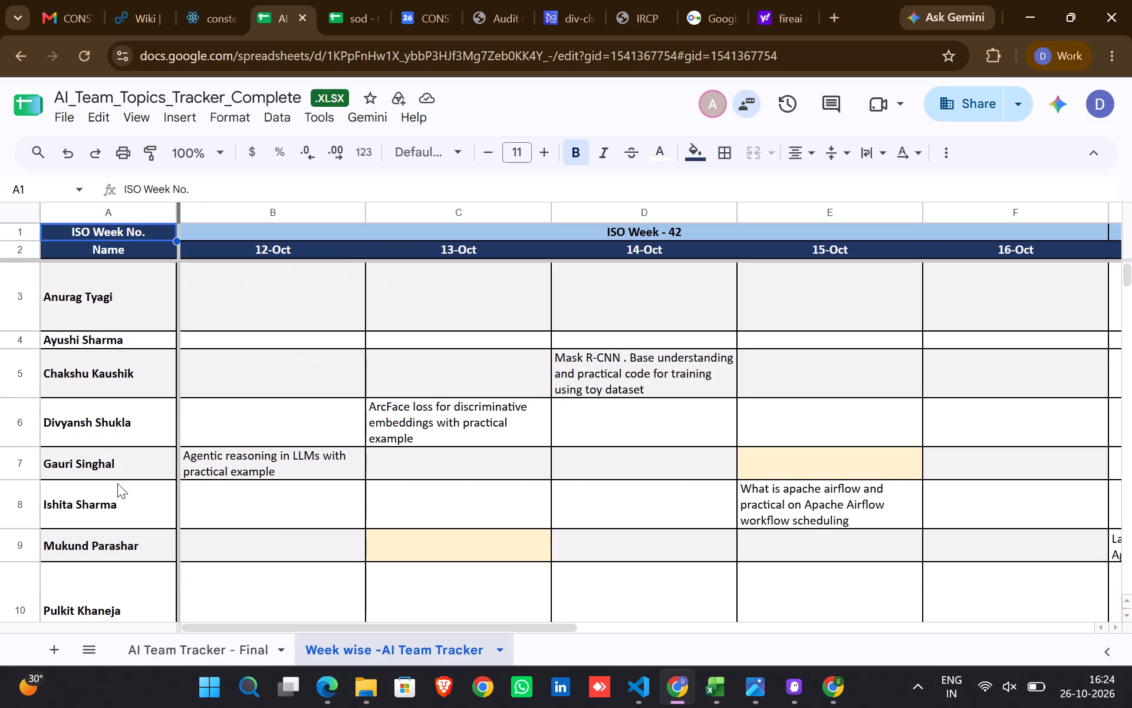
scroll(88, 480, "down", 3)
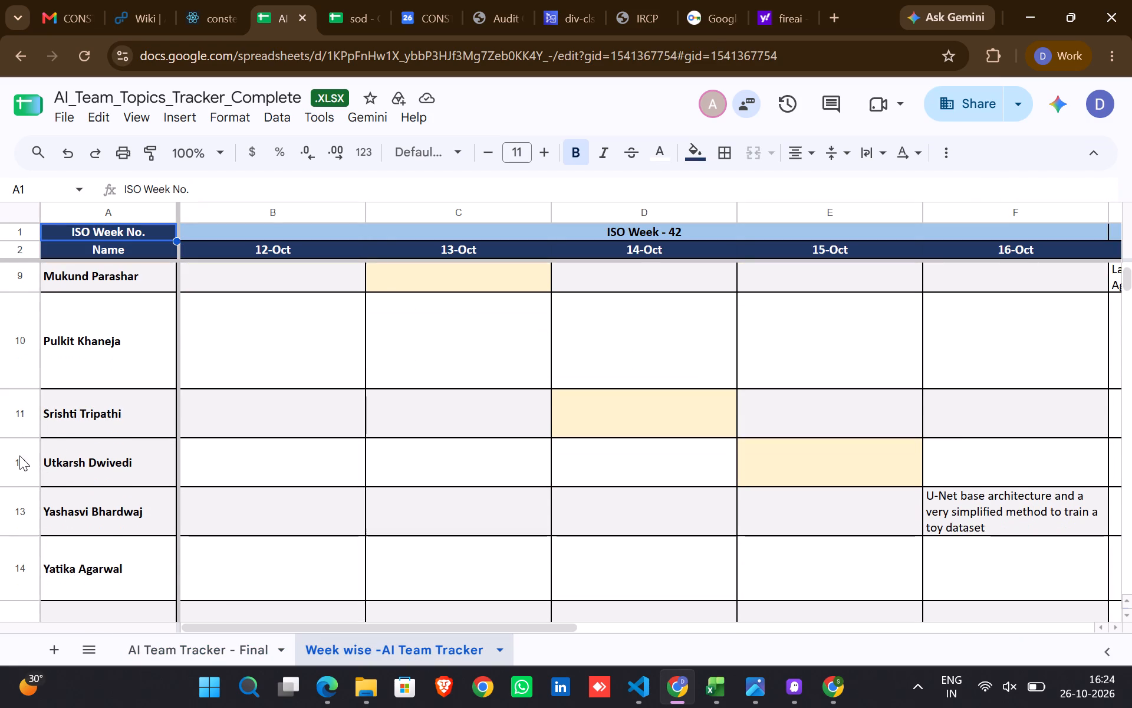
left_click(19, 455)
scroll(344, 506, "left", 5)
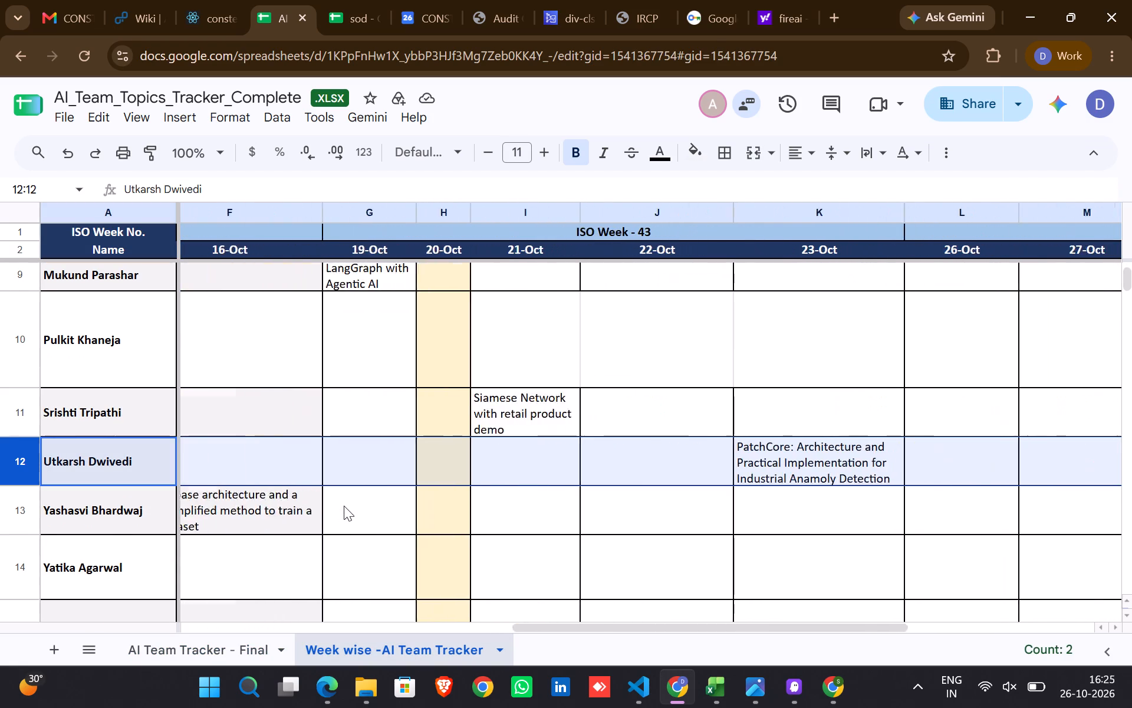
scroll(344, 506, "left", 1)
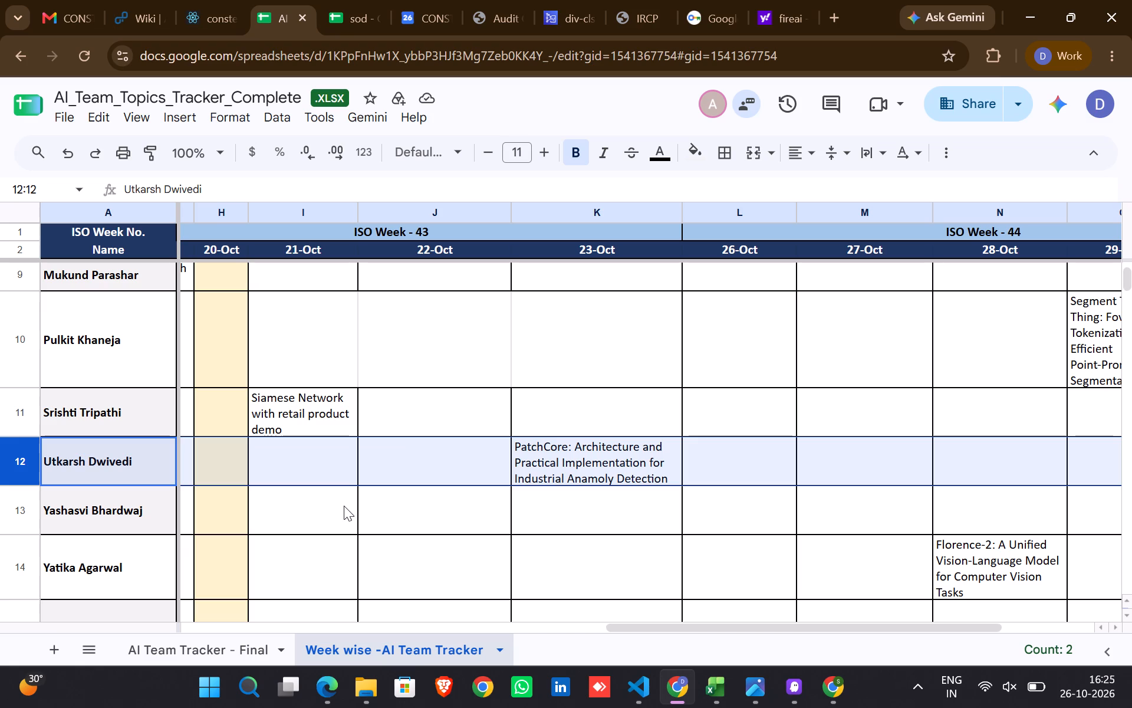
left_click(308, 17)
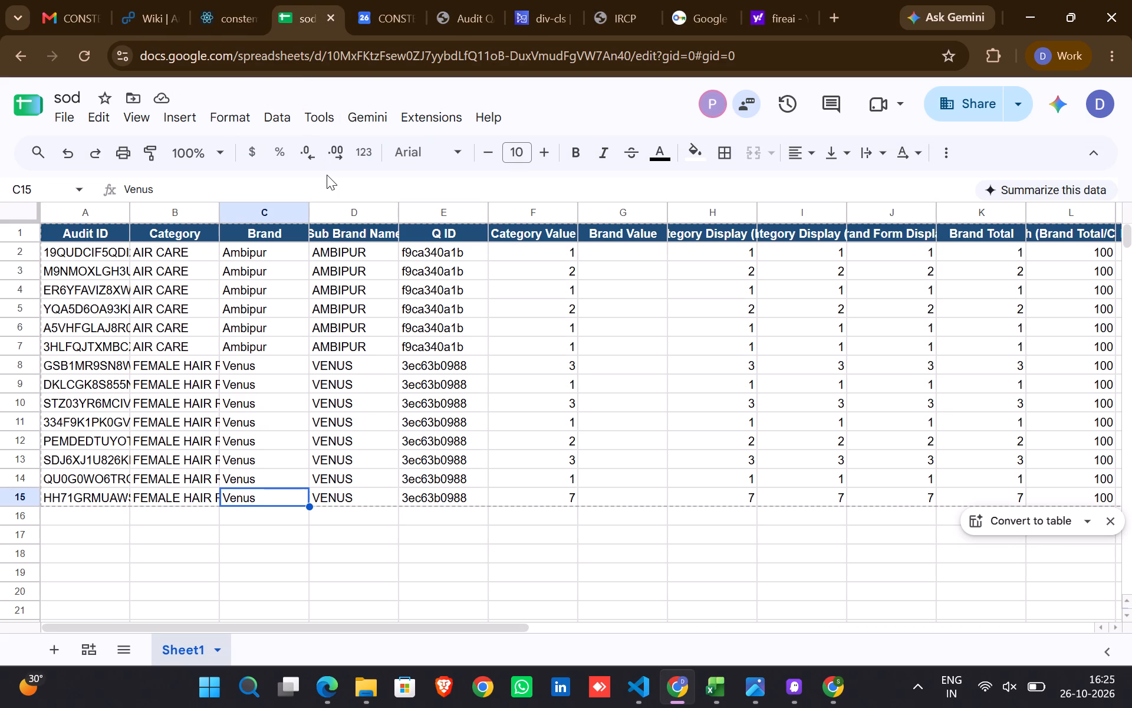